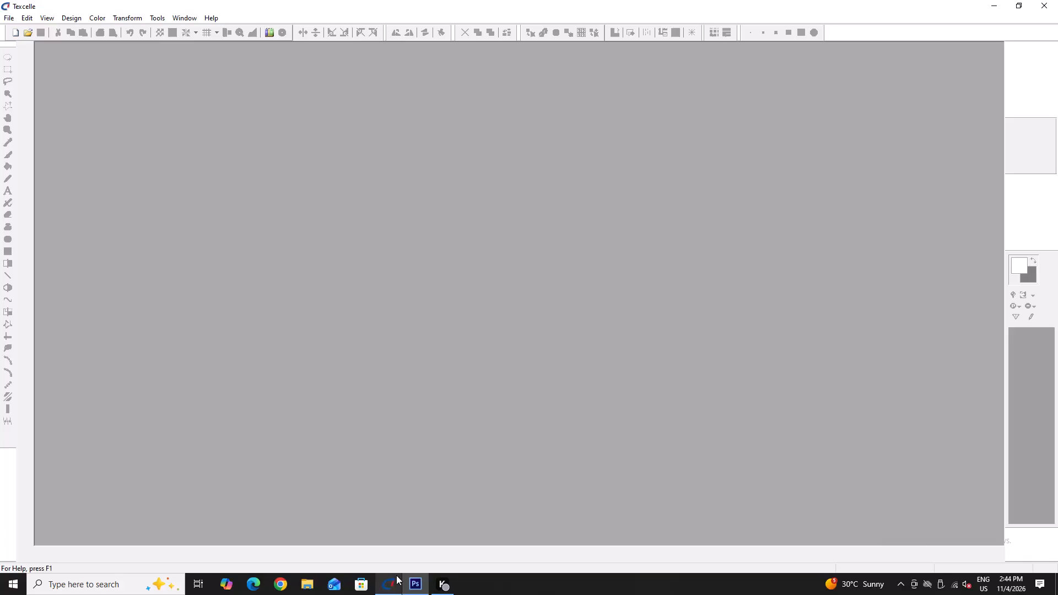
# Open the bitmap WhatsApp Image 2026-10-26 at 12.37, the blue and yellow peacock artwork, from the Downloads folder.
pyautogui.hotkey('ctrl', 'o')
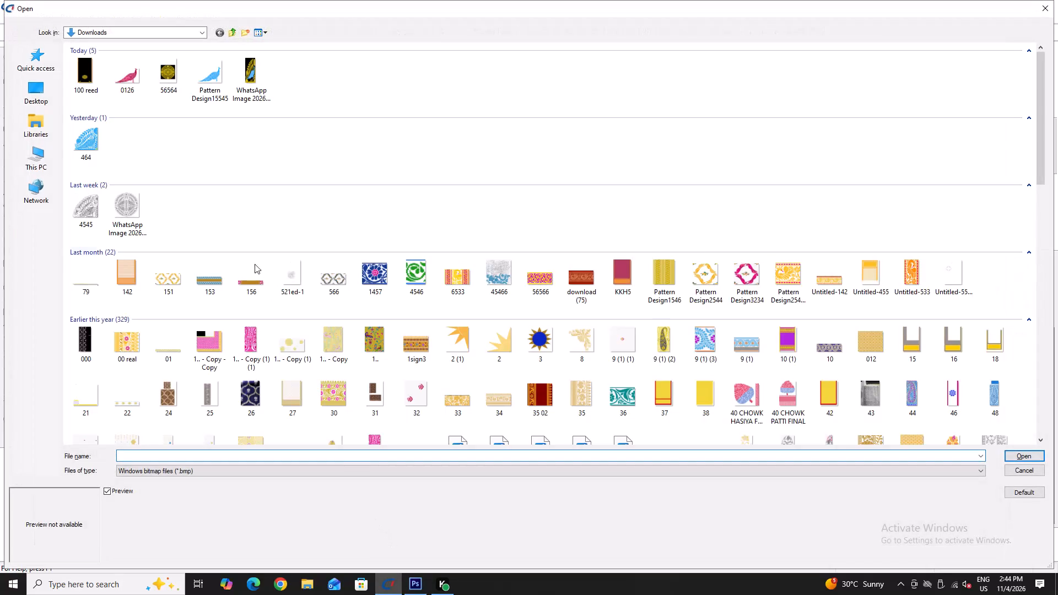
pyautogui.keyDown('ctrl'); pyautogui.scroll(14, 247, 237); pyautogui.keyUp('ctrl')
pyautogui.doubleClick(374, 83)
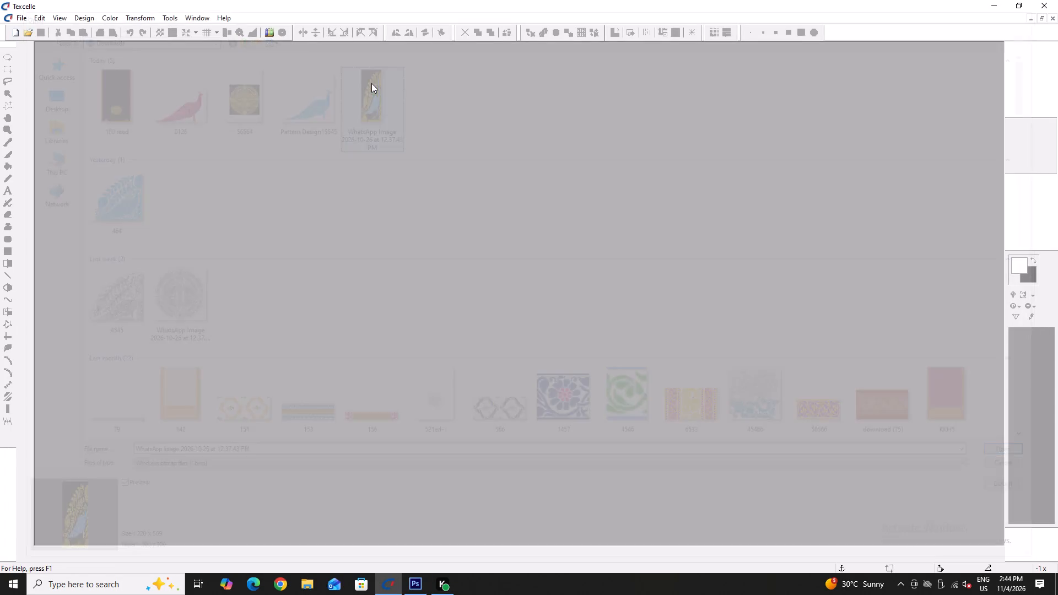
# Reduce the peacock image to 161 colors using automatic conversion to a design file (PHOTO).
pyautogui.click(114, 14)
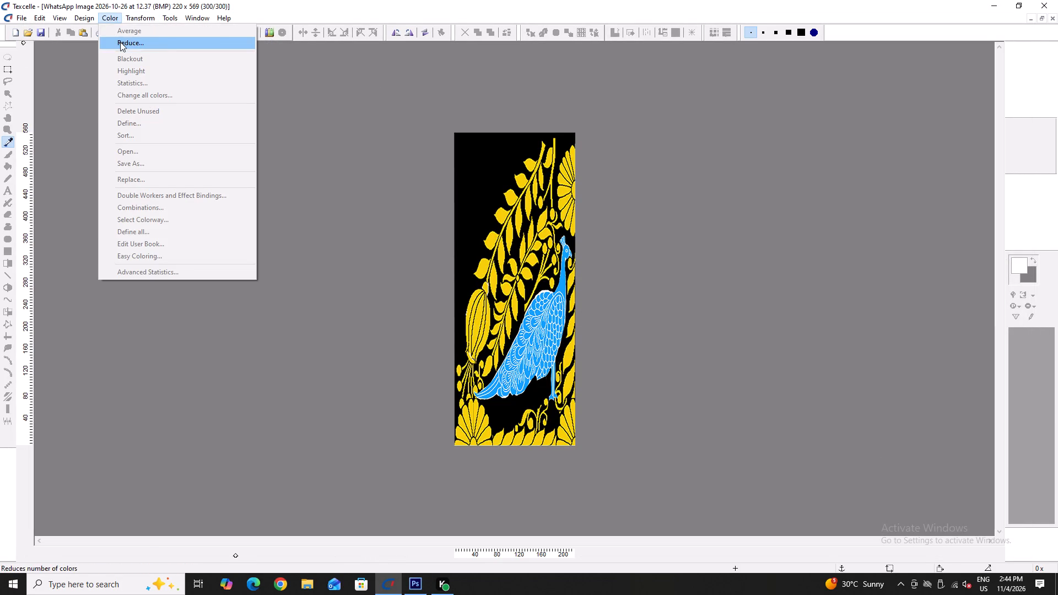
pyautogui.click(120, 42)
pyautogui.click(541, 288)
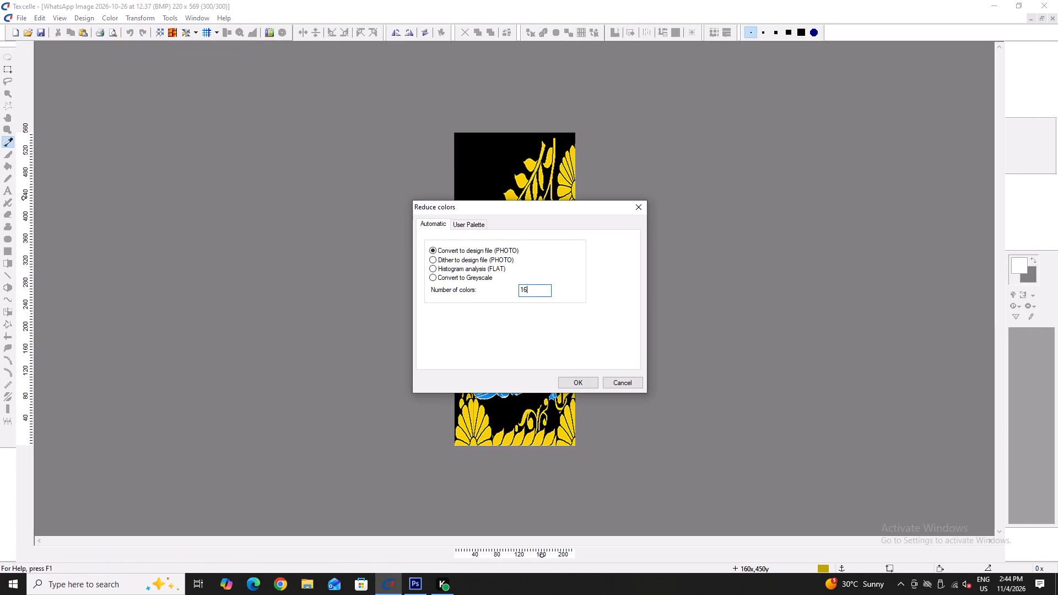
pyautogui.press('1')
pyautogui.click(581, 383)
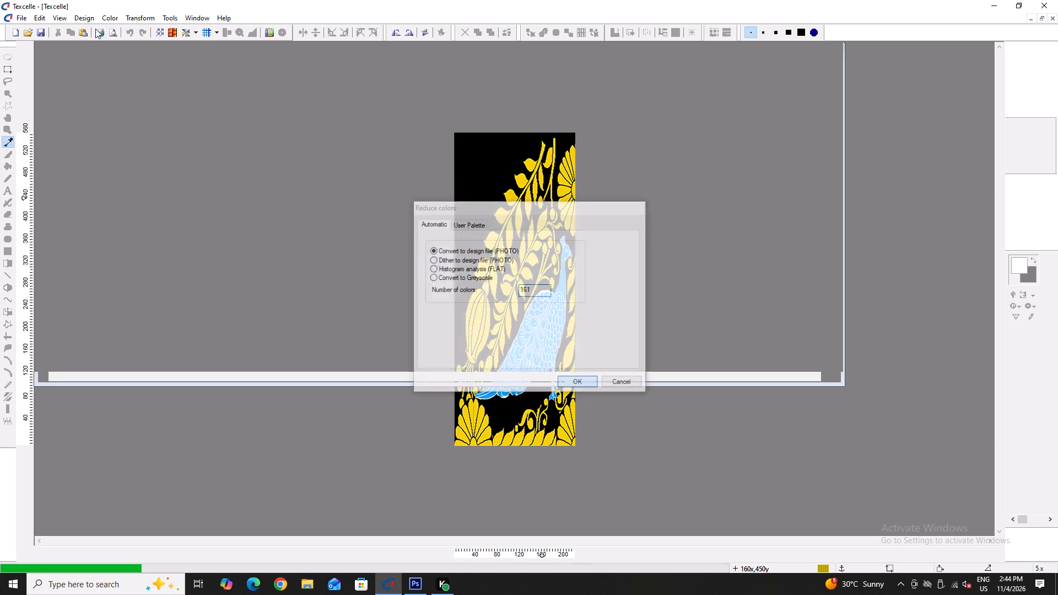
# Open the Resize Design settings for the color-reduced peacock design.
pyautogui.click(88, 20)
pyautogui.click(96, 84)
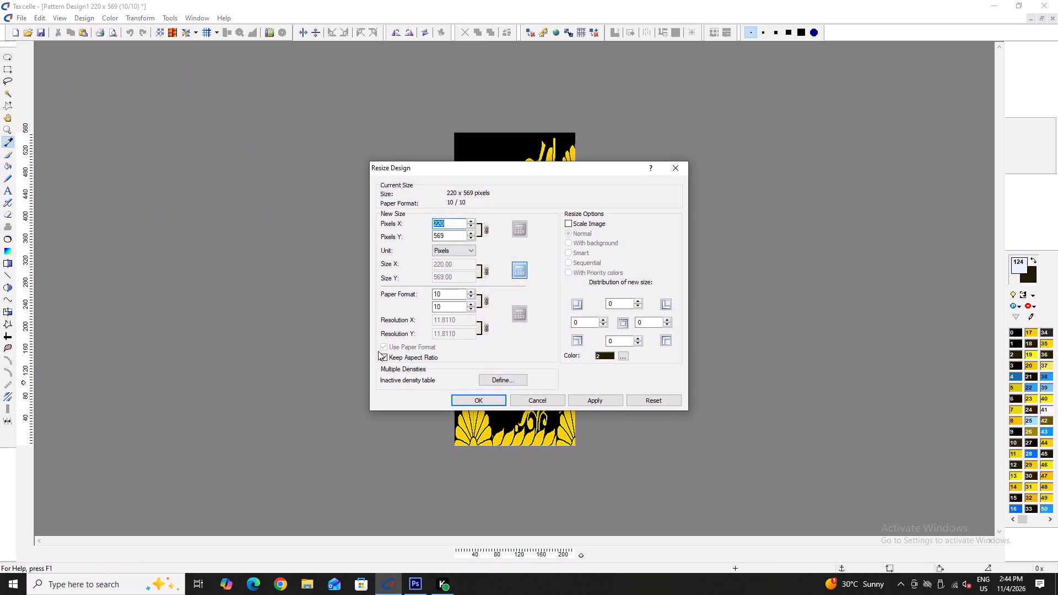
# Resize the design's paper format to 33 by 85, releasing Keep Aspect Ratio so the two values can differ.
pyautogui.doubleClick(382, 357)
pyautogui.moveTo(446, 294); pyautogui.dragTo(388, 297)
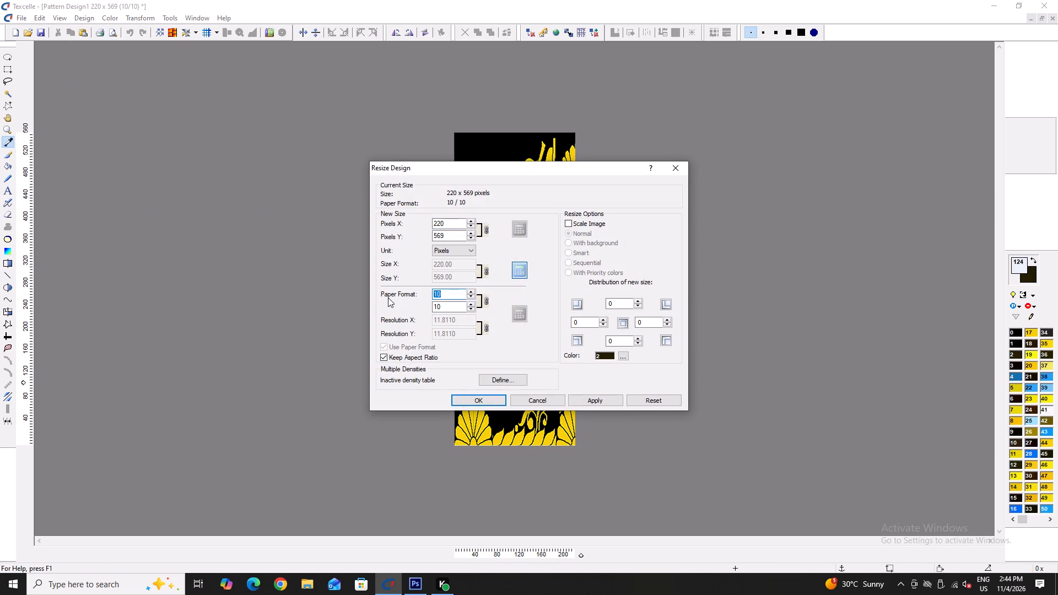
pyautogui.write('33')
pyautogui.moveTo(447, 307); pyautogui.dragTo(399, 308)
pyautogui.press('5')
pyautogui.moveTo(442, 309); pyautogui.dragTo(401, 309)
pyautogui.write('85')
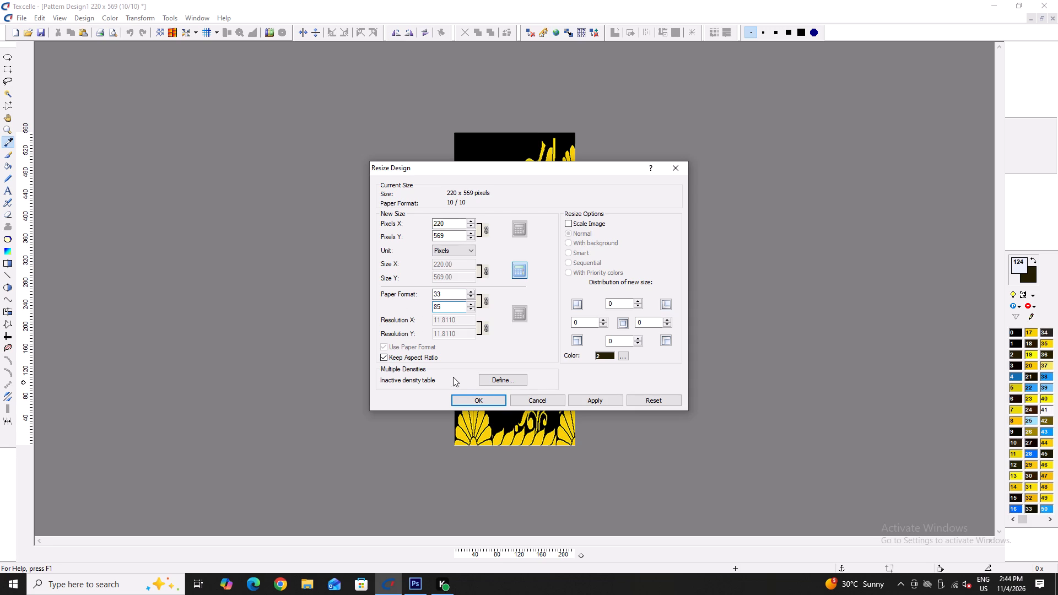
pyautogui.click(384, 357)
pyautogui.moveTo(456, 288); pyautogui.dragTo(404, 297)
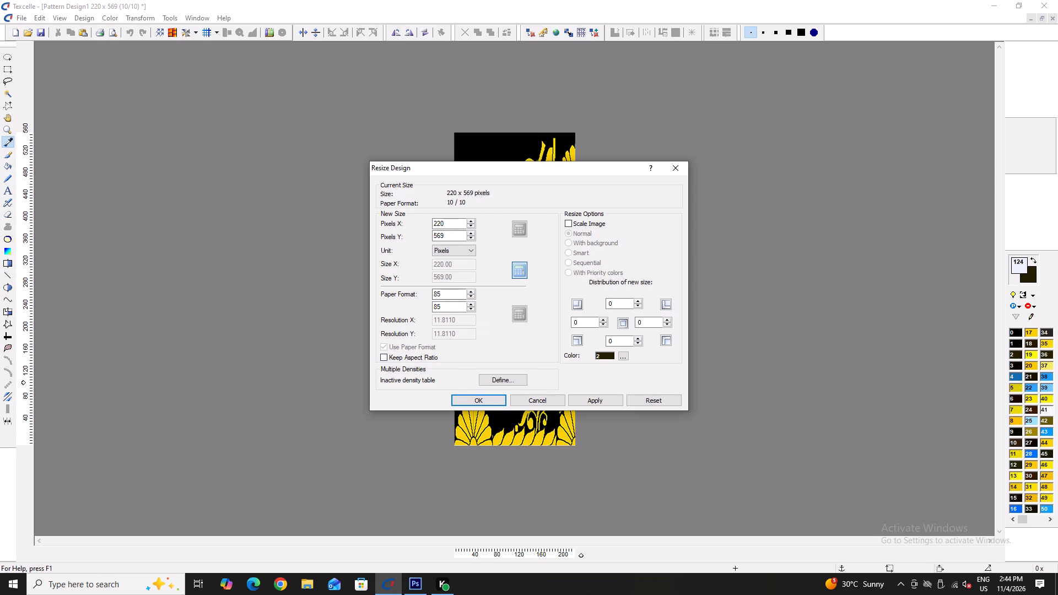
pyautogui.moveTo(448, 291); pyautogui.dragTo(390, 295)
pyautogui.press('3')
pyautogui.press('3')
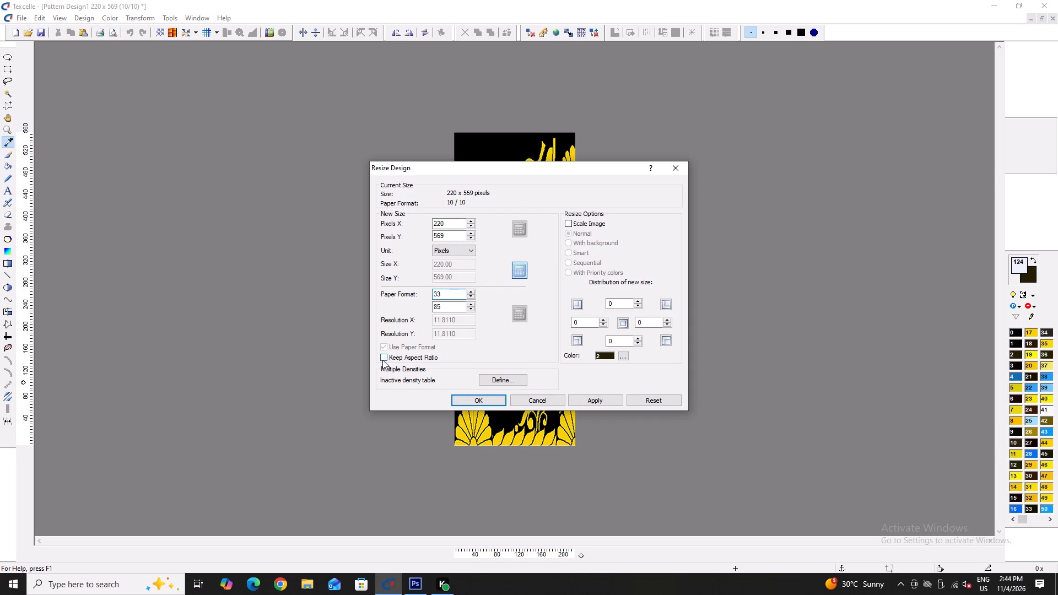
pyautogui.click(382, 360)
pyautogui.click(492, 396)
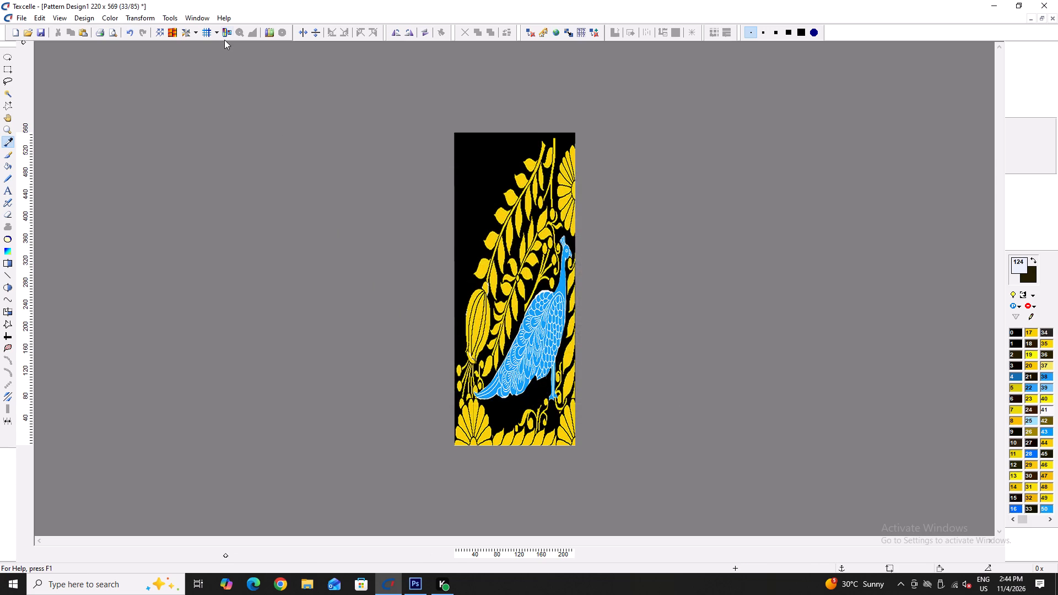
# Display the design in its paper format proportions with the grid shown.
pyautogui.click(226, 33)
pyautogui.click(207, 33)
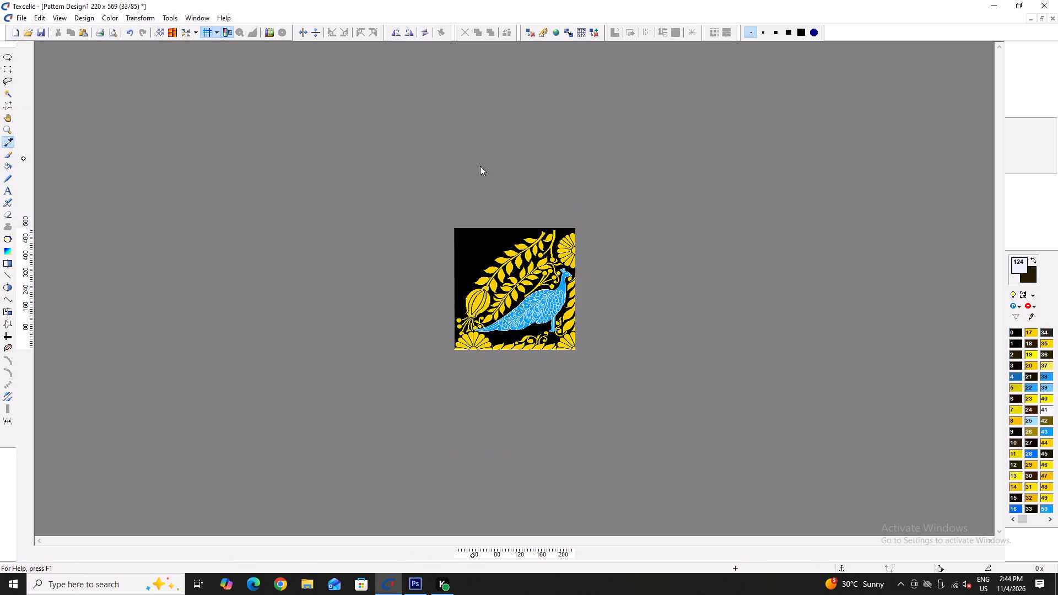
# Examine the peacock design and its grid up close, comparing the display with and without paper format.
pyautogui.keyDown('ctrl'); pyautogui.scroll(5, 557, 341); pyautogui.keyUp('ctrl')
pyautogui.scroll(-5, 541, 328)
pyautogui.keyDown('ctrl'); pyautogui.scroll(-2, 423, 294); pyautogui.keyUp('ctrl')
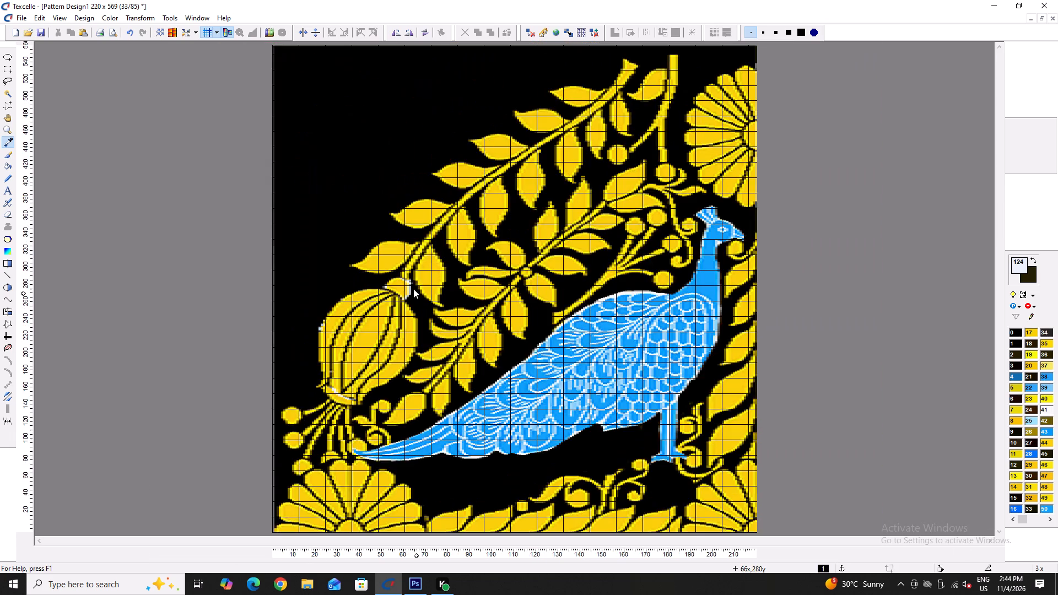
pyautogui.keyDown('ctrl'); pyautogui.scroll(-1, 470, 313); pyautogui.keyUp('ctrl')
pyautogui.scroll(-3, 462, 261)
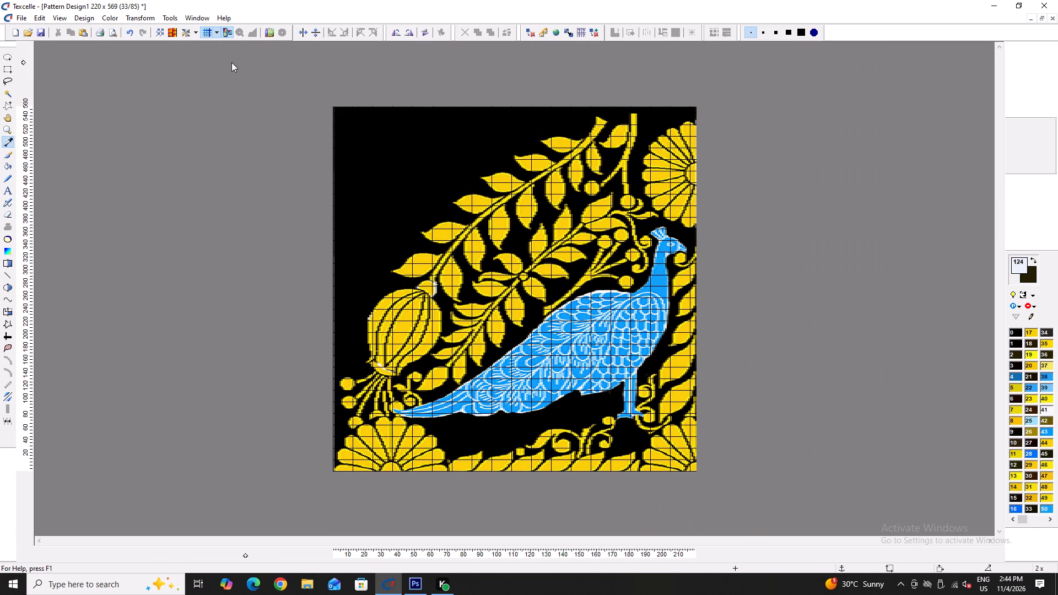
pyautogui.click(225, 30)
pyautogui.click(225, 30)
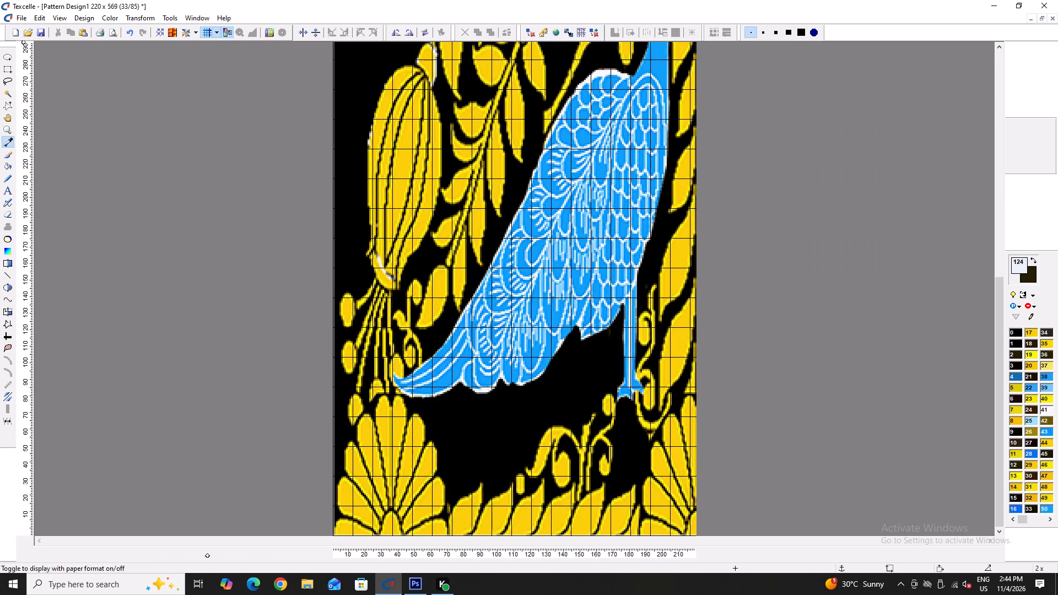
pyautogui.keyDown('ctrl'); pyautogui.scroll(-2, 639, 228); pyautogui.keyUp('ctrl')
pyautogui.keyDown('ctrl'); pyautogui.scroll(4, 635, 258); pyautogui.keyUp('ctrl')
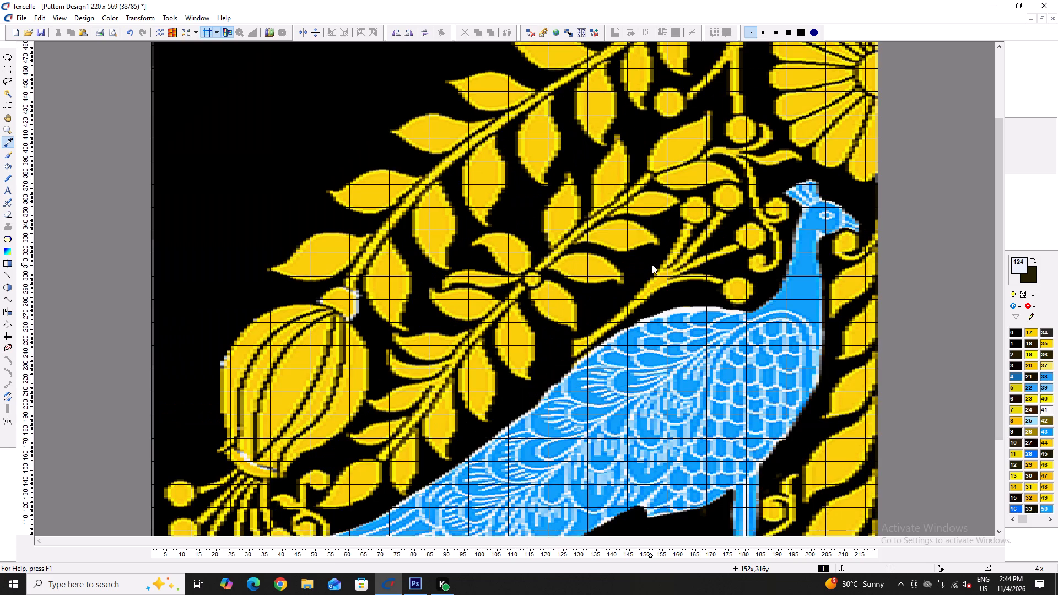
pyautogui.keyDown('ctrl'); pyautogui.scroll(4, 650, 264); pyautogui.keyUp('ctrl')
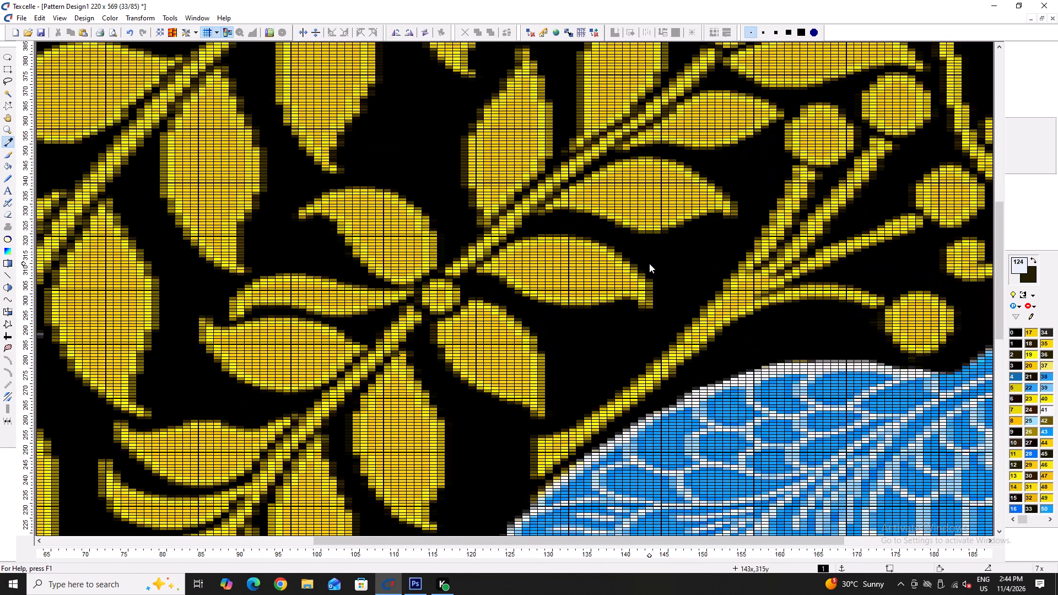
pyautogui.keyDown('ctrl'); pyautogui.scroll(-5, 646, 263); pyautogui.keyUp('ctrl')
pyautogui.keyDown('ctrl'); pyautogui.scroll(-2, 343, 248); pyautogui.keyUp('ctrl')
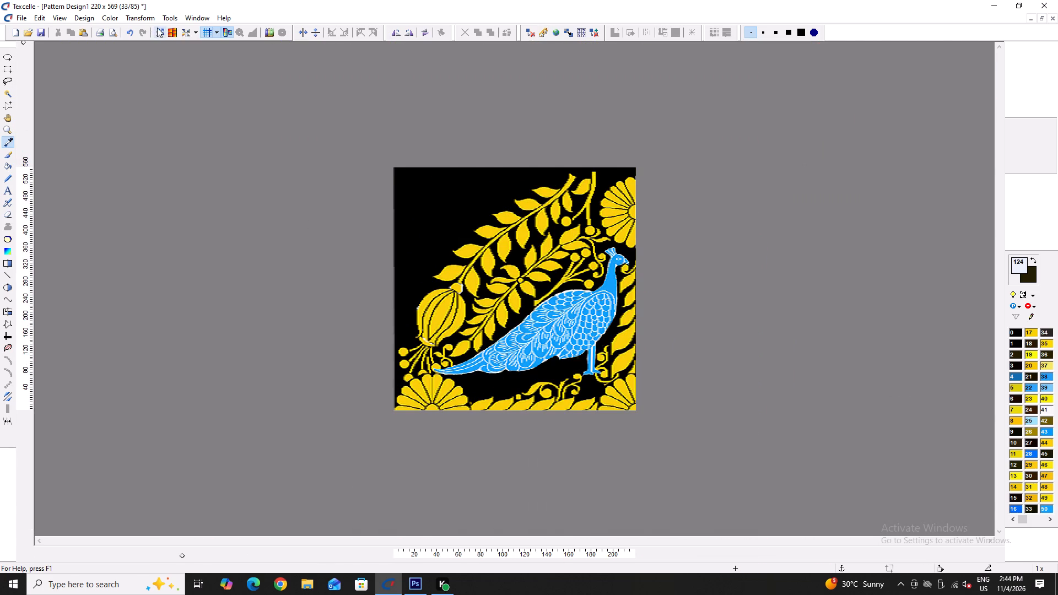
# Set a repeat for the peacock design with neighbouring tiles mirrored both horizontally and vertically.
pyautogui.click(157, 28)
pyautogui.click(455, 275)
pyautogui.tripleClick(478, 273)
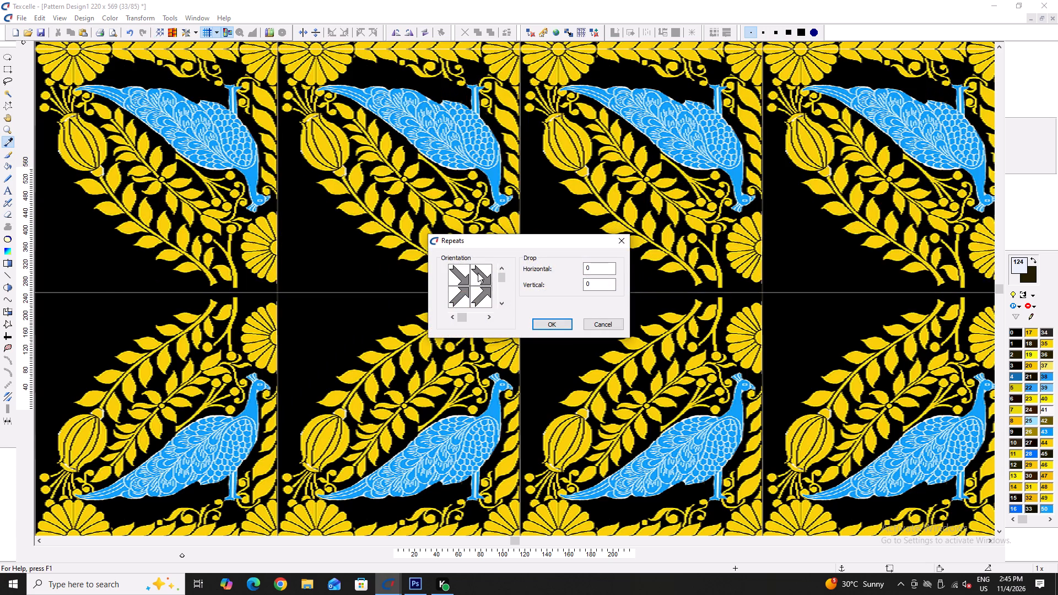
pyautogui.tripleClick(481, 301)
pyautogui.doubleClick(479, 302)
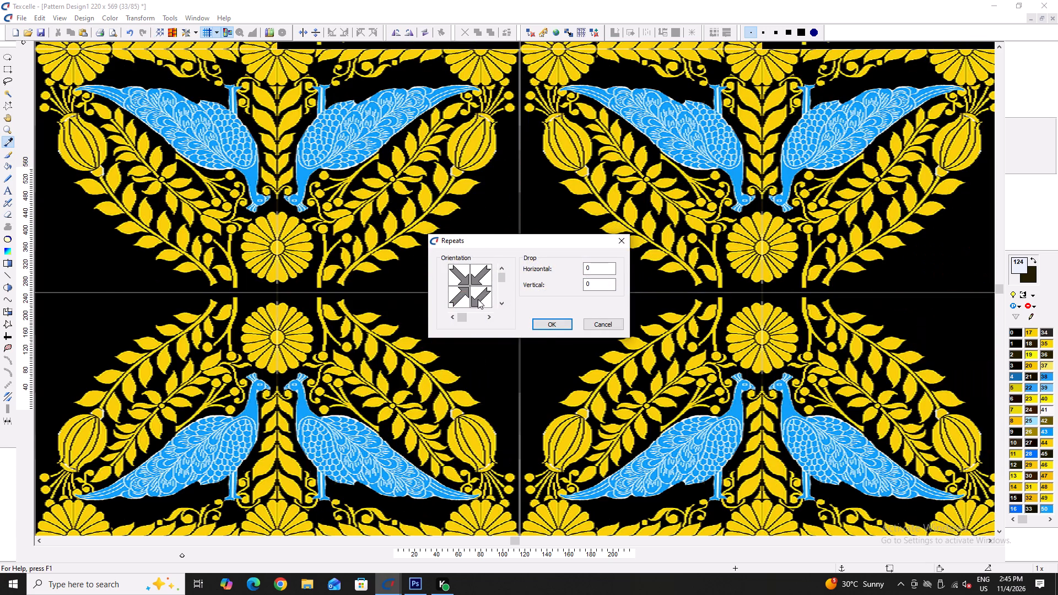
pyautogui.click(548, 318)
# Examine the mirrored repeat across the tiled pattern, checking the seams and how the peacocks and flowers meet.
pyautogui.keyDown('ctrl'); pyautogui.scroll(-3, 336, 277); pyautogui.keyUp('ctrl')
pyautogui.keyDown('ctrl'); pyautogui.scroll(2, 351, 256); pyautogui.keyUp('ctrl')
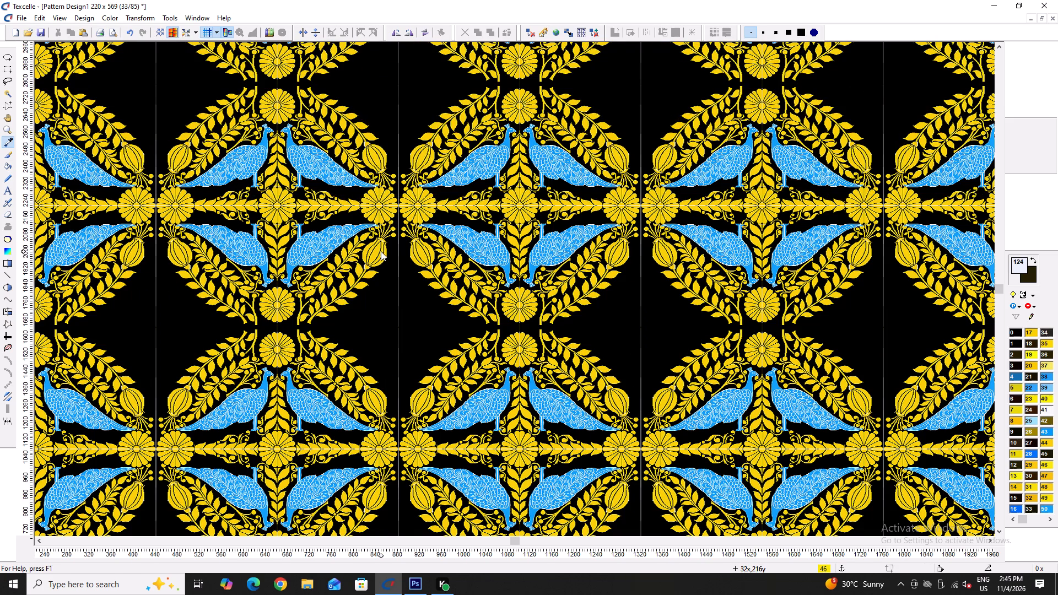
pyautogui.keyDown('ctrl'); pyautogui.scroll(2, 581, 161); pyautogui.keyUp('ctrl')
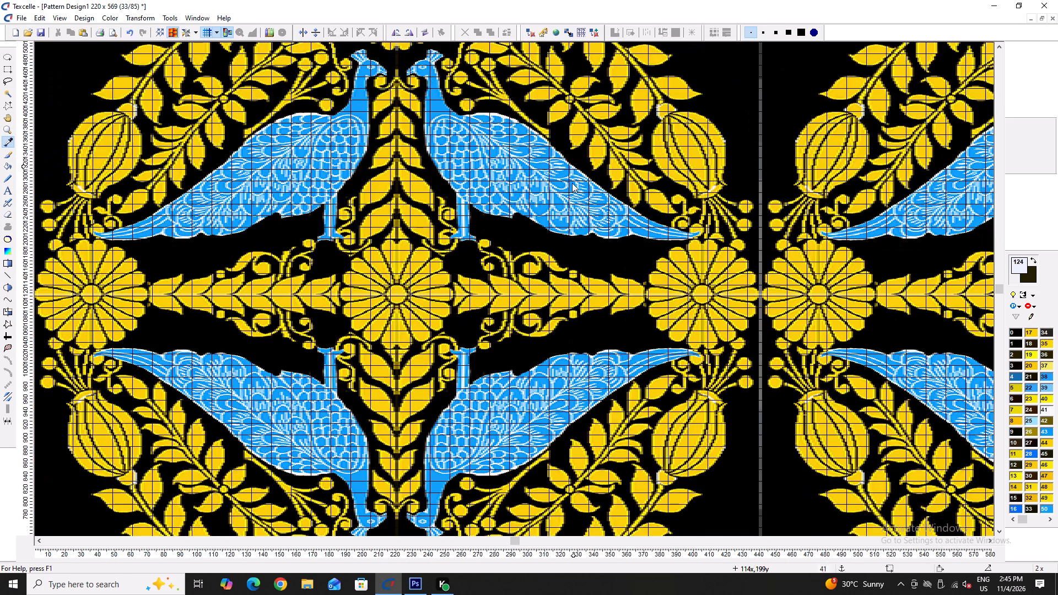
pyautogui.scroll(3, 574, 202)
pyautogui.keyDown('ctrl'); pyautogui.scroll(-1, 576, 212); pyautogui.keyUp('ctrl')
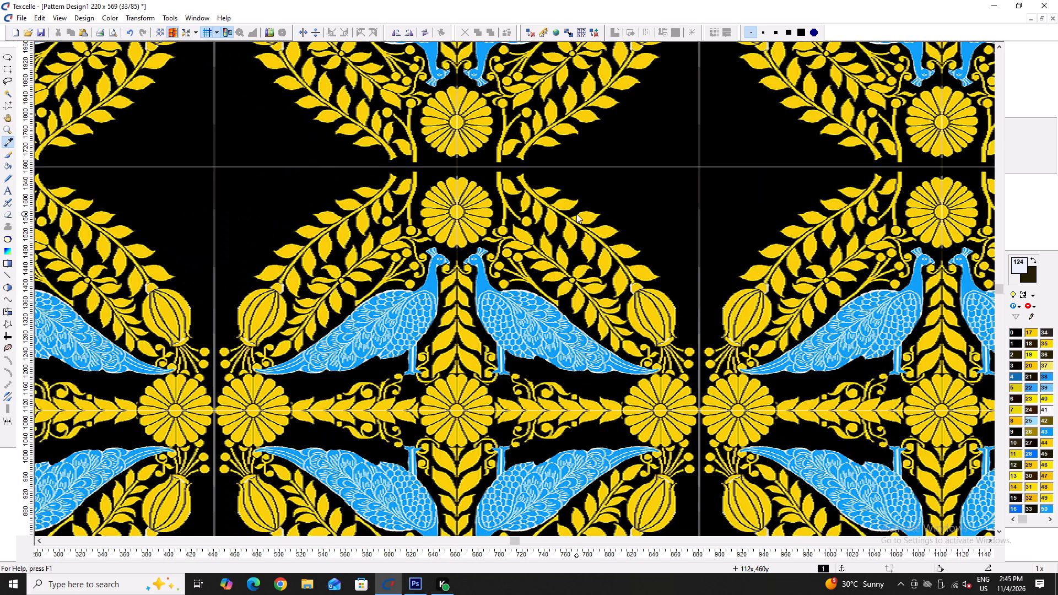
pyautogui.scroll(-2, 576, 271)
pyautogui.keyDown('ctrl'); pyautogui.scroll(1, 360, 304); pyautogui.keyUp('ctrl')
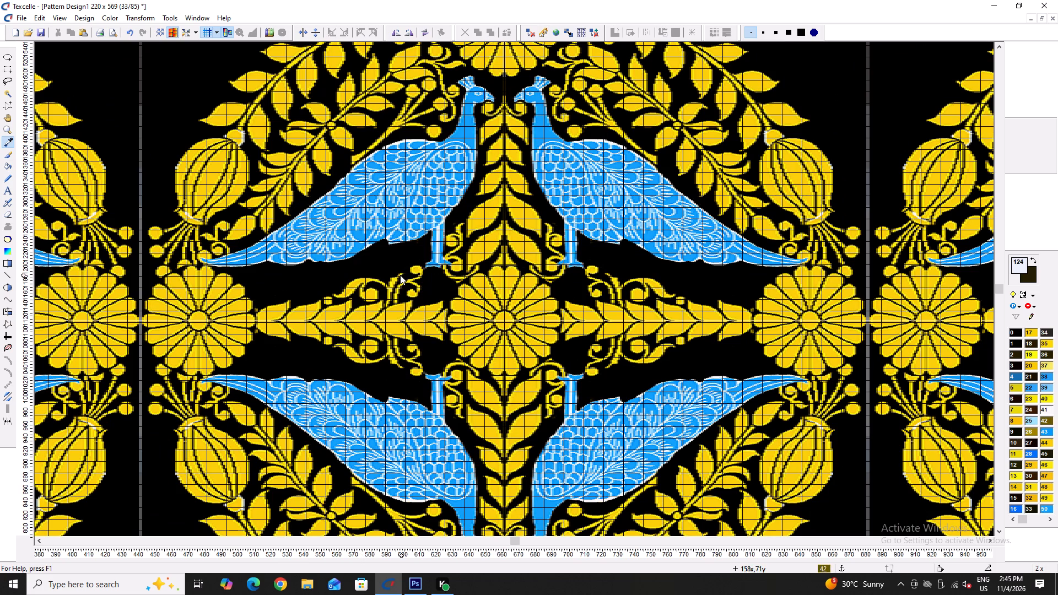
pyautogui.keyDown('ctrl'); pyautogui.scroll(-3, 362, 294); pyautogui.keyUp('ctrl')
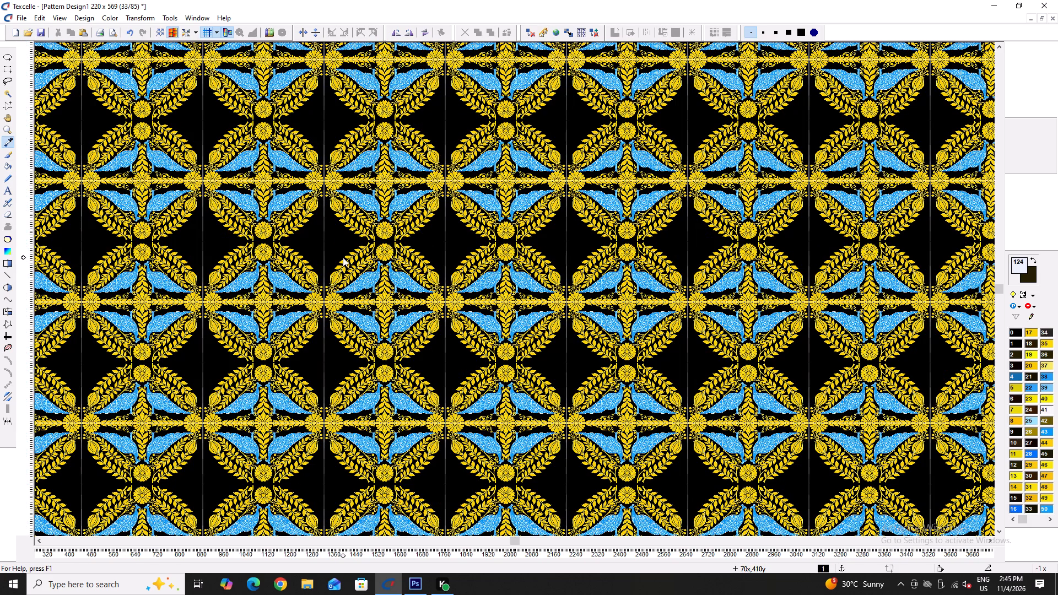
pyautogui.keyDown('ctrl'); pyautogui.scroll(6, 328, 252); pyautogui.keyUp('ctrl')
pyautogui.scroll(-2, 684, 309)
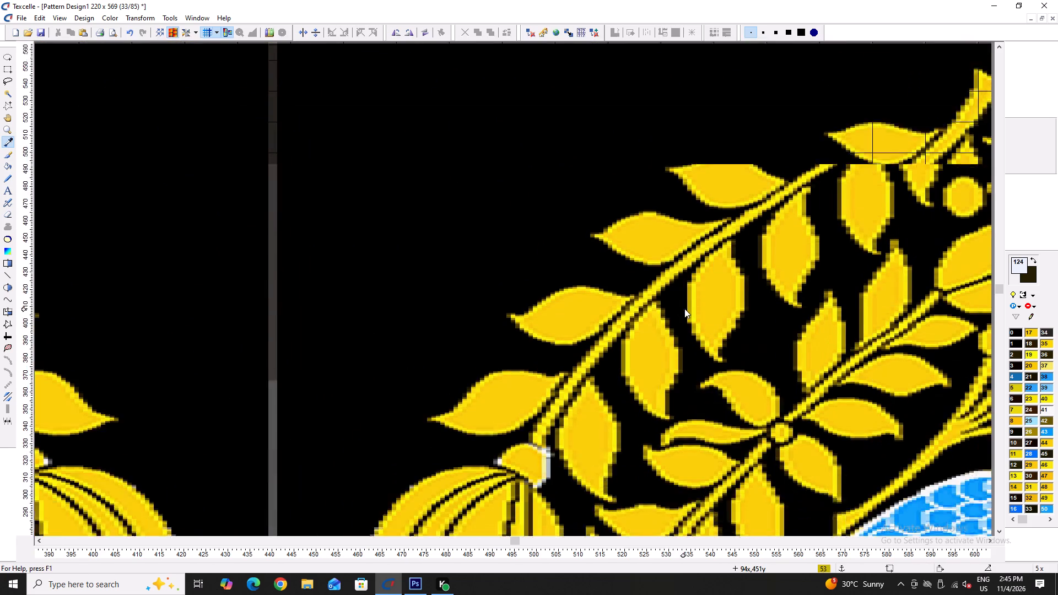
pyautogui.scroll(-2, 684, 309)
pyautogui.keyDown('ctrl'); pyautogui.scroll(-2, 619, 313); pyautogui.keyUp('ctrl')
pyautogui.press('Right')
pyautogui.press('Right')
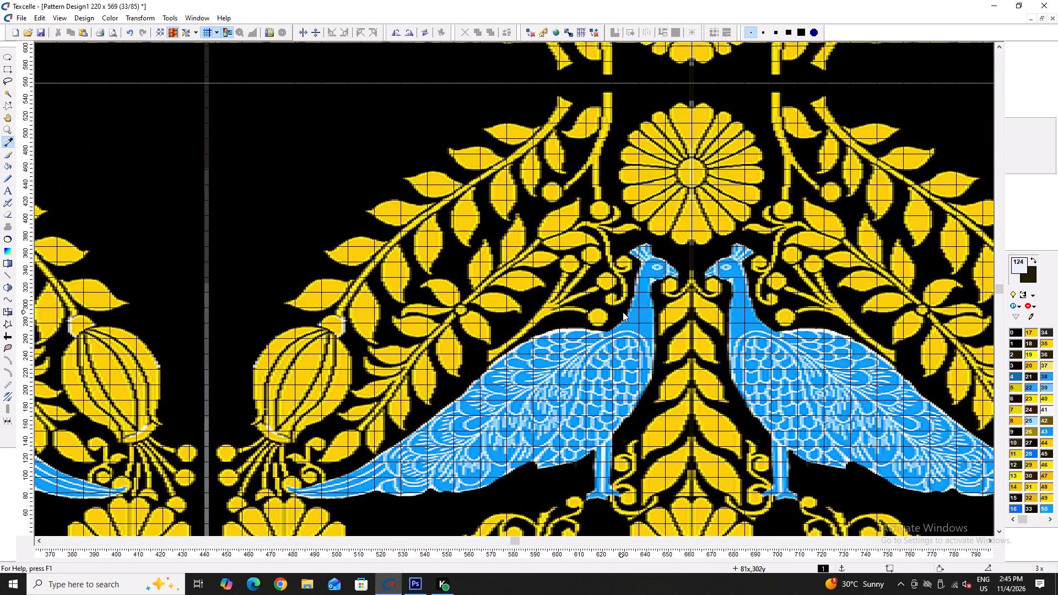
# Examine the leaf, stem and berry edges of the motif at pixel level.
pyautogui.keyDown('ctrl'); pyautogui.scroll(5, 531, 311); pyautogui.keyUp('ctrl')
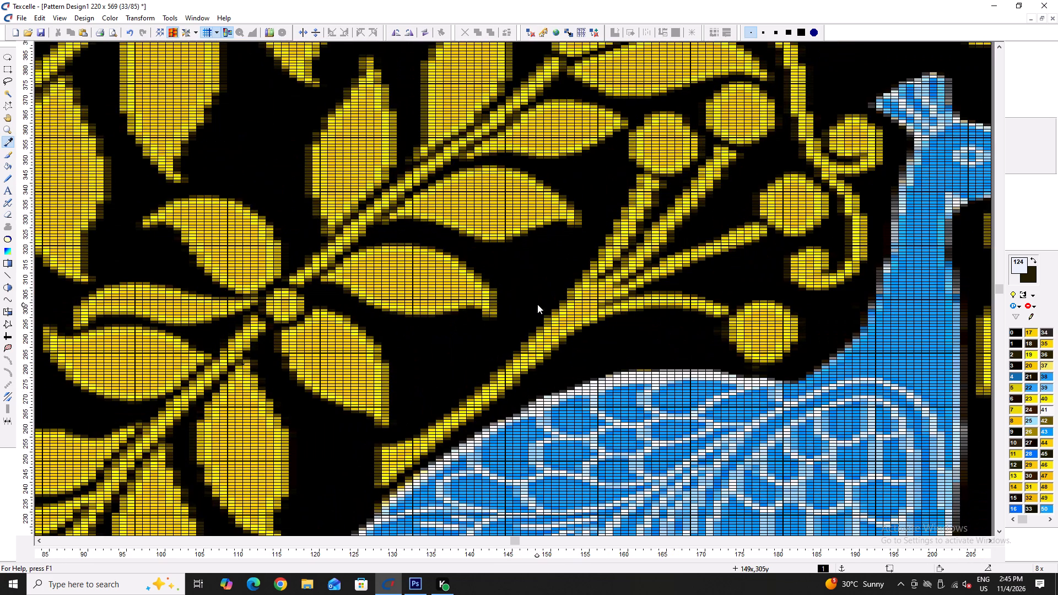
pyautogui.keyDown('ctrl'); pyautogui.scroll(2, 496, 214); pyautogui.keyUp('ctrl')
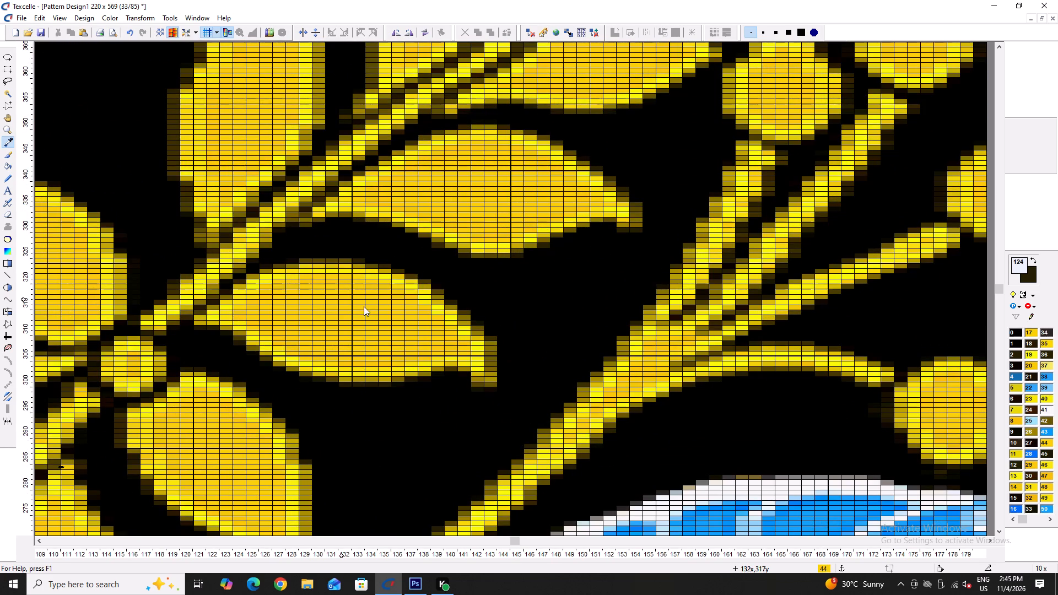
pyautogui.scroll(4, 488, 300)
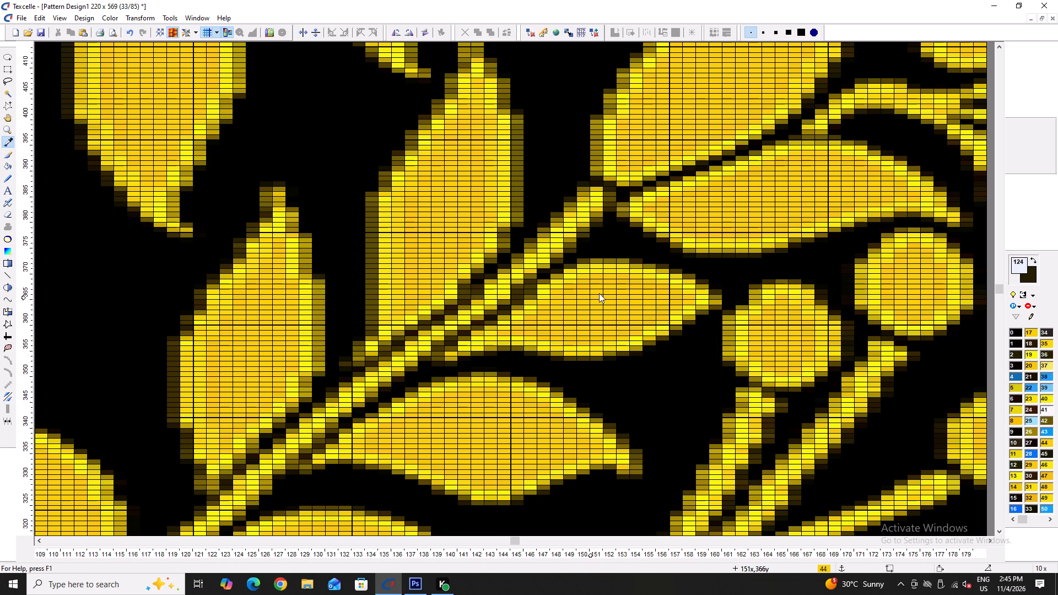
pyautogui.keyDown('ctrl'); pyautogui.scroll(-6, 599, 293); pyautogui.keyUp('ctrl')
pyautogui.keyDown('ctrl'); pyautogui.scroll(2, 531, 239); pyautogui.keyUp('ctrl')
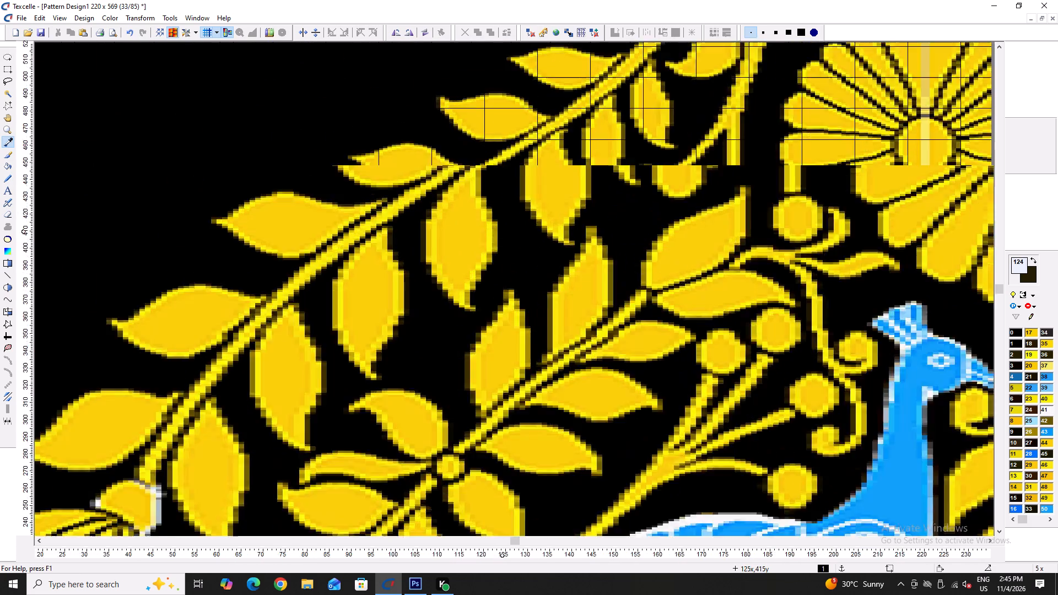
pyautogui.keyDown('ctrl'); pyautogui.scroll(4, 492, 230); pyautogui.keyUp('ctrl')
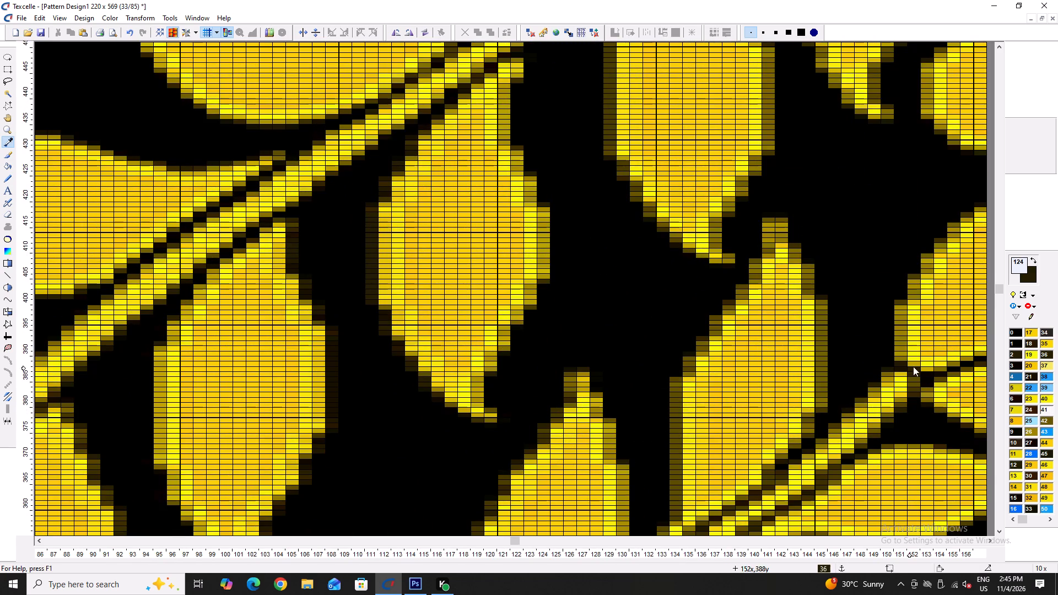
pyautogui.keyDown('ctrl'); pyautogui.scroll(-4, 953, 365); pyautogui.keyUp('ctrl')
pyautogui.scroll(-4, 1022, 378)
# Define palette colour 226 as crimson 35-1214RGB from the Extended Printer Book and make it the active foreground colour.
pyautogui.rightClick(1037, 385)
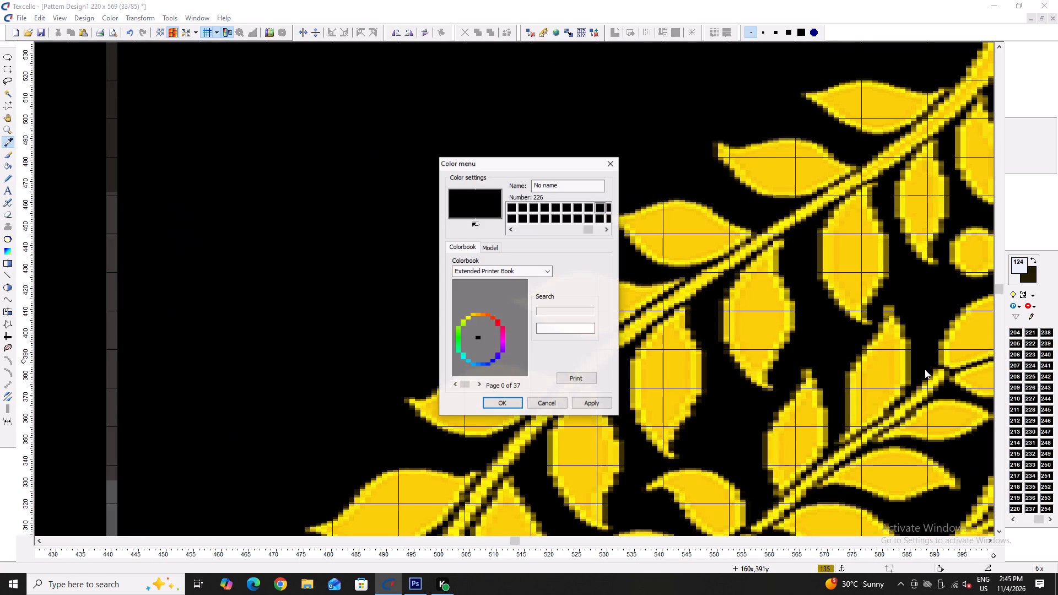
pyautogui.tripleClick(503, 326)
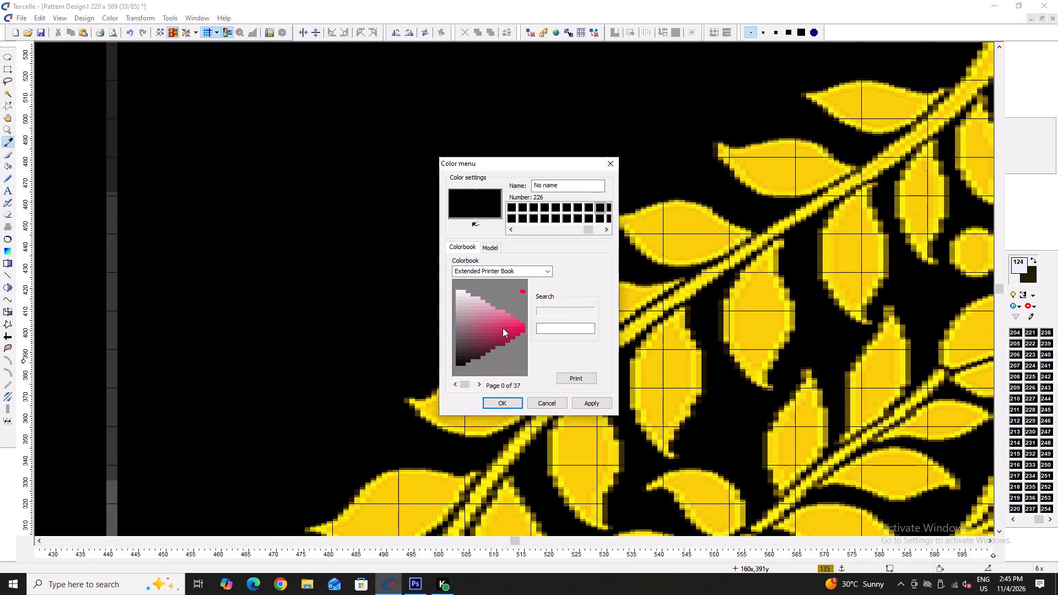
pyautogui.click(523, 331)
pyautogui.click(512, 403)
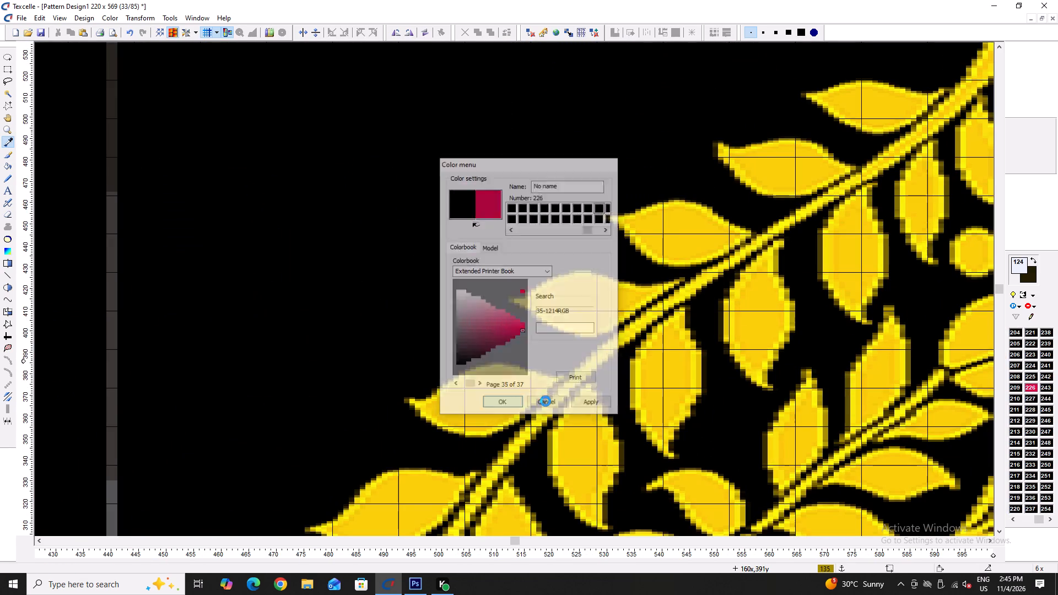
pyautogui.click(1031, 389)
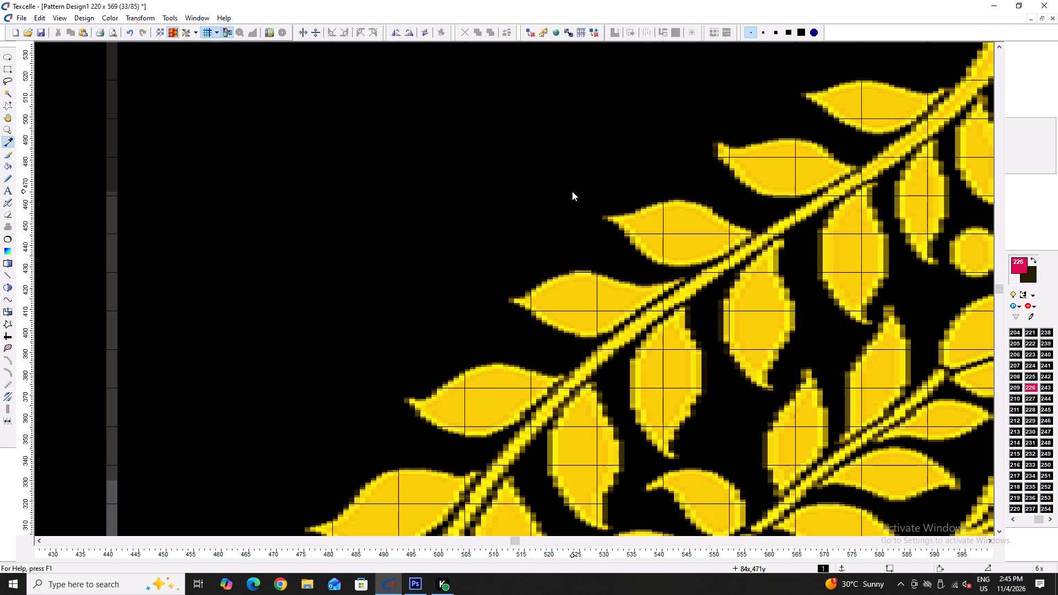
# Pick the design's black ground as the background colour and activate the freehand drawing pen.
pyautogui.hotkey('ctrl', 'space')
pyautogui.press('x')
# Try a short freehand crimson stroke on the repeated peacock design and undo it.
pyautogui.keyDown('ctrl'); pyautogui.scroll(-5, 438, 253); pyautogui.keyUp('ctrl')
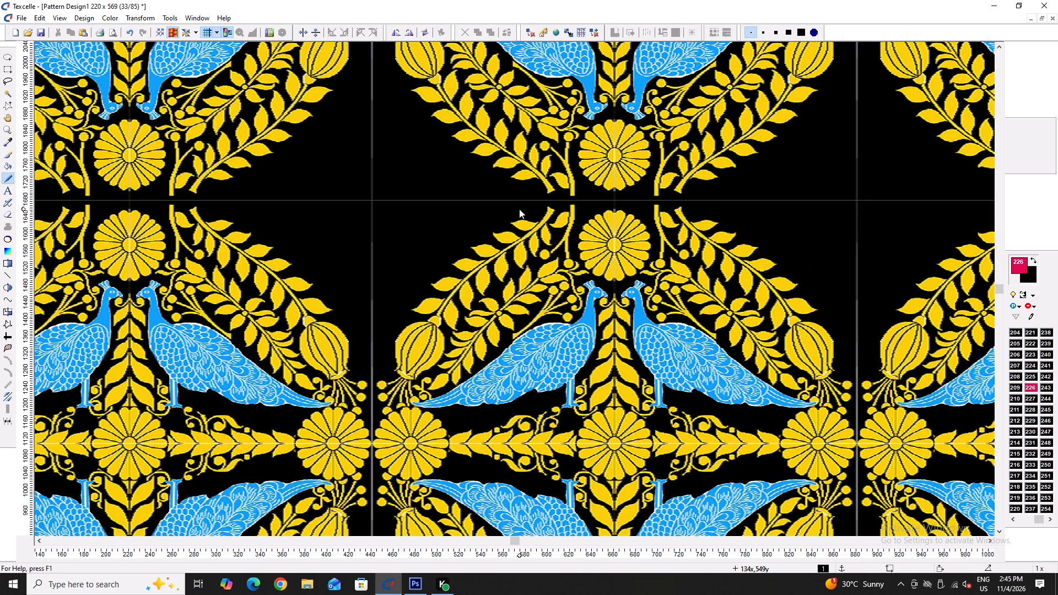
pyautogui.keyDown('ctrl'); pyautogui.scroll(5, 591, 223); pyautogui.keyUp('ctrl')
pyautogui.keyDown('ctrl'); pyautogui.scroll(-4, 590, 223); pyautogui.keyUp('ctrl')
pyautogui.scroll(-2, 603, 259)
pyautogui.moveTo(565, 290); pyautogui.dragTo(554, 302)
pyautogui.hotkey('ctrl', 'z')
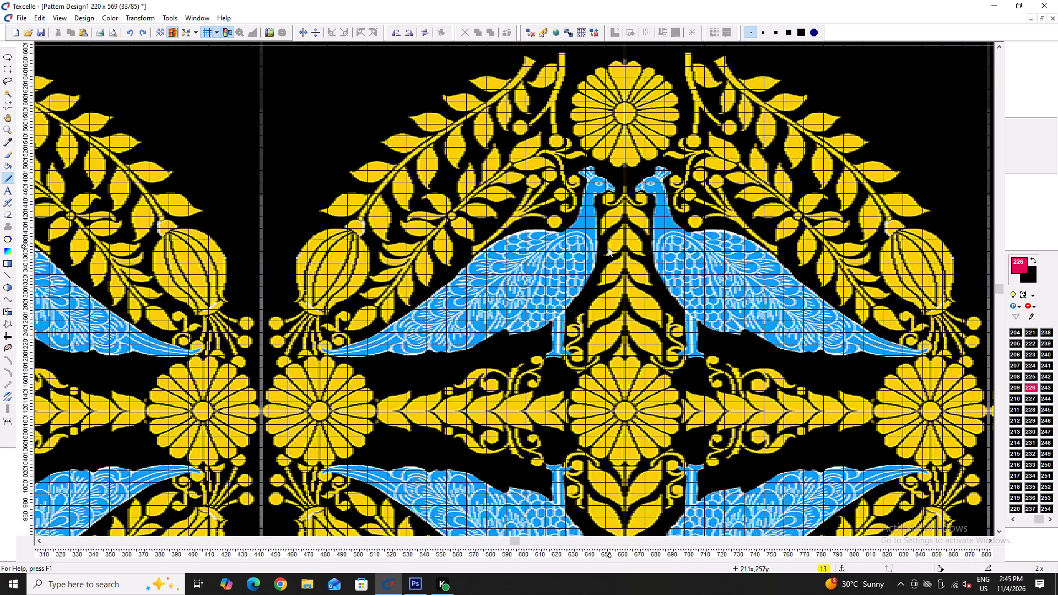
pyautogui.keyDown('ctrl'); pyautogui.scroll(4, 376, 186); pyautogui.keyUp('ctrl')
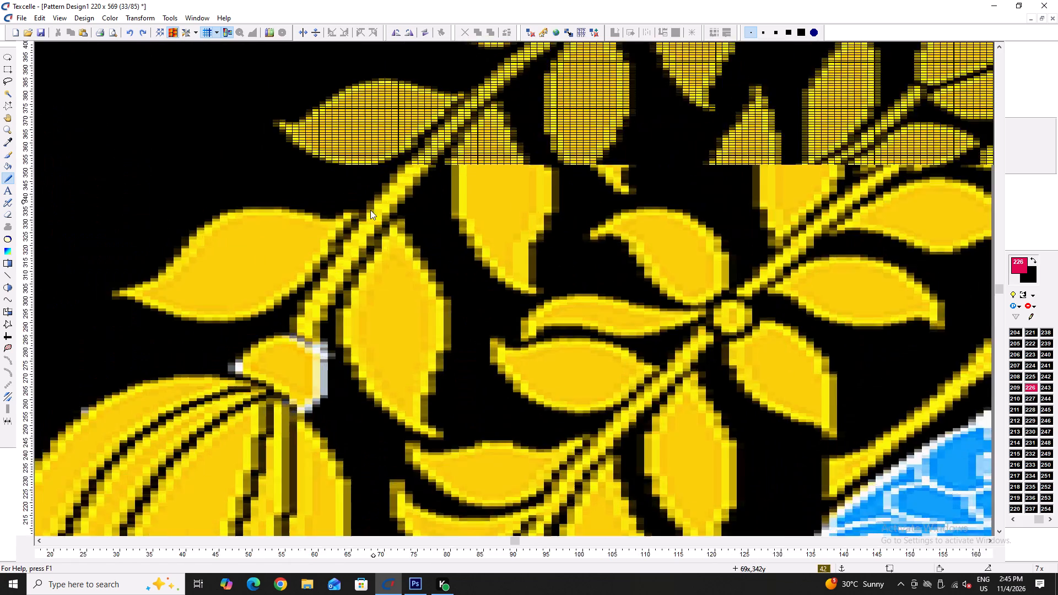
# Outline the left end and upper-left slope of the cap above the striped fruit in crimson, correcting stray pixels with black.
pyautogui.keyDown('ctrl'); pyautogui.scroll(3, 370, 210); pyautogui.keyUp('ctrl')
pyautogui.keyDown('ctrl'); pyautogui.scroll(4, 223, 374); pyautogui.keyUp('ctrl')
pyautogui.moveTo(221, 400); pyautogui.dragTo(215, 453)
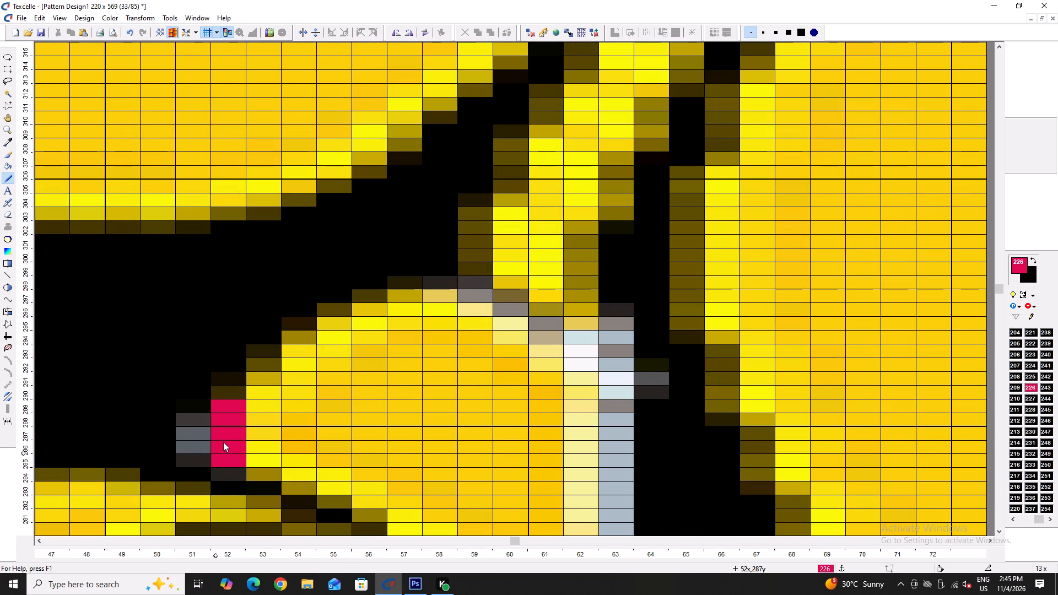
pyautogui.moveTo(259, 385); pyautogui.dragTo(261, 369)
pyautogui.moveTo(261, 364); pyautogui.dragTo(261, 359)
pyautogui.moveTo(288, 342); pyautogui.dragTo(294, 328)
pyautogui.click(294, 348)
pyautogui.moveTo(331, 314); pyautogui.dragTo(332, 306)
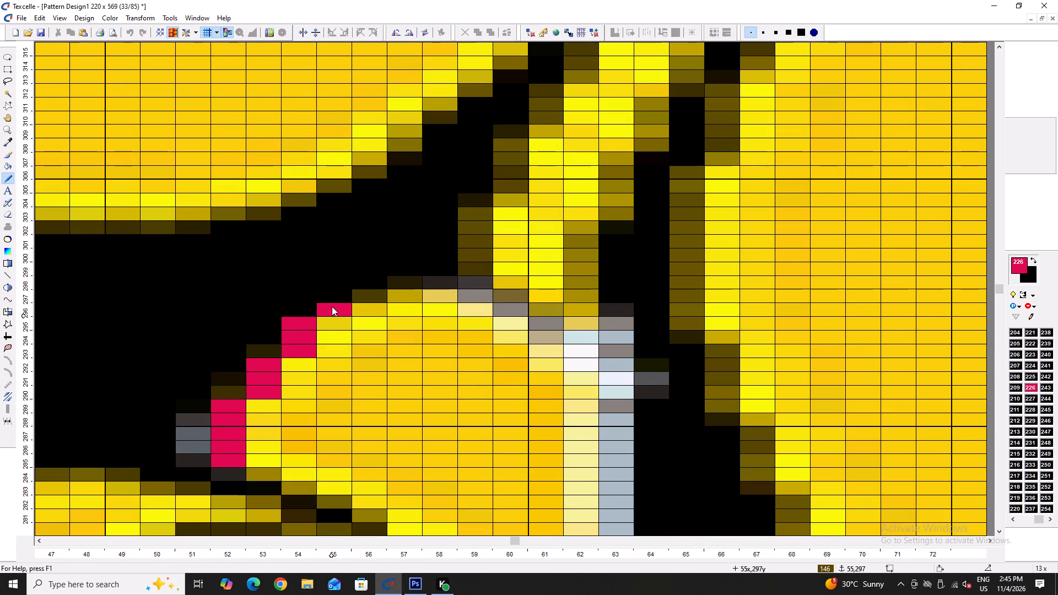
pyautogui.moveTo(332, 306); pyautogui.dragTo(332, 306)
pyautogui.click(333, 320)
pyautogui.rightClick(300, 320)
# Continue the crimson outline across the fruit cap's top edge to the stem base, blackening the excess row above it.
pyautogui.click(373, 297)
pyautogui.moveTo(397, 286); pyautogui.dragTo(483, 289)
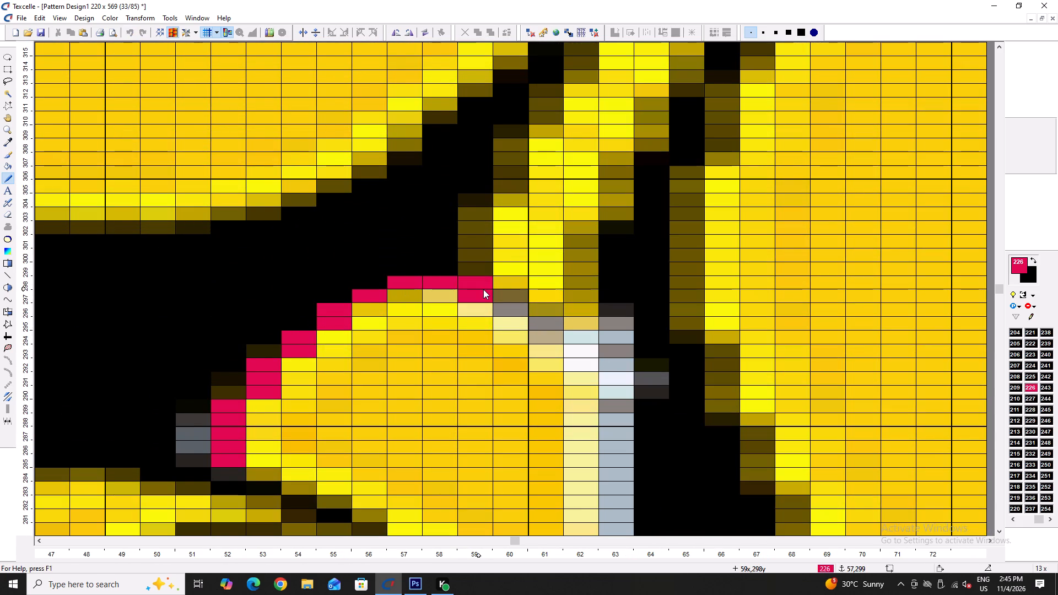
pyautogui.moveTo(483, 289); pyautogui.dragTo(486, 290)
pyautogui.click(487, 290)
pyautogui.moveTo(468, 290); pyautogui.dragTo(391, 294)
pyautogui.moveTo(392, 285); pyautogui.dragTo(422, 286, button='right')
pyautogui.moveTo(428, 286); pyautogui.dragTo(455, 287, button='right')
pyautogui.moveTo(488, 288); pyautogui.dragTo(505, 288, button='right')
pyautogui.click(507, 303)
pyautogui.click(527, 307)
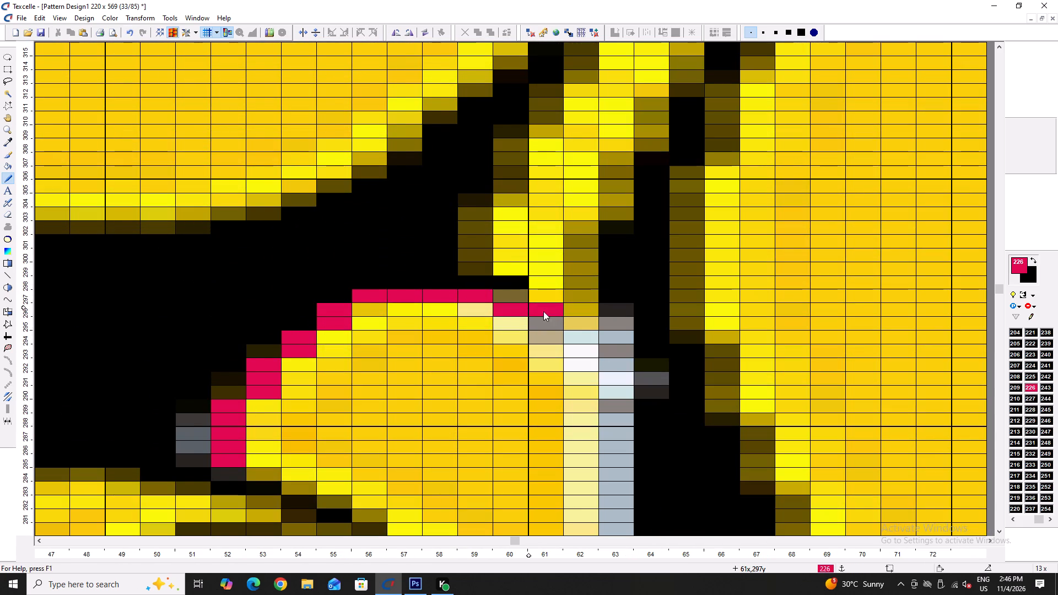
pyautogui.click(557, 312)
pyautogui.click(577, 324)
# Start the fruit cap's right edge in crimson and smooth its upper-right shoulder, trimming the stepped corner pixels with black.
pyautogui.moveTo(611, 336); pyautogui.dragTo(622, 426)
pyautogui.scroll(-3, 633, 380)
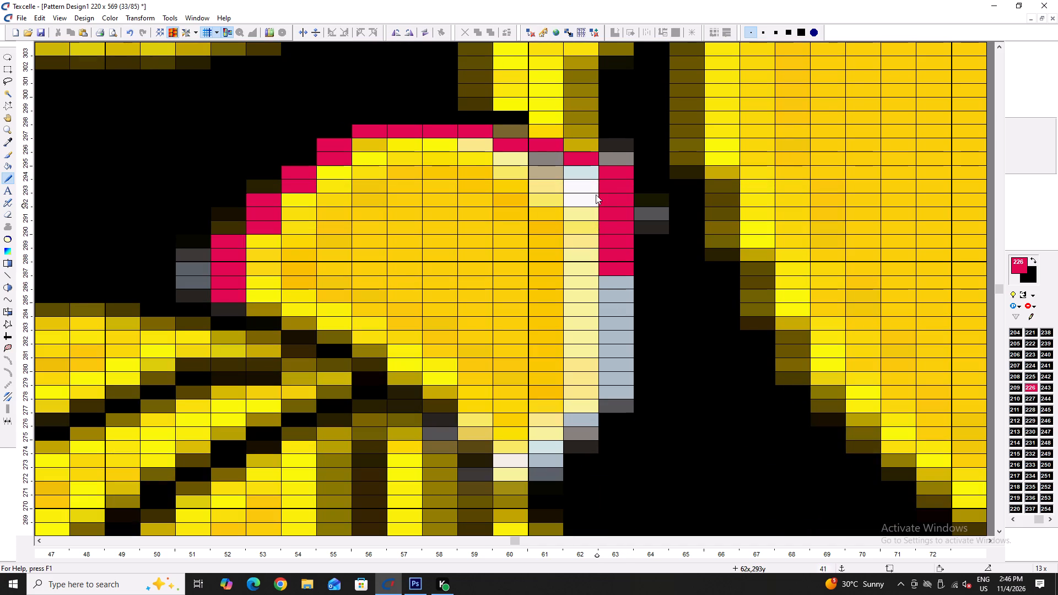
pyautogui.click(600, 171)
pyautogui.rightClick(627, 172)
pyautogui.click(581, 174)
pyautogui.rightClick(583, 159)
pyautogui.rightClick(583, 158)
pyautogui.click(554, 157)
pyautogui.rightClick(556, 143)
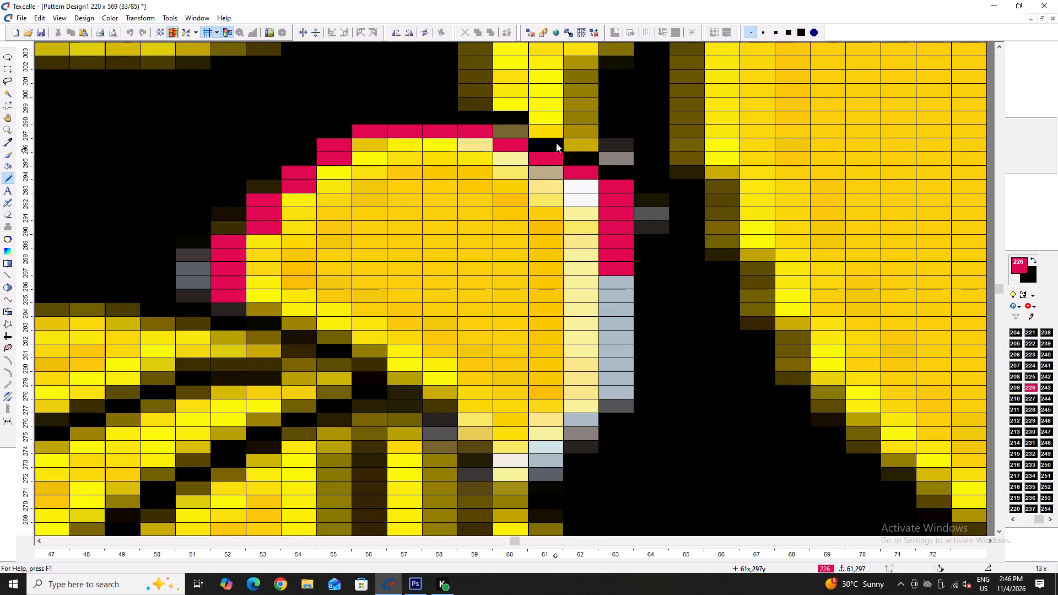
pyautogui.rightClick(553, 143)
pyautogui.click(473, 144)
pyautogui.rightClick(478, 137)
pyautogui.rightClick(478, 137)
# Extend the crimson outline down the fruit cap's right edge to its bottom tip at about pixel column 61.
pyautogui.moveTo(613, 266); pyautogui.dragTo(615, 373)
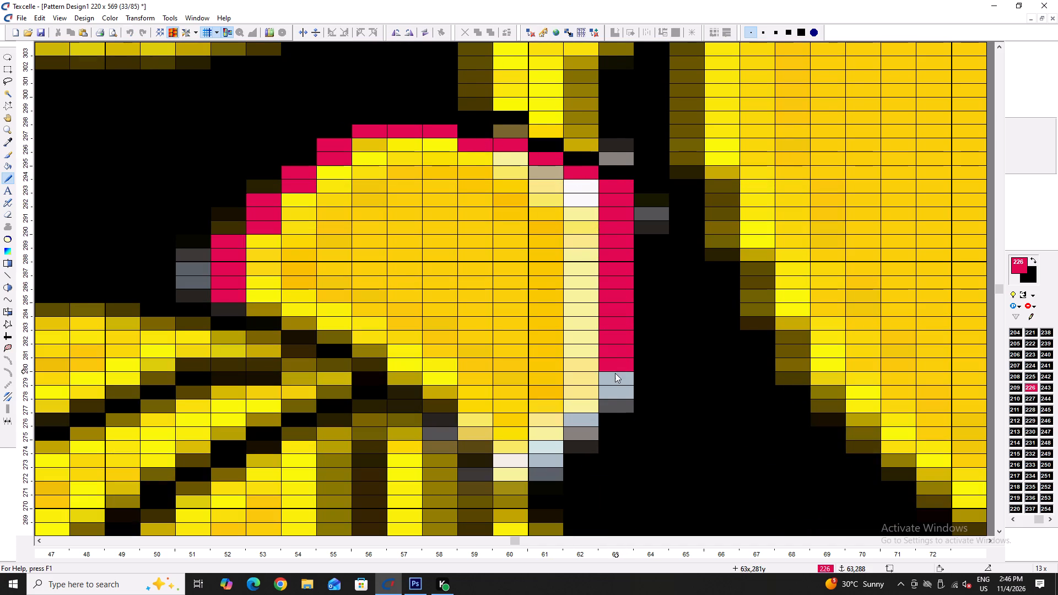
pyautogui.moveTo(615, 373); pyautogui.dragTo(610, 400)
pyautogui.moveTo(590, 417); pyautogui.dragTo(583, 441)
pyautogui.doubleClick(582, 442)
pyautogui.moveTo(557, 455); pyautogui.dragTo(547, 479)
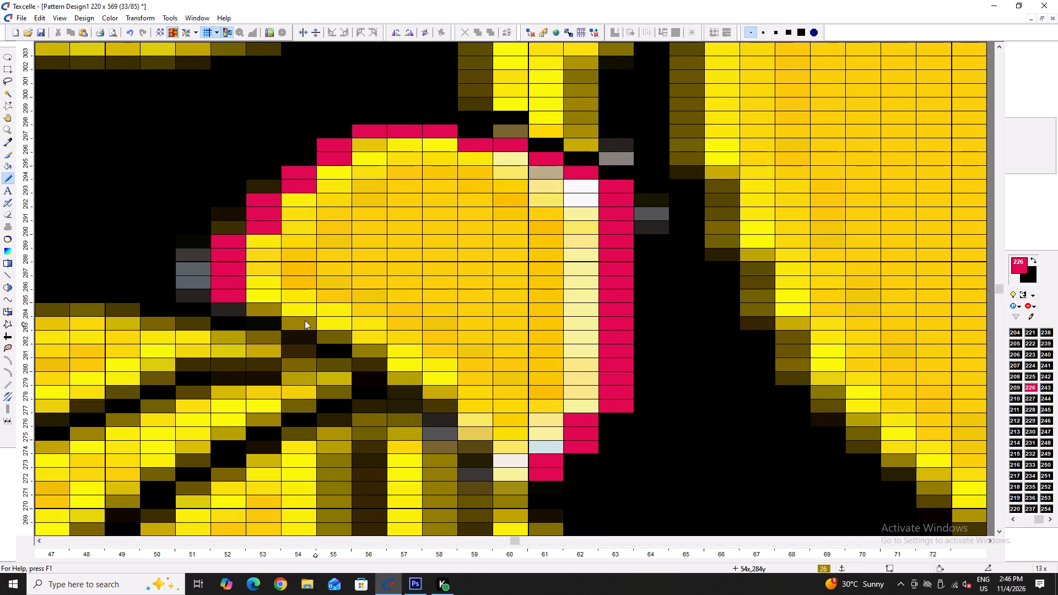
# Outline the fruit cap's lower-left edge in crimson in stair-steps from its left end to the bottom tip, closing the contour.
pyautogui.click(251, 305)
pyautogui.click(290, 316)
pyautogui.click(337, 341)
pyautogui.click(369, 359)
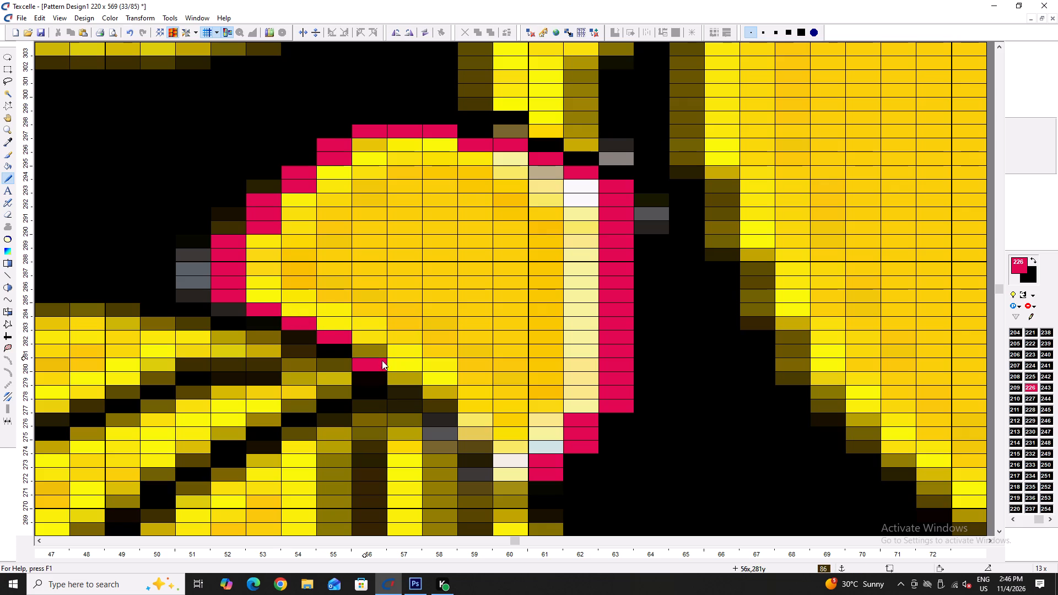
pyautogui.click(362, 348)
pyautogui.click(411, 381)
pyautogui.click(411, 391)
pyautogui.click(434, 402)
pyautogui.click(438, 412)
pyautogui.doubleClick(463, 430)
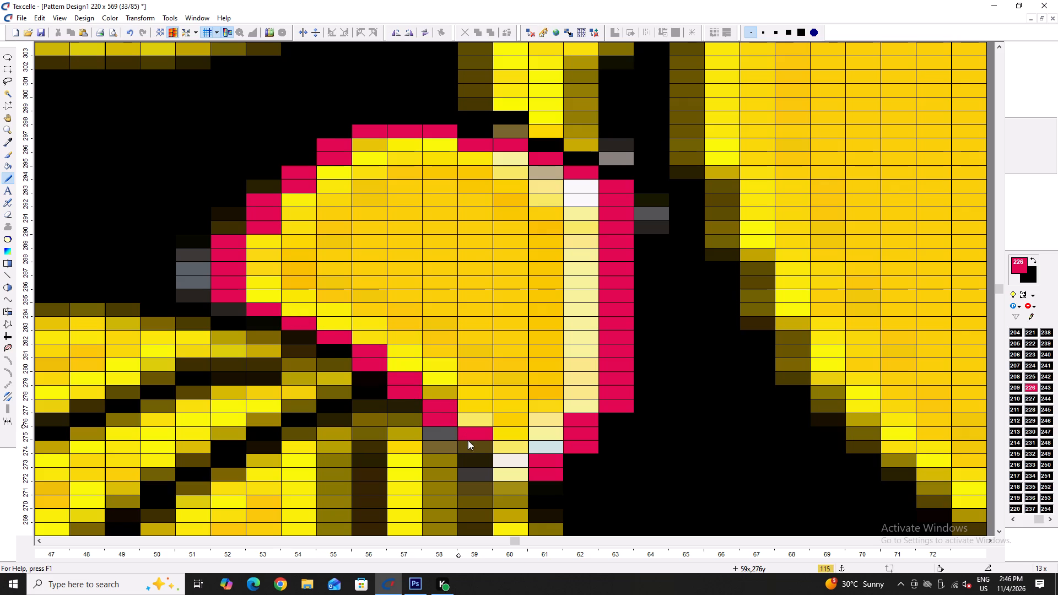
pyautogui.click(468, 442)
pyautogui.moveTo(498, 452); pyautogui.dragTo(509, 473)
# Refine the fruit cap's upper-right corner around columns 62 and 63, adding crimson pixels and blackening the overshoot.
pyautogui.keyDown('ctrl'); pyautogui.scroll(-4, 505, 438); pyautogui.keyUp('ctrl')
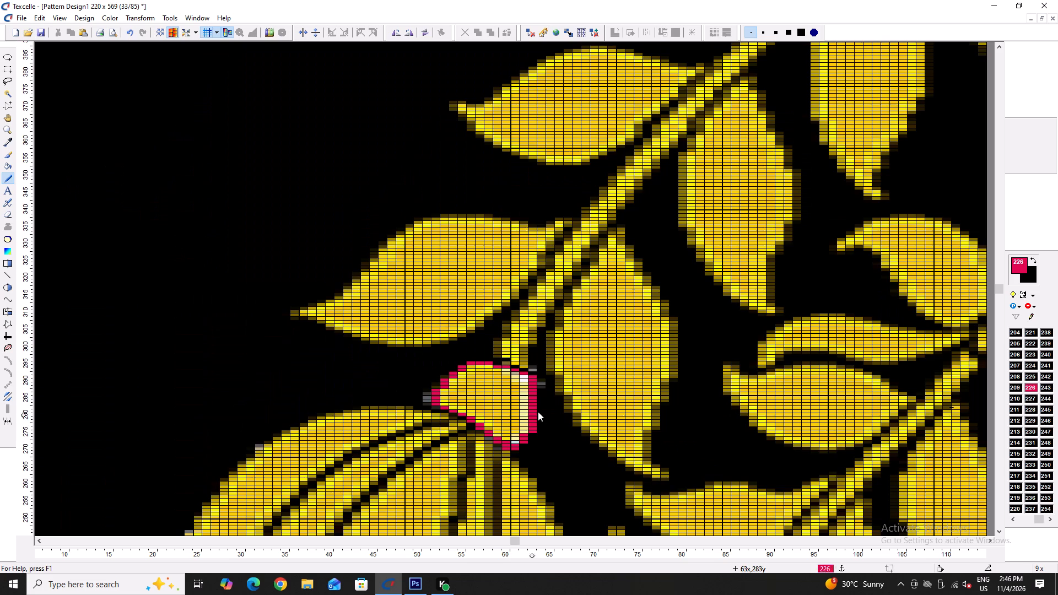
pyautogui.keyDown('ctrl'); pyautogui.scroll(6, 539, 382); pyautogui.keyUp('ctrl')
pyautogui.click(477, 349)
pyautogui.click(477, 363)
pyautogui.rightClick(505, 353)
pyautogui.rightClick(505, 353)
pyautogui.rightClick(507, 353)
pyautogui.rightClick(514, 363)
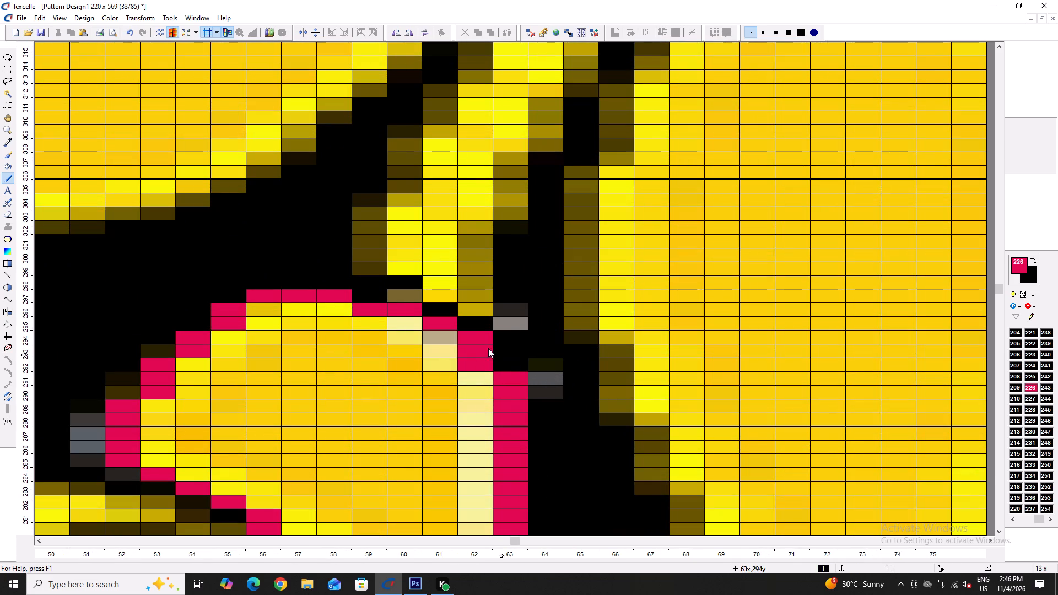
pyautogui.rightClick(478, 338)
pyautogui.click(458, 336)
pyautogui.rightClick(490, 339)
pyautogui.keyDown('ctrl'); pyautogui.scroll(-5, 369, 345); pyautogui.keyUp('ctrl')
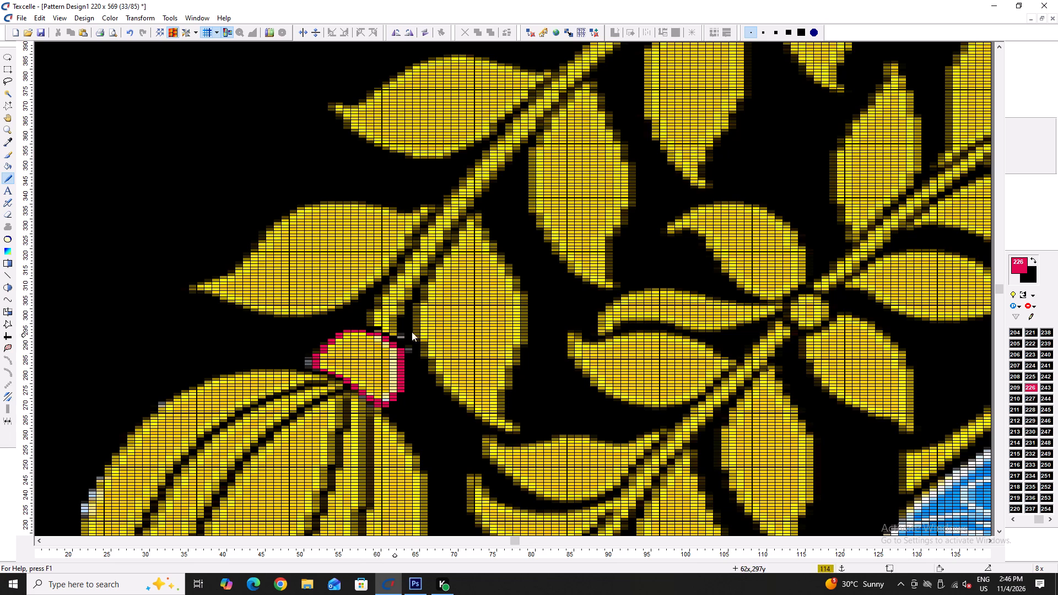
# Outline the slanted cut end of the leafy branch's upper tip in crimson, from about column 160 to column 166.
pyautogui.keyDown('ctrl'); pyautogui.scroll(2, 419, 302); pyautogui.keyUp('ctrl')
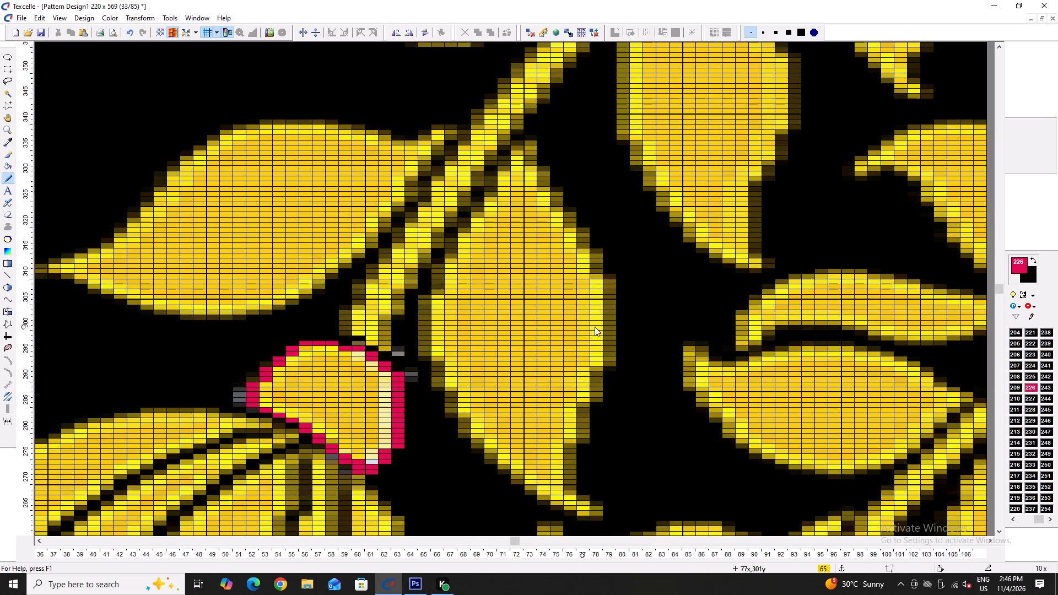
pyautogui.scroll(1, 597, 327)
pyautogui.keyDown('ctrl'); pyautogui.scroll(-5, 474, 289); pyautogui.keyUp('ctrl')
pyautogui.scroll(5, 801, 33)
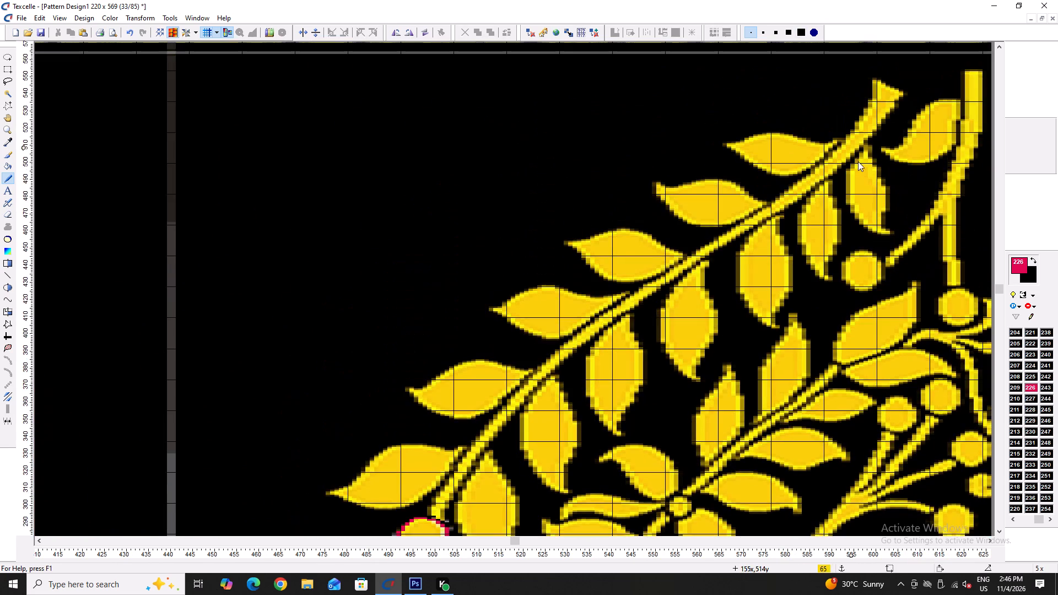
pyautogui.keyDown('ctrl'); pyautogui.scroll(15, 900, 111); pyautogui.keyUp('ctrl')
pyautogui.scroll(1, 805, 201)
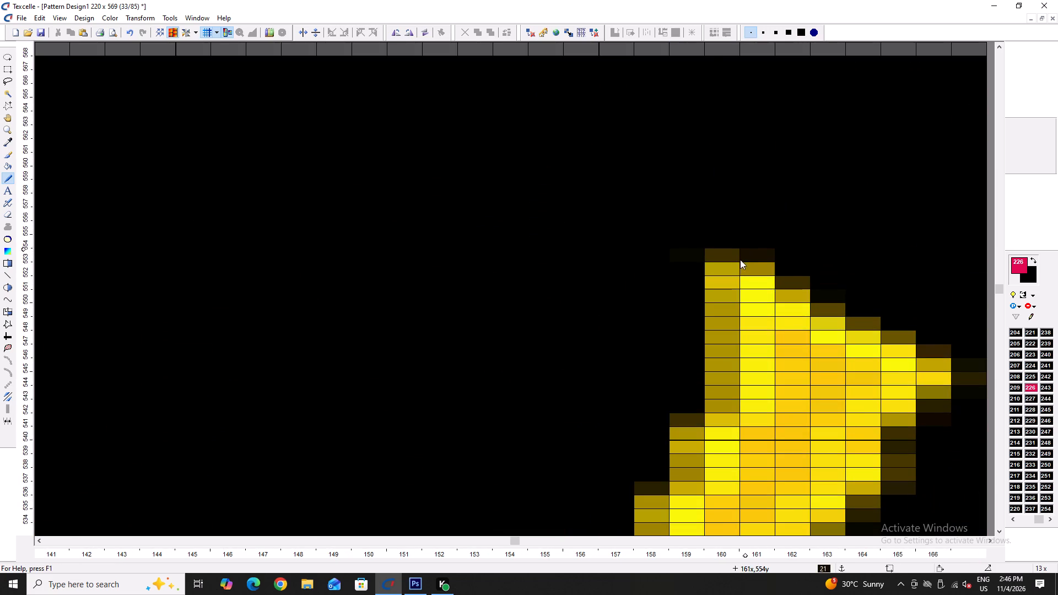
pyautogui.click(736, 256)
pyautogui.doubleClick(769, 268)
pyautogui.click(792, 288)
pyautogui.click(825, 301)
pyautogui.click(825, 309)
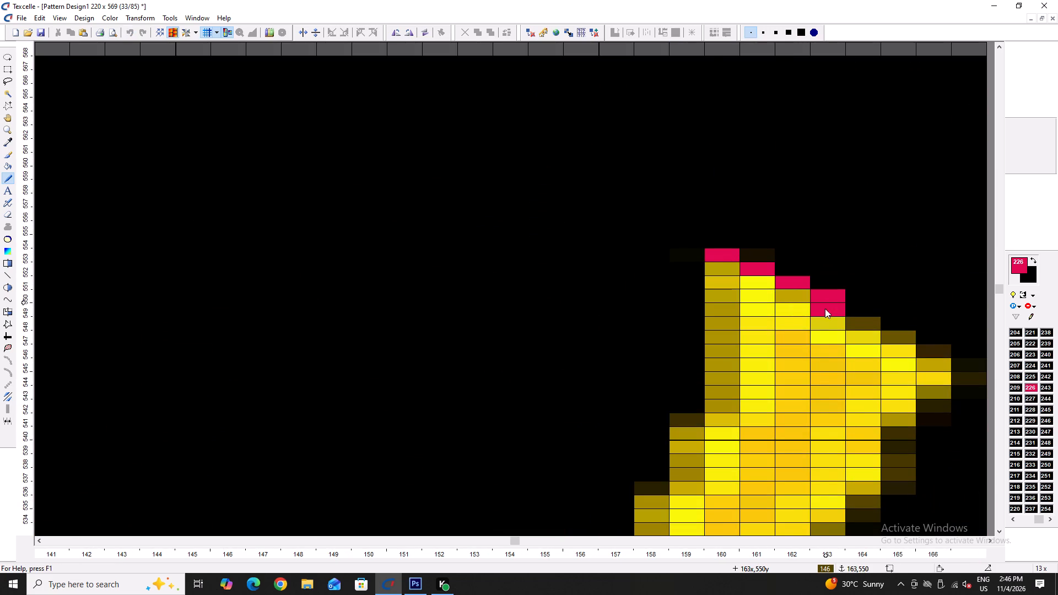
pyautogui.click(858, 326)
pyautogui.click(898, 337)
pyautogui.moveTo(936, 353); pyautogui.dragTo(936, 394)
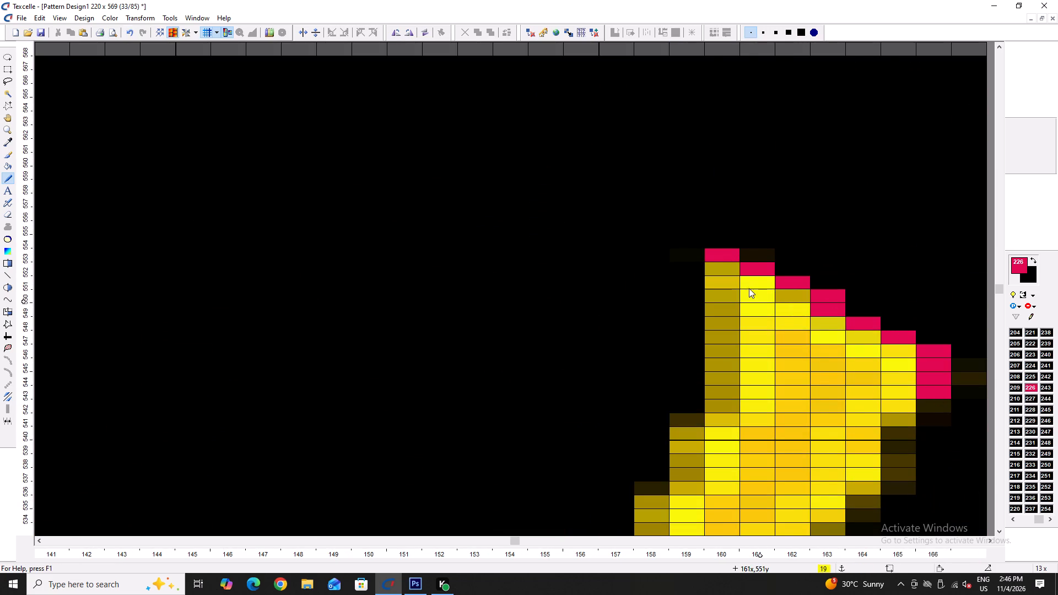
# Trace the branch's left edge in crimson down from its upper tip, from about column 160 to column 154.
pyautogui.moveTo(720, 265); pyautogui.dragTo(712, 409)
pyautogui.scroll(-5, 716, 386)
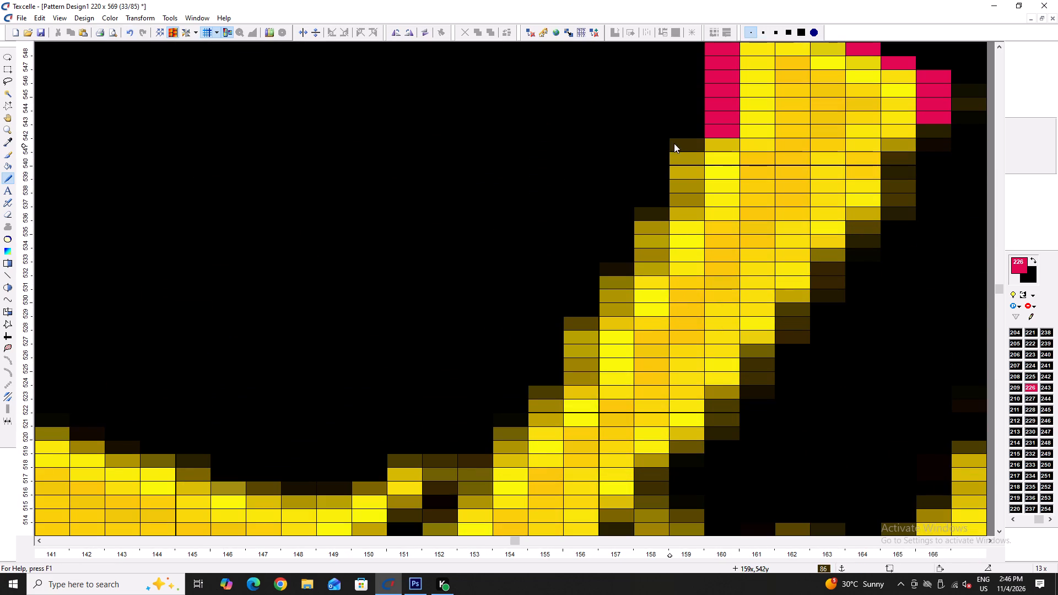
pyautogui.moveTo(678, 143); pyautogui.dragTo(671, 202)
pyautogui.click(671, 202)
pyautogui.click(670, 208)
pyautogui.moveTo(653, 217); pyautogui.dragTo(645, 270)
pyautogui.moveTo(625, 277); pyautogui.dragTo(622, 293)
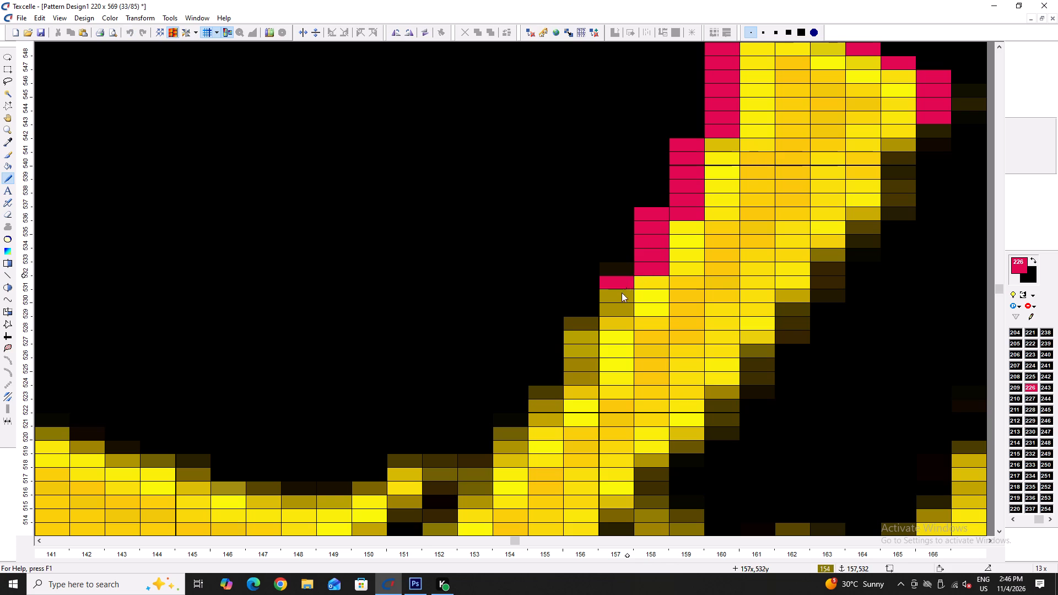
pyautogui.moveTo(622, 293); pyautogui.dragTo(616, 314)
pyautogui.click(616, 314)
pyautogui.scroll(-2, 616, 310)
pyautogui.moveTo(583, 214); pyautogui.dragTo(578, 265)
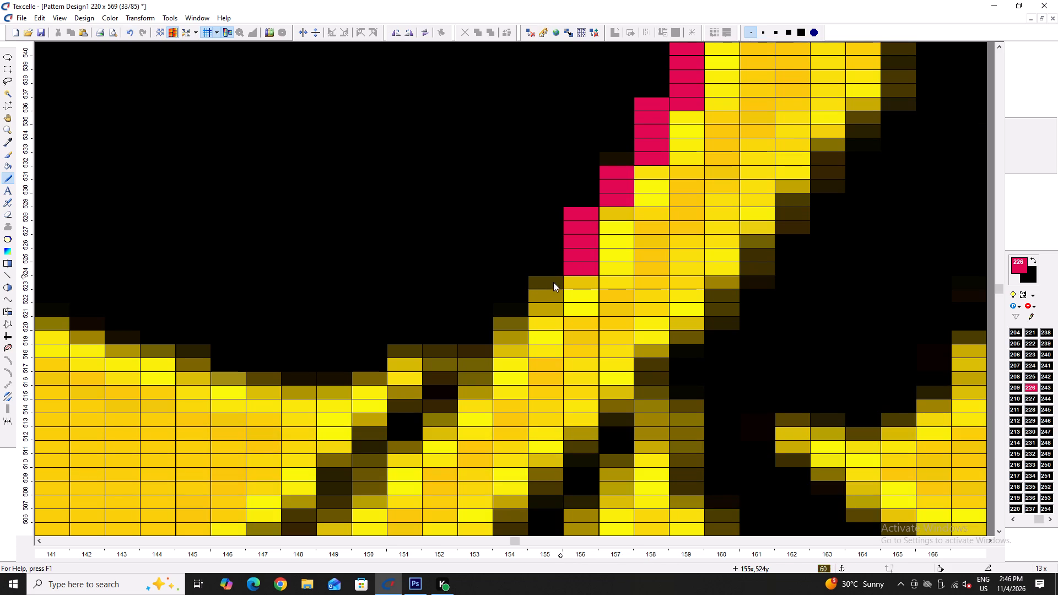
pyautogui.moveTo(550, 284); pyautogui.dragTo(545, 321)
pyautogui.moveTo(520, 331); pyautogui.dragTo(514, 366)
# Continue the crimson edge of the branch past the topmost left leaf's junction, from about column 153 to column 150.
pyautogui.scroll(-4, 521, 357)
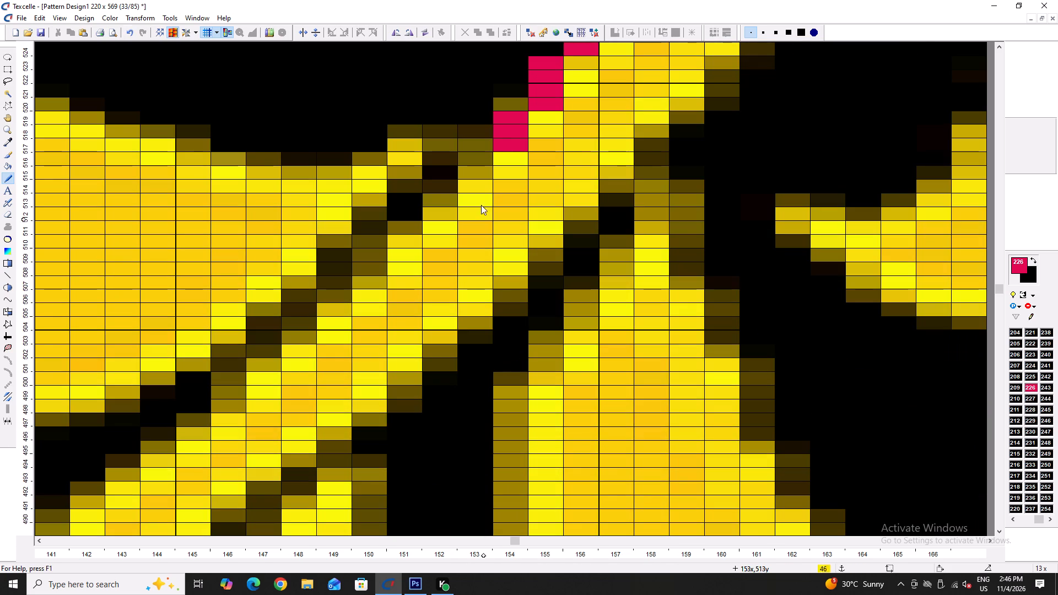
pyautogui.doubleClick(479, 169)
pyautogui.click(479, 162)
pyautogui.moveTo(480, 156); pyautogui.dragTo(476, 187)
pyautogui.moveTo(451, 202); pyautogui.dragTo(446, 224)
pyautogui.moveTo(412, 240); pyautogui.dragTo(412, 254)
pyautogui.doubleClick(405, 257)
pyautogui.click(374, 267)
pyautogui.moveTo(374, 273); pyautogui.dragTo(374, 278)
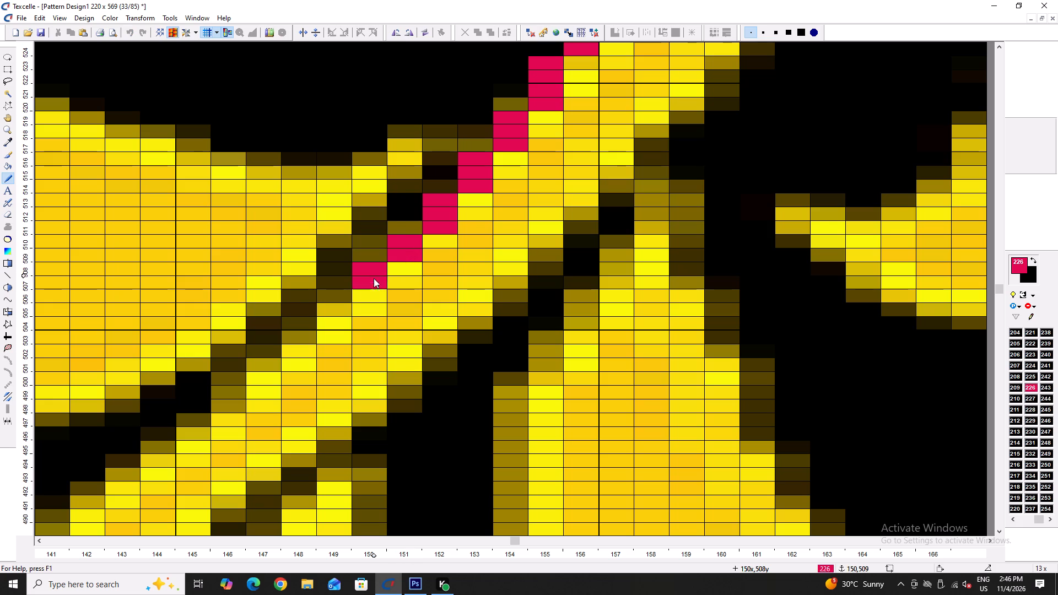
pyautogui.moveTo(374, 278); pyautogui.dragTo(374, 290)
# Trace the branch's upper-left edge in crimson from about column 149 to column 144, blackening the surplus pixels at column 147.
pyautogui.keyDown('ctrl'); pyautogui.scroll(-5, 386, 278); pyautogui.keyUp('ctrl')
pyautogui.keyDown('ctrl'); pyautogui.scroll(7, 350, 305); pyautogui.keyUp('ctrl')
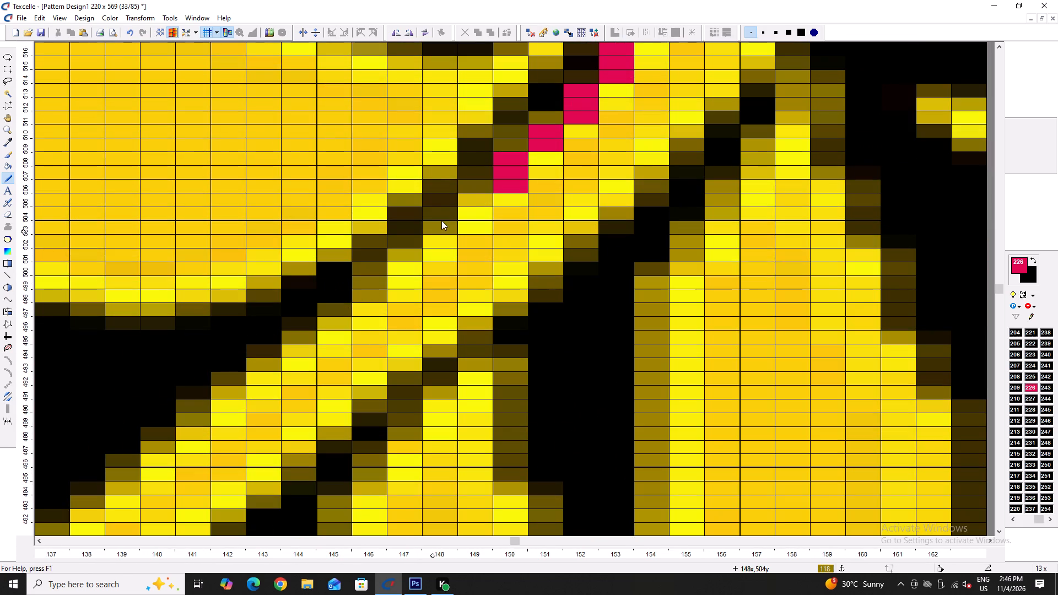
pyautogui.moveTo(477, 201); pyautogui.dragTo(478, 215)
pyautogui.moveTo(455, 230); pyautogui.dragTo(452, 239)
pyautogui.moveTo(414, 252); pyautogui.dragTo(412, 266)
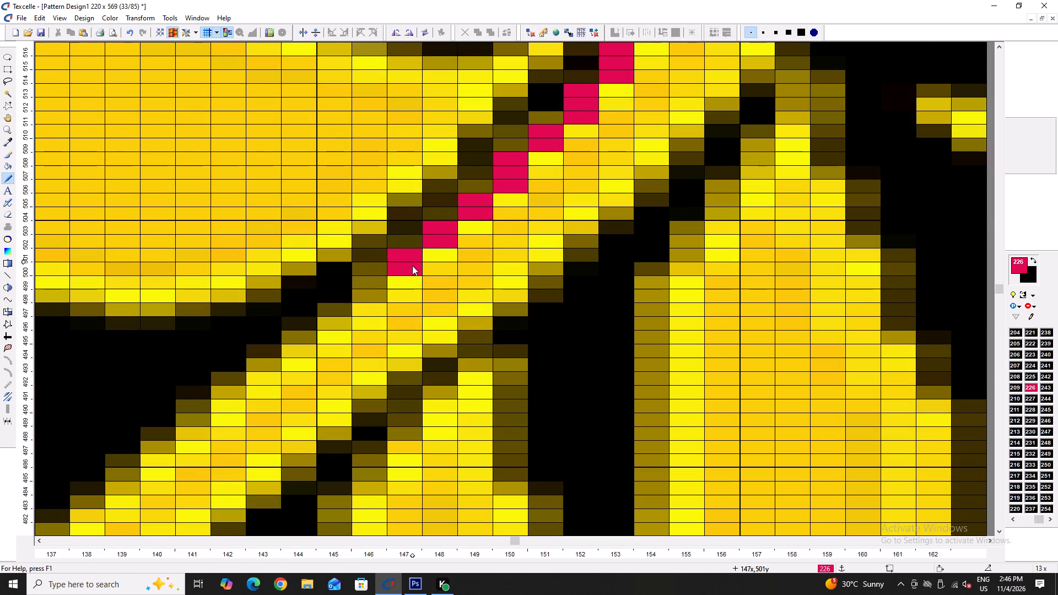
pyautogui.click(412, 266)
pyautogui.moveTo(389, 280); pyautogui.dragTo(383, 294)
pyautogui.tripleClick(382, 295)
pyautogui.moveTo(376, 288); pyautogui.dragTo(374, 293)
pyautogui.rightClick(407, 293)
pyautogui.rightClick(408, 283)
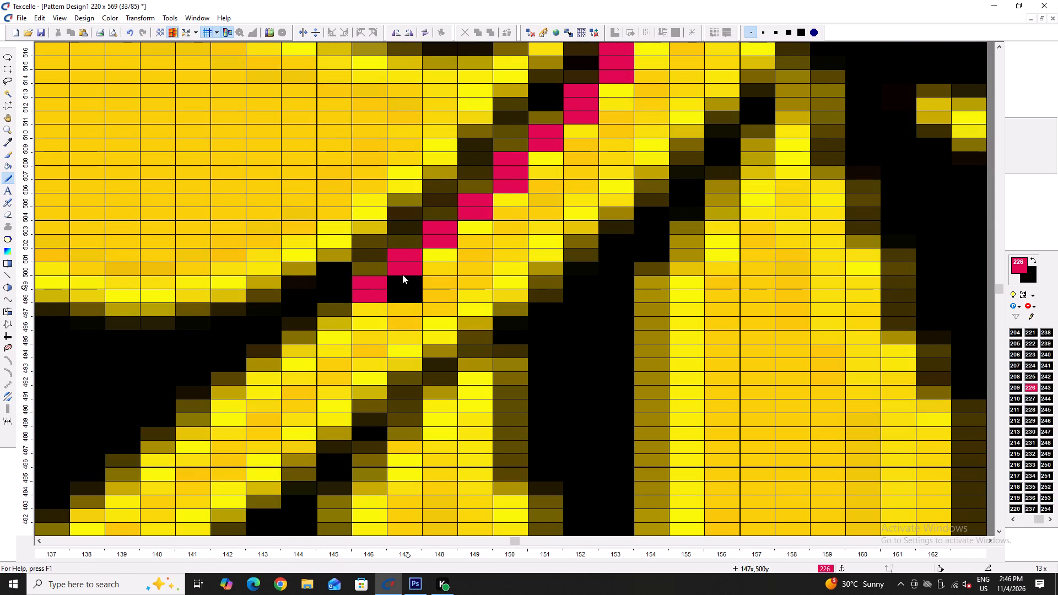
pyautogui.moveTo(339, 312); pyautogui.dragTo(332, 337)
pyautogui.moveTo(304, 340); pyautogui.dragTo(300, 352)
# Extend the crimson edge down the branch's open stretch between the first two left leaves, from about column 143 to column 140.
pyautogui.press('Left')
pyautogui.press('Left')
pyautogui.scroll(-3, 482, 331)
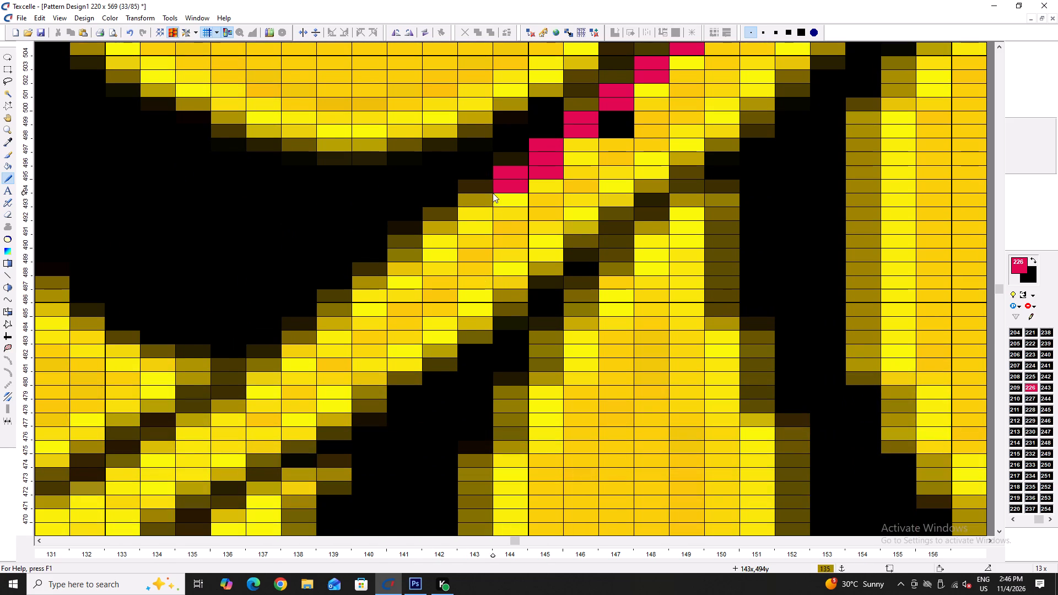
pyautogui.moveTo(477, 197); pyautogui.dragTo(470, 217)
pyautogui.moveTo(442, 224); pyautogui.dragTo(440, 240)
pyautogui.moveTo(404, 256); pyautogui.dragTo(401, 267)
pyautogui.click(401, 267)
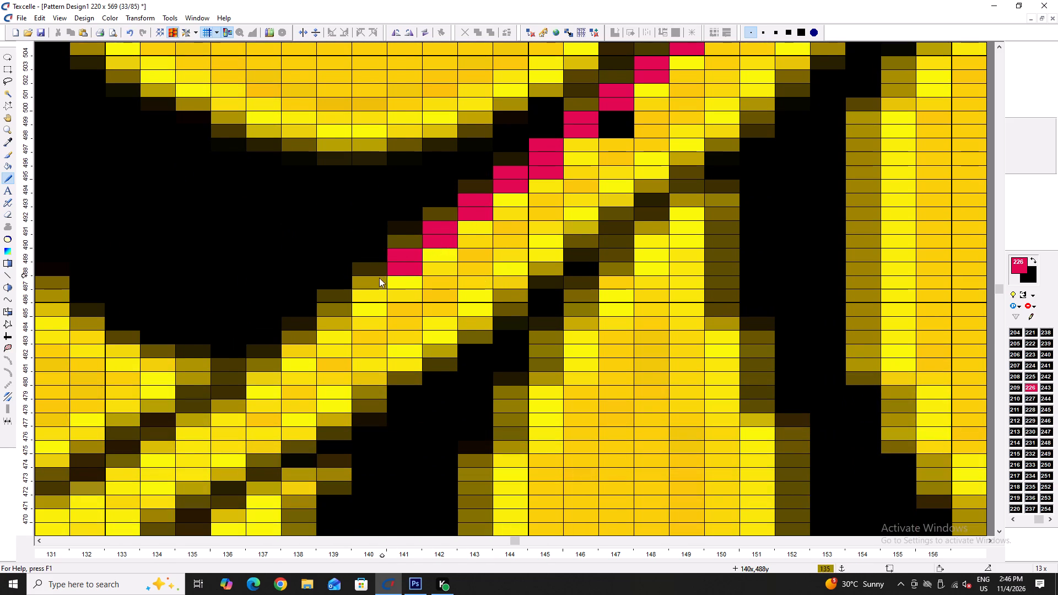
pyautogui.moveTo(379, 278); pyautogui.dragTo(375, 299)
# Trace the branch edge in crimson past the second left leaf's junction, columns 139 to 133, blackening a surplus pixel at column 136.
pyautogui.press('Left')
pyautogui.press('Left')
pyautogui.scroll(-3, 469, 284)
pyautogui.moveTo(546, 142); pyautogui.dragTo(542, 153)
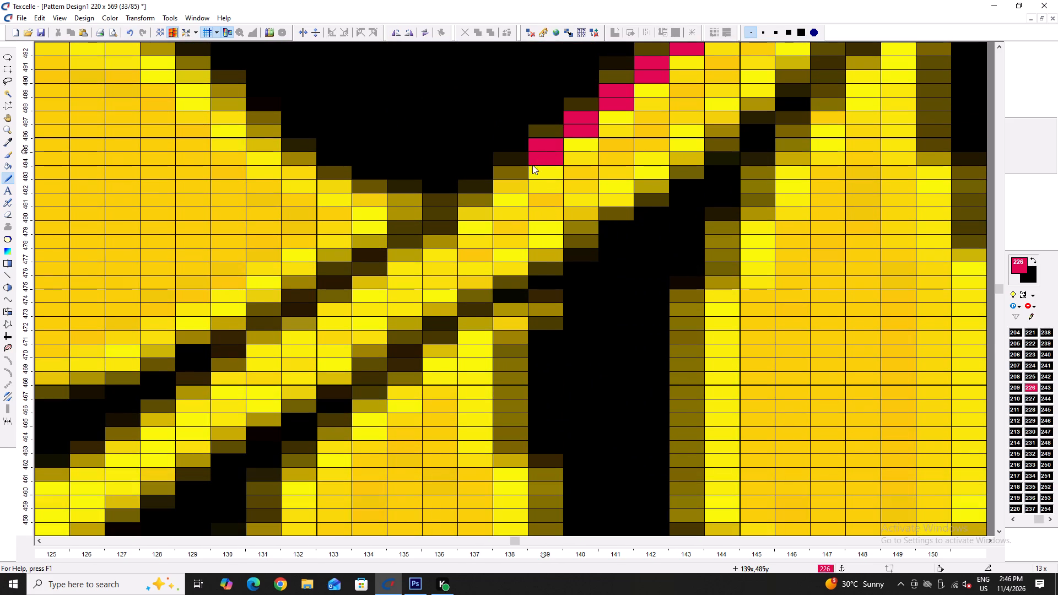
pyautogui.moveTo(514, 178); pyautogui.dragTo(509, 189)
pyautogui.moveTo(484, 199); pyautogui.dragTo(477, 212)
pyautogui.moveTo(453, 225); pyautogui.dragTo(448, 234)
pyautogui.click(448, 234)
pyautogui.click(442, 242)
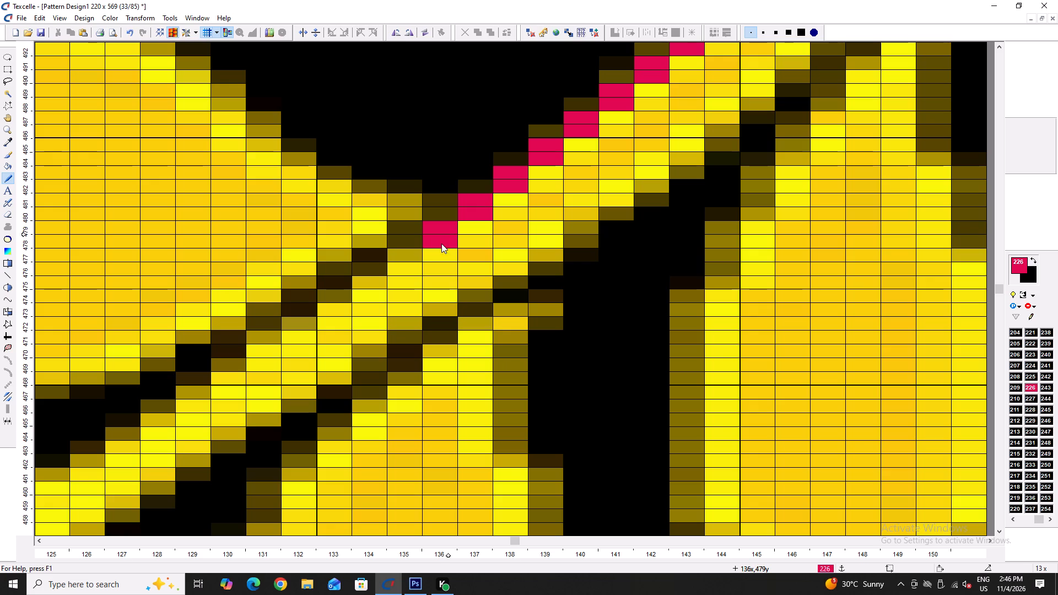
pyautogui.moveTo(425, 252); pyautogui.dragTo(421, 263)
pyautogui.rightClick(436, 262)
pyautogui.moveTo(377, 283); pyautogui.dragTo(376, 290)
pyautogui.click(374, 276)
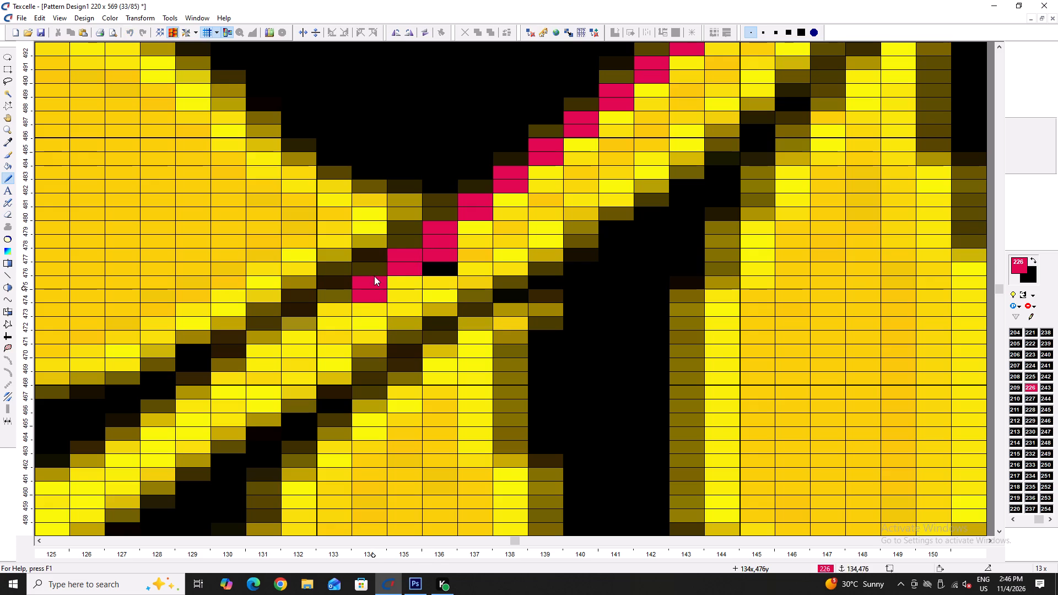
pyautogui.click(366, 270)
pyautogui.moveTo(334, 293); pyautogui.dragTo(332, 309)
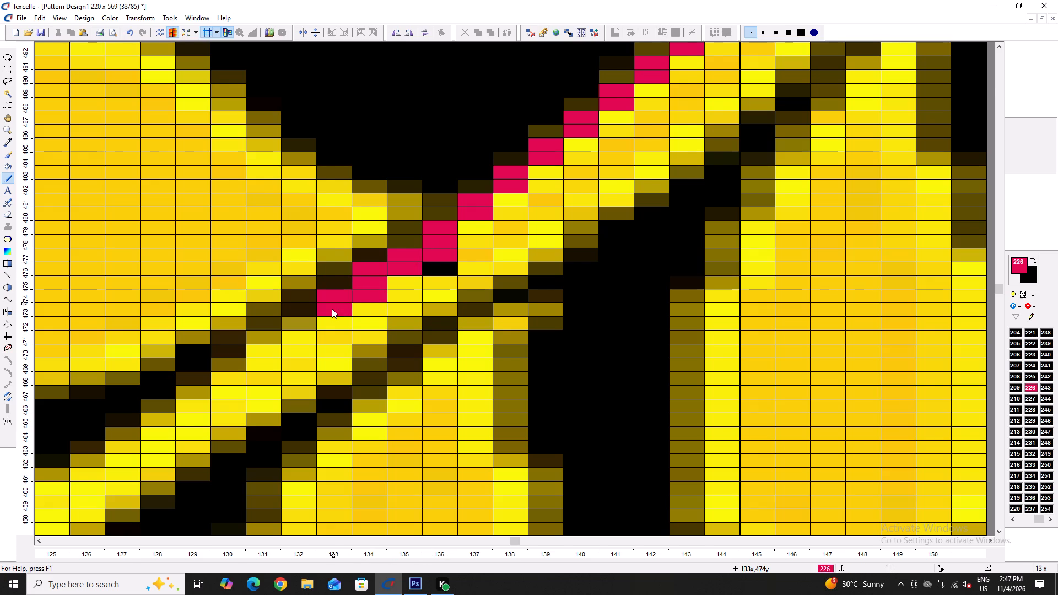
# Continue the crimson branch edge below the second left leaf, from about column 132 to column 127.
pyautogui.press('Left')
pyautogui.press('Left')
pyautogui.scroll(-1, 527, 307)
pyautogui.moveTo(513, 257); pyautogui.dragTo(508, 280)
pyautogui.click(508, 280)
pyautogui.moveTo(478, 285); pyautogui.dragTo(473, 311)
pyautogui.moveTo(451, 310); pyautogui.dragTo(448, 322)
pyautogui.moveTo(419, 334); pyautogui.dragTo(412, 342)
pyautogui.click(380, 358)
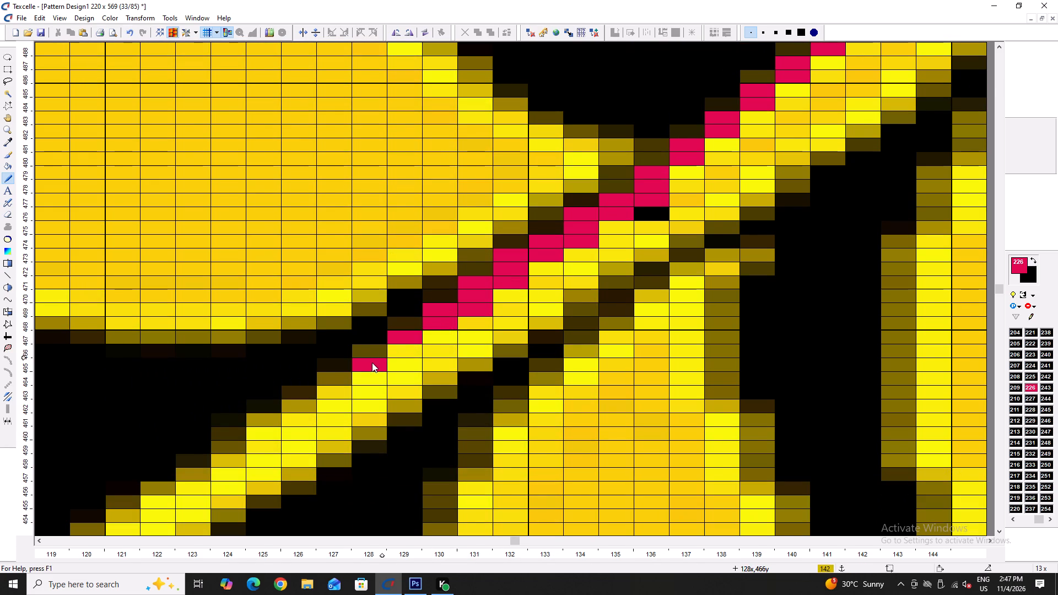
pyautogui.click(372, 351)
pyautogui.click(344, 371)
# Continue the crimson branch edge down the open stretch below the second left leaf, from column 126 to column 124.
pyautogui.press('Left')
pyautogui.press('Left')
pyautogui.scroll(-3, 415, 369)
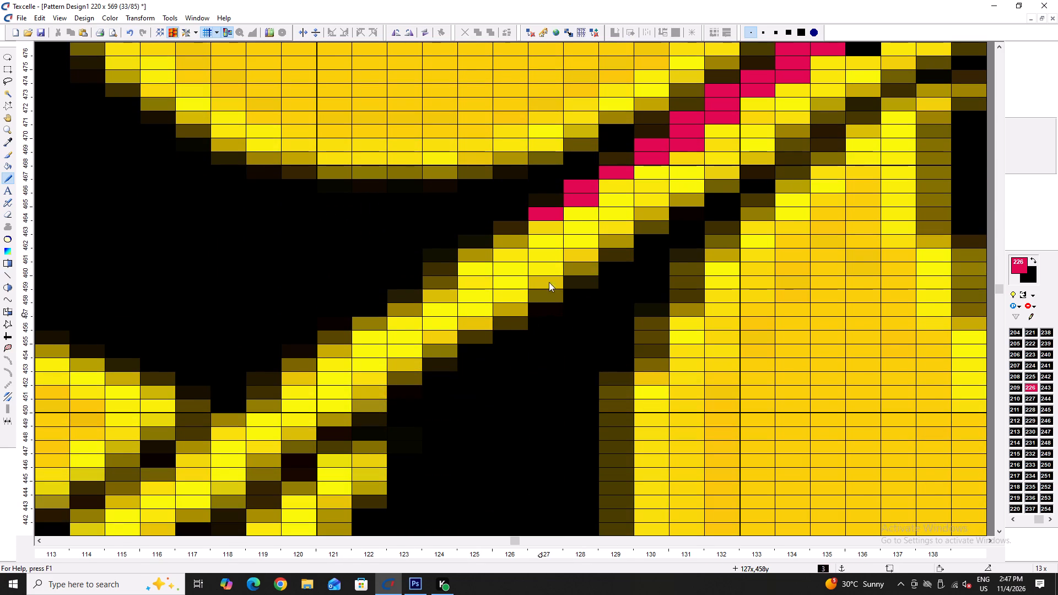
pyautogui.click(517, 229)
pyautogui.click(514, 241)
pyautogui.click(487, 252)
pyautogui.click(481, 262)
pyautogui.click(447, 280)
pyautogui.click(442, 290)
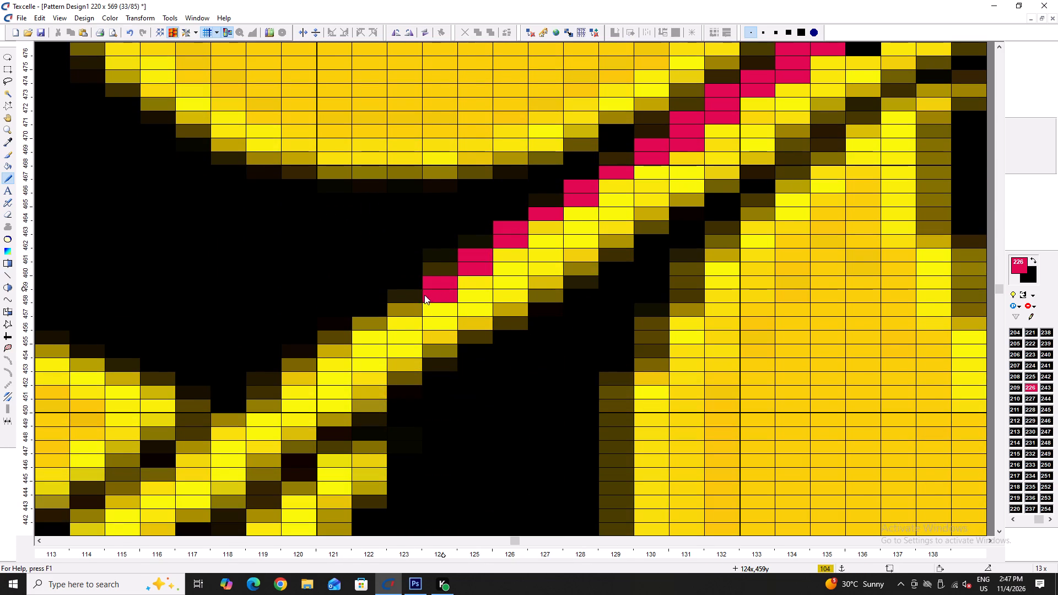
# Extend the crimson branch edge toward the third left leaf, from column 123 to column 120.
pyautogui.click(416, 295)
pyautogui.click(407, 306)
pyautogui.click(387, 318)
pyautogui.click(371, 332)
pyautogui.click(353, 339)
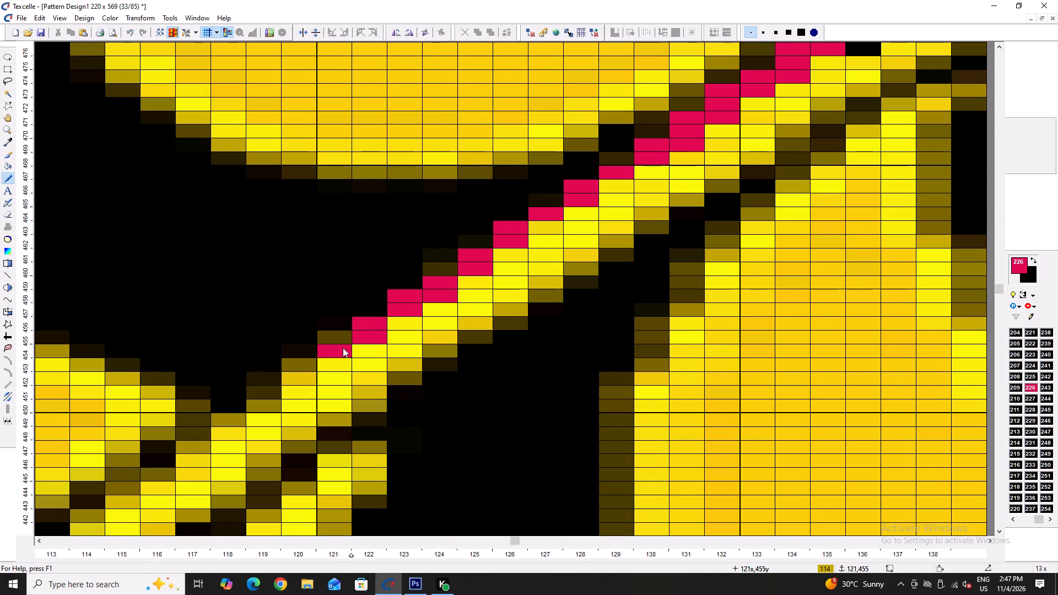
pyautogui.click(343, 348)
pyautogui.click(337, 355)
pyautogui.click(333, 358)
pyautogui.click(315, 371)
pyautogui.click(308, 377)
pyautogui.click(304, 376)
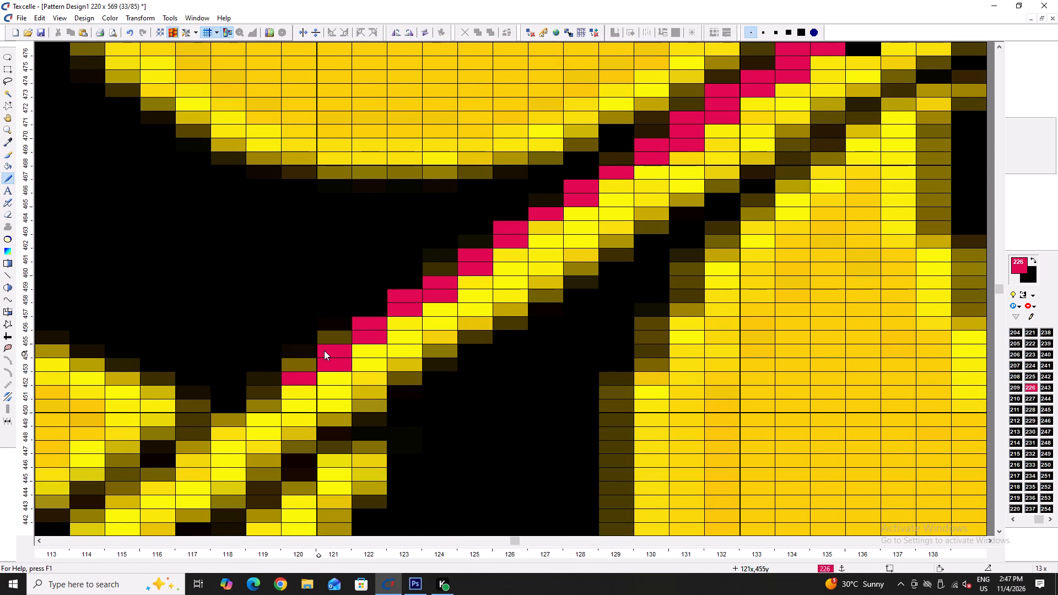
# Trace the branch edge in crimson into the third left leaf's junction, from column 120 to column 117.
pyautogui.scroll(-3, 328, 351)
pyautogui.click(296, 220)
pyautogui.click(267, 241)
pyautogui.click(264, 247)
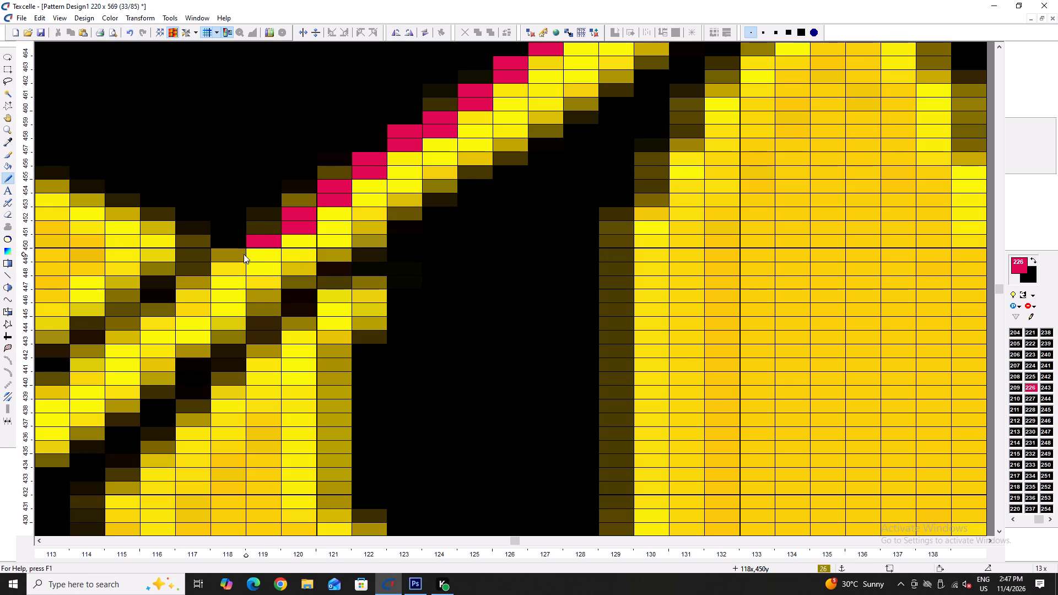
pyautogui.click(244, 254)
pyautogui.click(231, 262)
pyautogui.click(208, 284)
pyautogui.click(197, 295)
# Continue the crimson branch edge beneath the third left leaf, from column 116 to column 114.
pyautogui.press('Left')
pyautogui.press('Left')
pyautogui.scroll(-2, 376, 266)
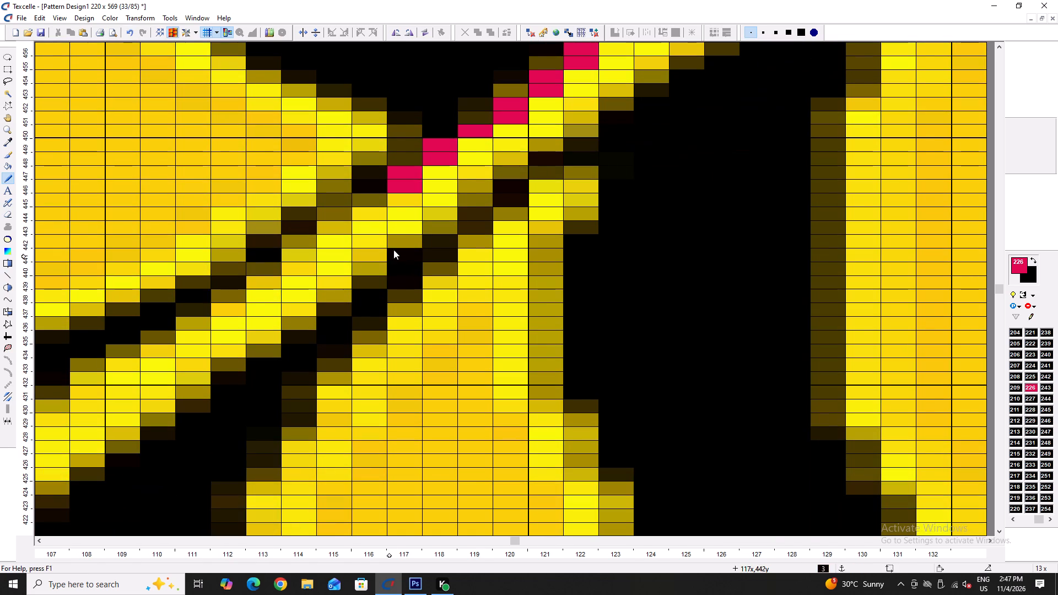
pyautogui.click(368, 199)
pyautogui.click(364, 214)
pyautogui.doubleClick(347, 228)
pyautogui.doubleClick(338, 236)
pyautogui.click(315, 251)
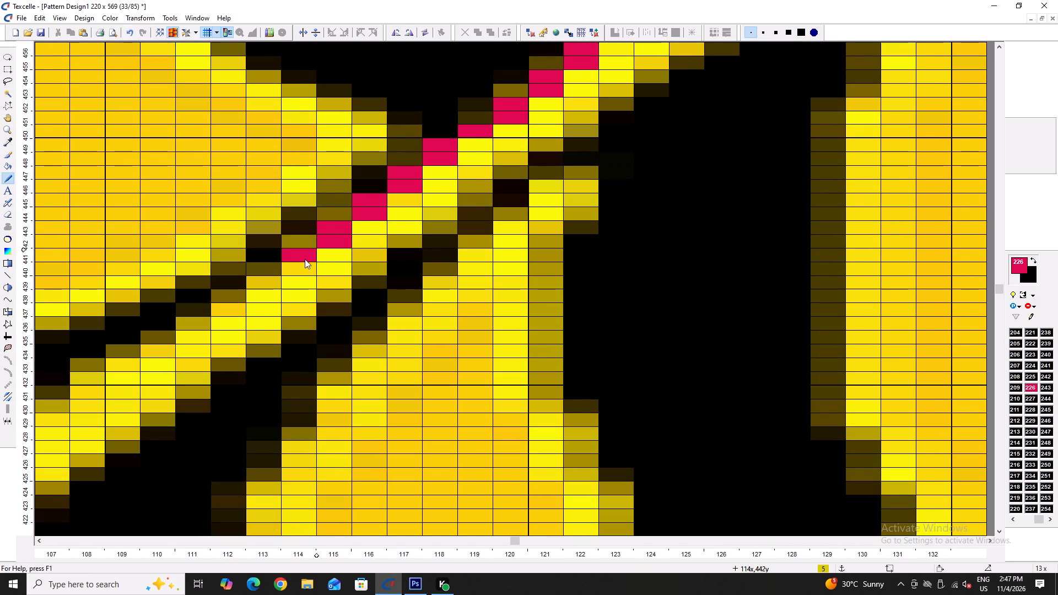
pyautogui.click(304, 261)
# Trace the crimson branch edge from column 113 to column 109, blackening a surplus pixel at column 112.
pyautogui.click(279, 275)
pyautogui.click(249, 294)
pyautogui.click(233, 301)
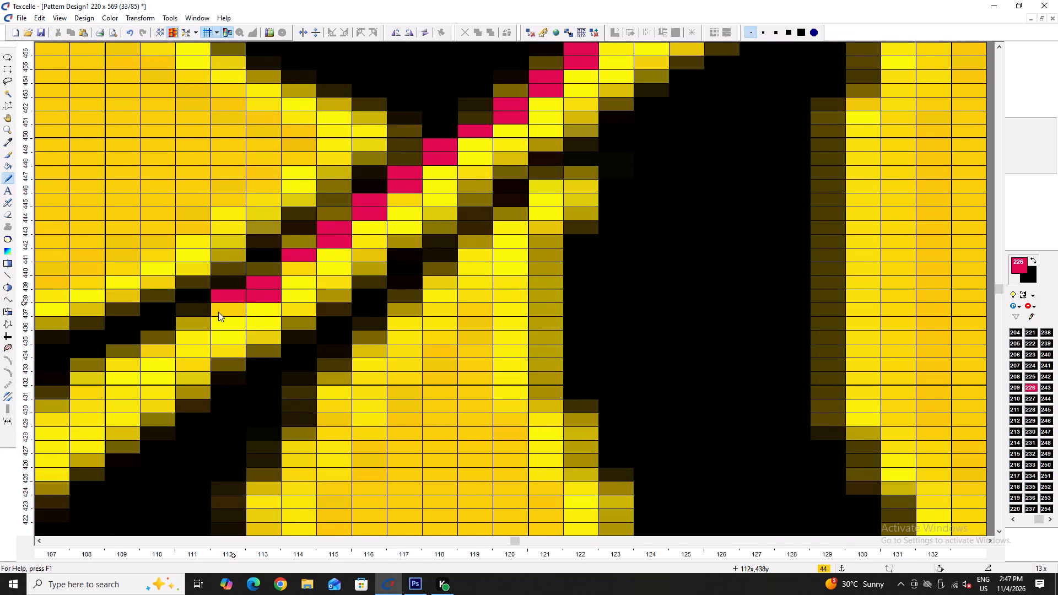
pyautogui.click(217, 313)
pyautogui.rightClick(222, 301)
pyautogui.click(201, 321)
pyautogui.click(174, 339)
pyautogui.click(130, 359)
# Extend the crimson branch edge down to the fourth left leaf's tip, from column 109 to column 106.
pyautogui.press('Left')
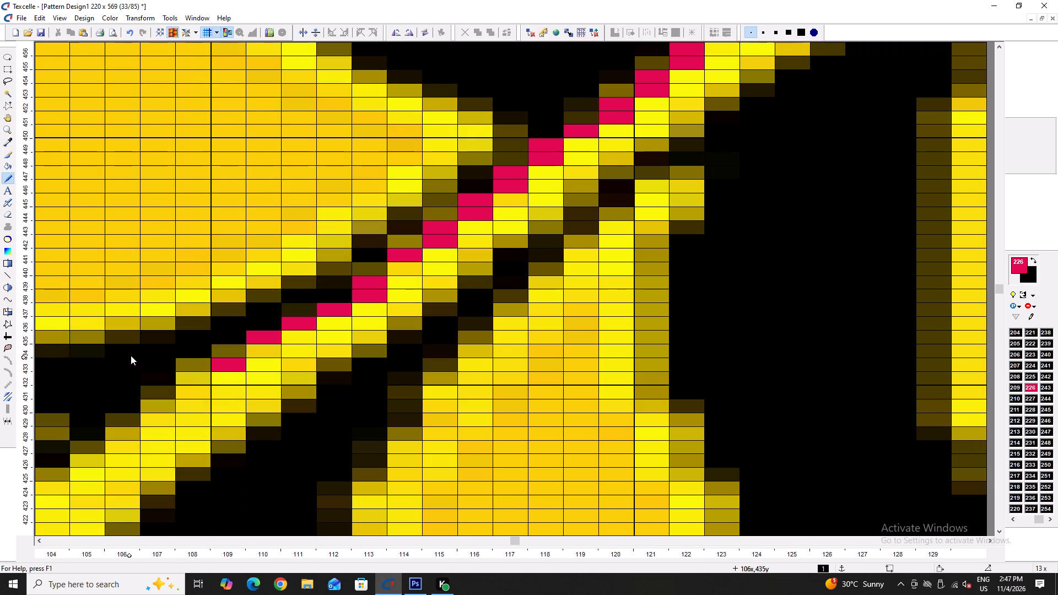
pyautogui.press('Left')
pyautogui.press('Left')
pyautogui.press('Left')
pyautogui.scroll(-5, 478, 326)
pyautogui.click(549, 77)
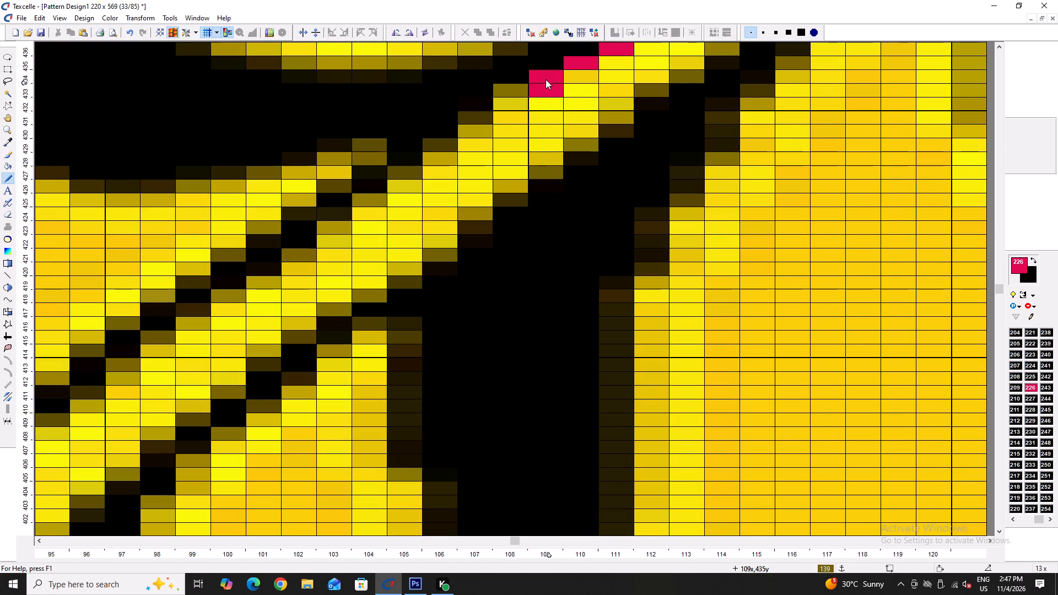
pyautogui.doubleClick(518, 98)
pyautogui.click(510, 112)
pyautogui.click(479, 128)
pyautogui.click(469, 142)
pyautogui.click(450, 163)
pyautogui.click(443, 170)
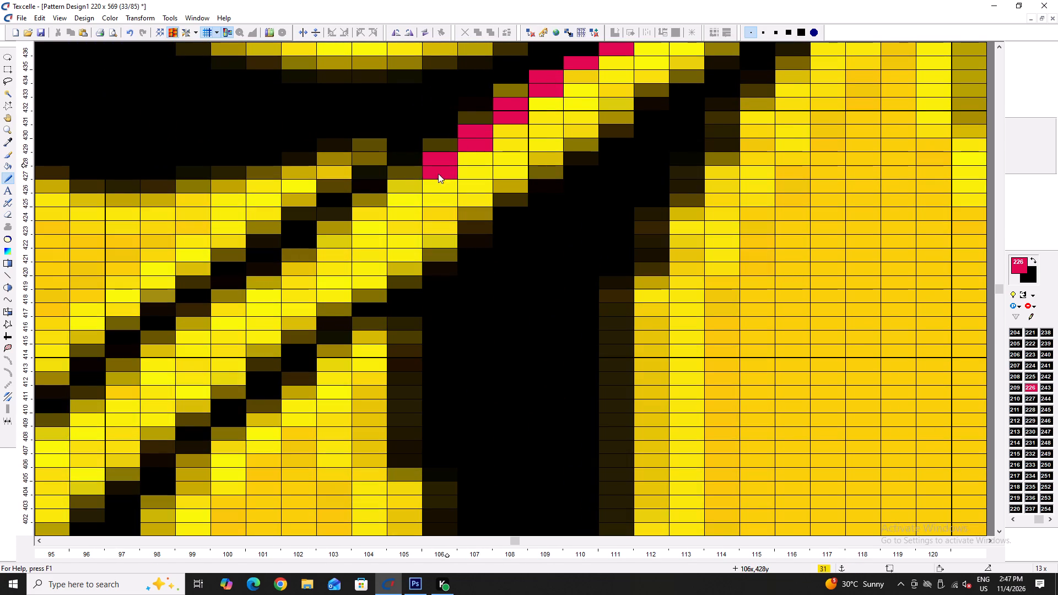
# Trace the branch edge in crimson past the fourth left leaf's junction, columns 105 to 102, blackening surplus pixels at columns 104 and 103.
pyautogui.click(419, 186)
pyautogui.click(408, 193)
pyautogui.doubleClick(375, 213)
pyautogui.click(364, 221)
pyautogui.click(337, 231)
pyautogui.click(330, 245)
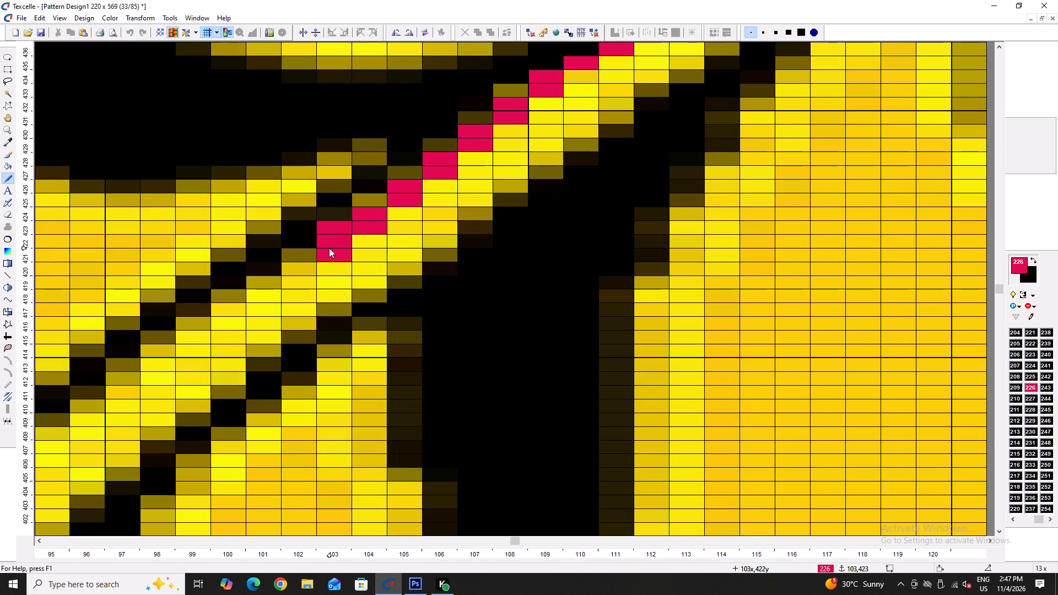
pyautogui.rightClick(383, 223)
pyautogui.rightClick(382, 224)
pyautogui.moveTo(304, 258); pyautogui.dragTo(303, 269)
pyautogui.click(303, 269)
pyautogui.rightClick(335, 252)
pyautogui.rightClick(335, 252)
# Continue the crimson branch edge beneath the fourth left leaf, from column 101 to column 98.
pyautogui.press('Left')
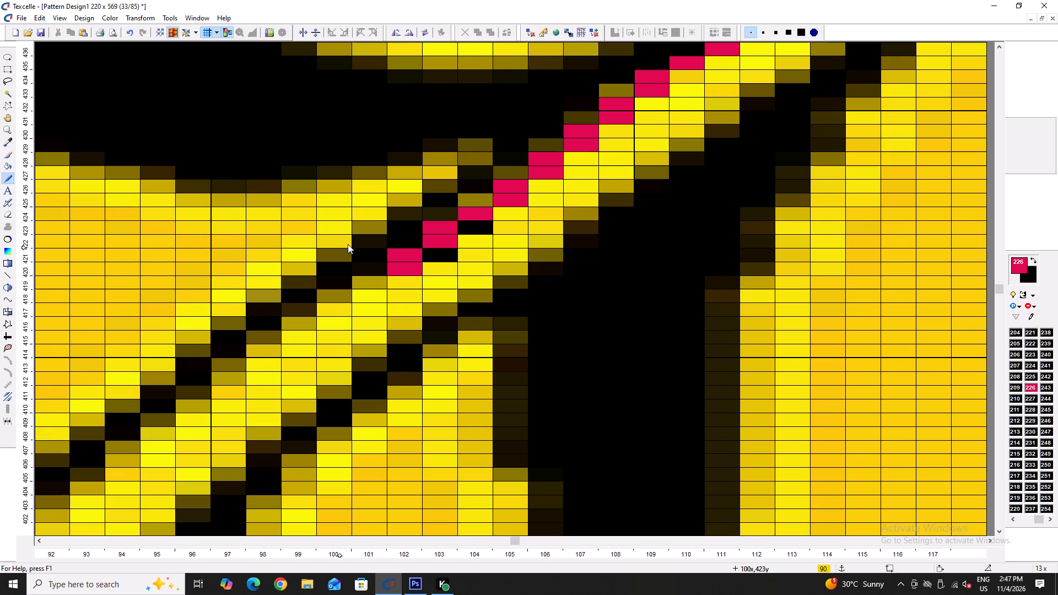
pyautogui.press('Left')
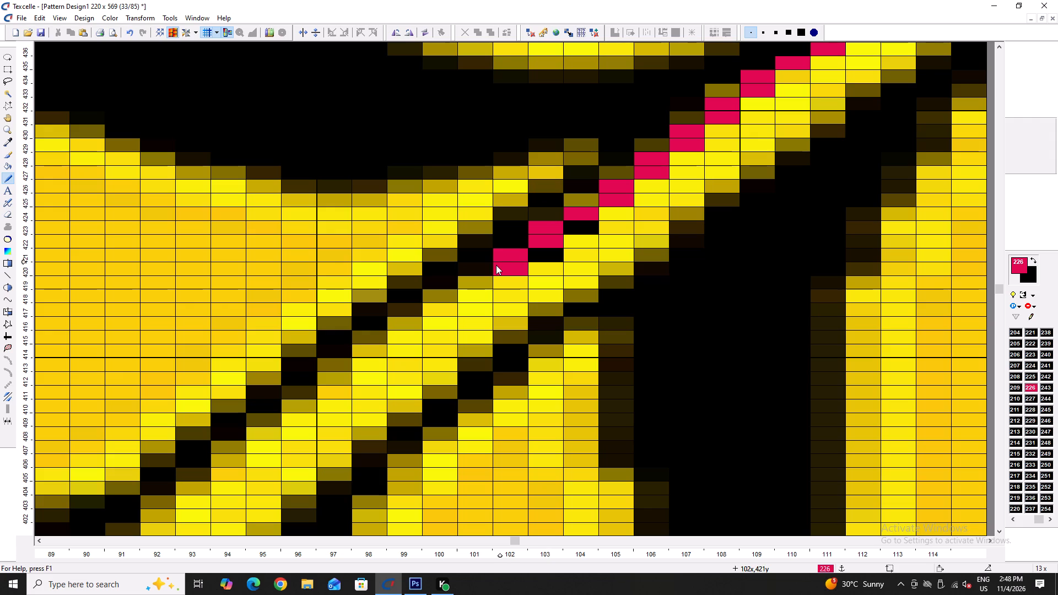
pyautogui.keyDown('ctrl'); pyautogui.scroll(2, 473, 281); pyautogui.keyUp('ctrl')
pyautogui.click(473, 281)
pyautogui.moveTo(472, 293); pyautogui.dragTo(472, 299)
pyautogui.tripleClick(442, 304)
pyautogui.click(439, 315)
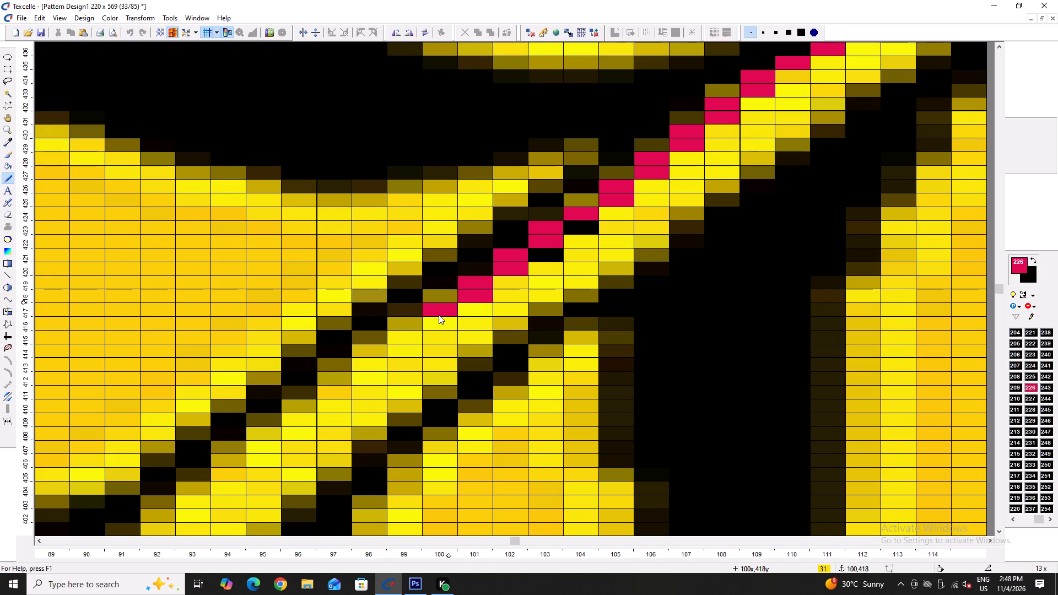
pyautogui.click(438, 319)
pyautogui.doubleClick(413, 334)
pyautogui.click(407, 345)
pyautogui.click(367, 359)
pyautogui.click(364, 371)
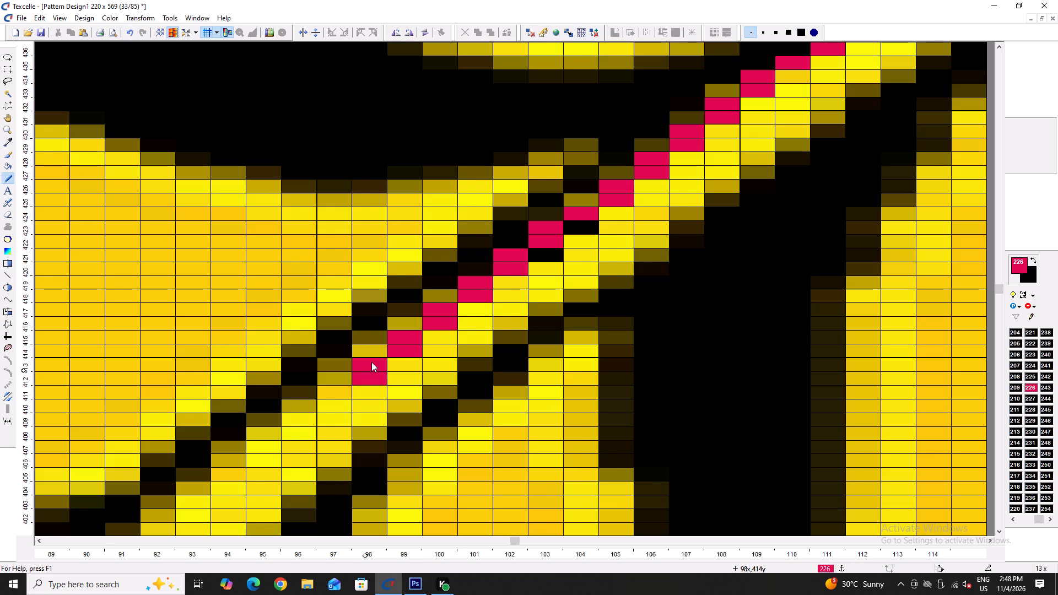
# Add crimson edge pixels at columns 97 and 99, and blacken the surplus pixels at columns 98 to 100.
pyautogui.scroll(-2, 374, 361)
pyautogui.doubleClick(337, 272)
pyautogui.click(337, 282)
pyautogui.click(371, 248)
pyautogui.click(373, 244)
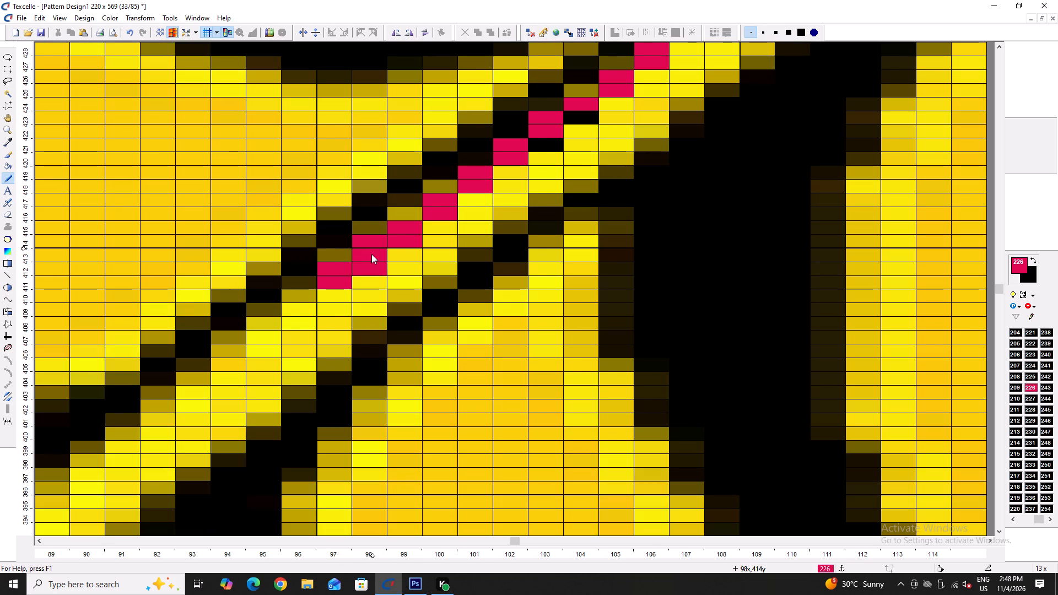
pyautogui.rightClick(371, 267)
pyautogui.click(408, 211)
pyautogui.rightClick(411, 252)
pyautogui.rightClick(412, 239)
pyautogui.rightClick(444, 212)
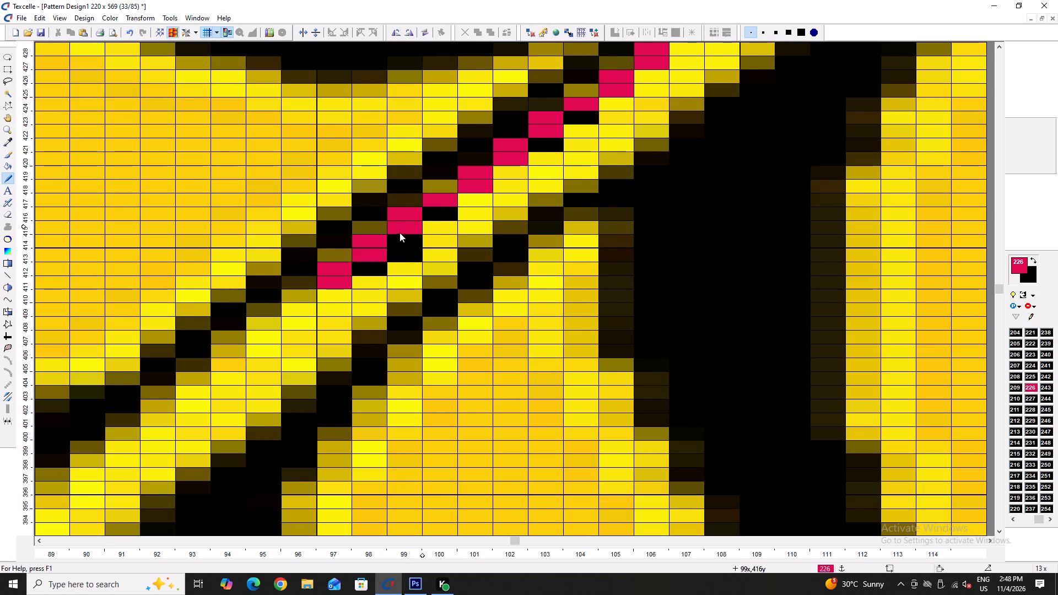
# Draw a crimson curve along the branch's upper-left edge from column 101, row 420 down to about column 60, row 301 at the fruit cap.
pyautogui.keyDown('ctrl'); pyautogui.scroll(-4, 396, 236); pyautogui.keyUp('ctrl')
pyautogui.keyDown('ctrl'); pyautogui.scroll(-2, 296, 321); pyautogui.keyUp('ctrl')
pyautogui.keyDown('ctrl'); pyautogui.scroll(-2, 269, 358); pyautogui.keyUp('ctrl')
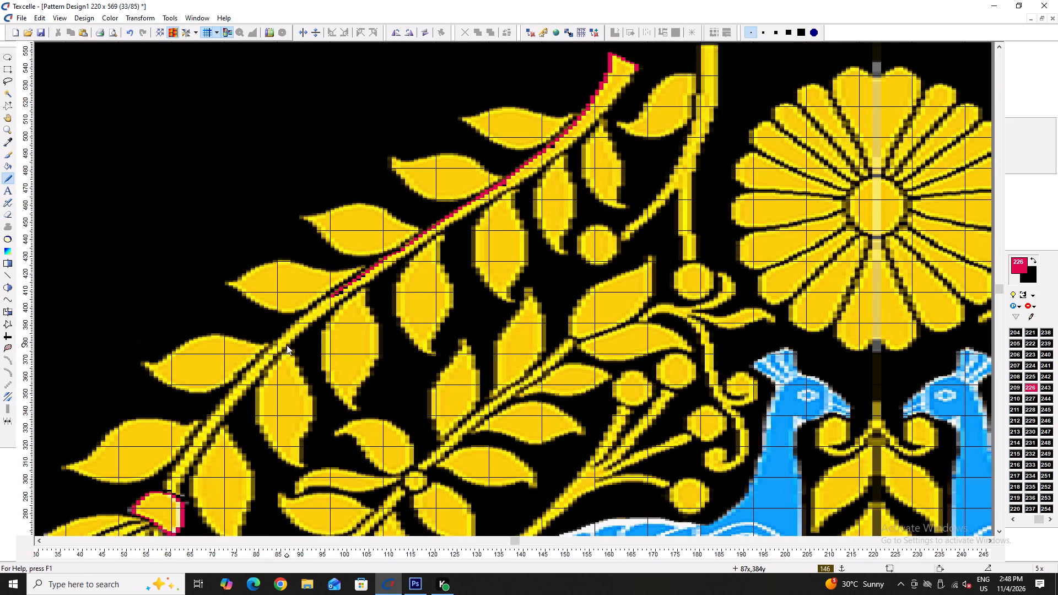
pyautogui.press('y')
pyautogui.press('Left')
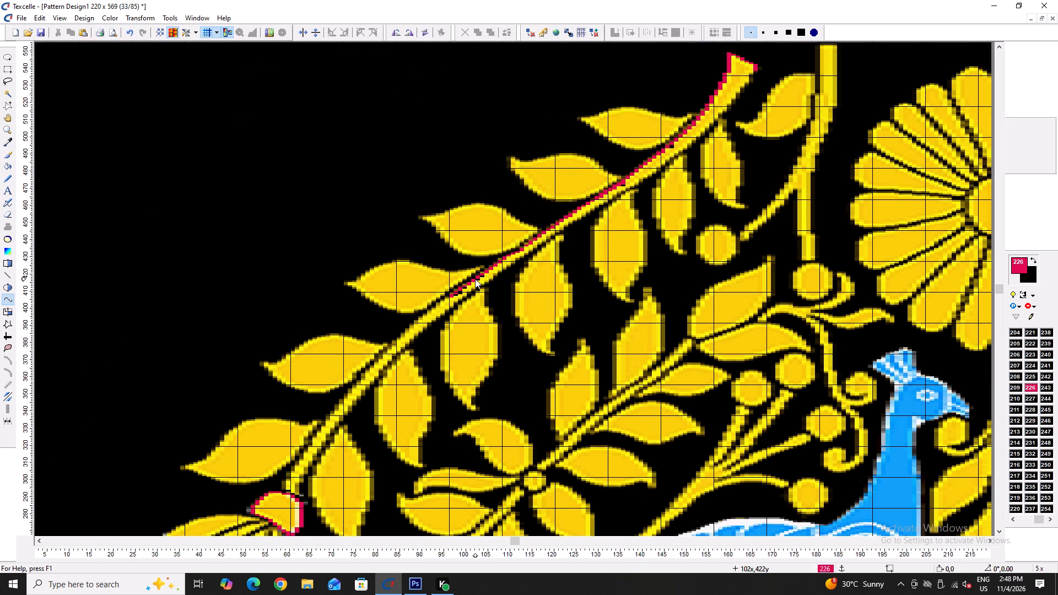
pyautogui.click(467, 283)
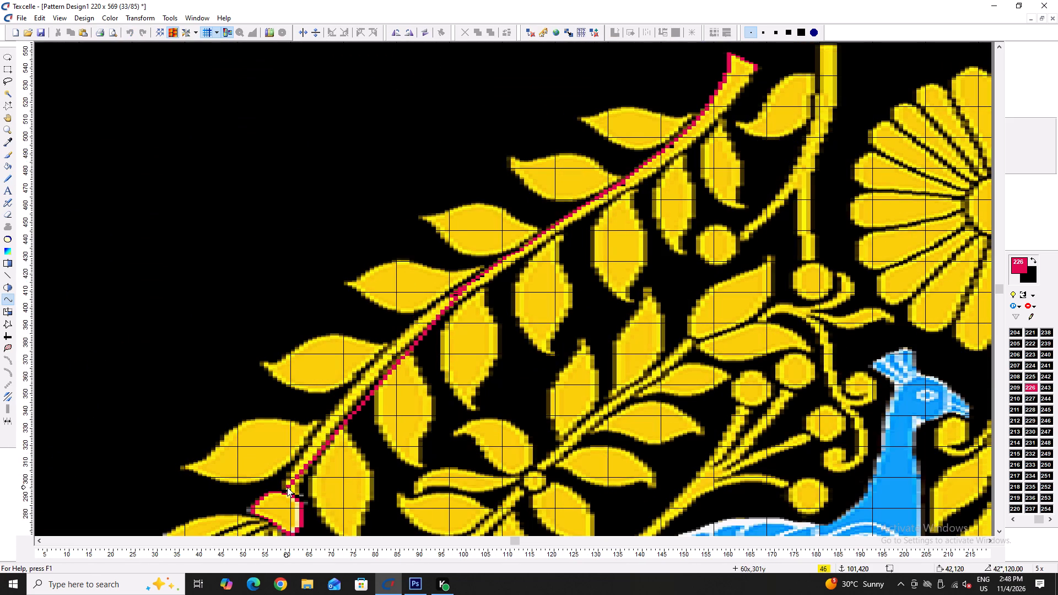
pyautogui.click(287, 487)
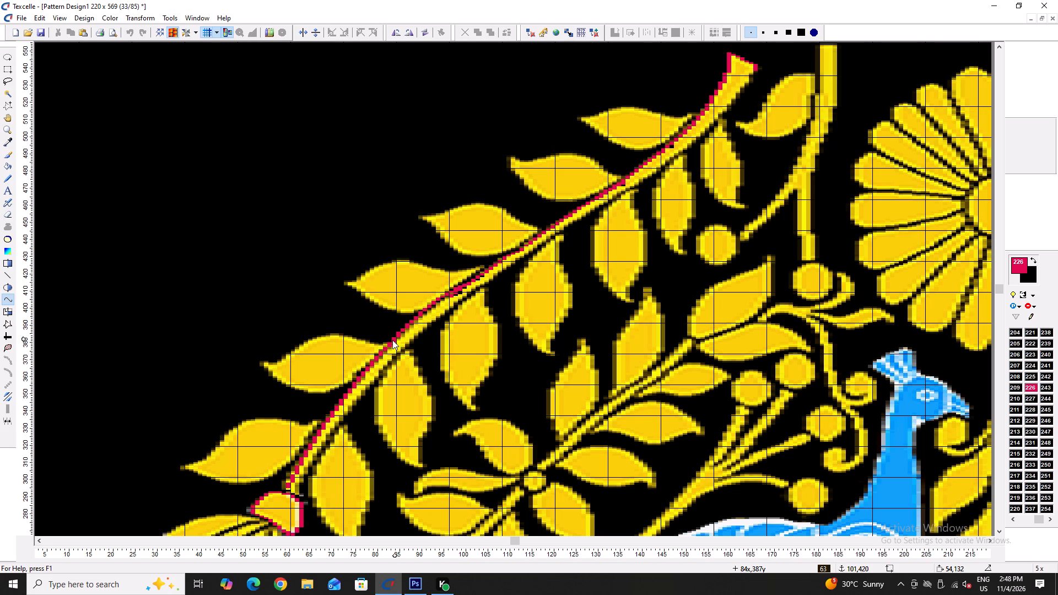
pyautogui.click(392, 340)
# Draw two joined crimson curves along the branch's lower-right edge, from column 166, row 546 through column 137, row 475 to about column 110, row 430.
pyautogui.click(755, 67)
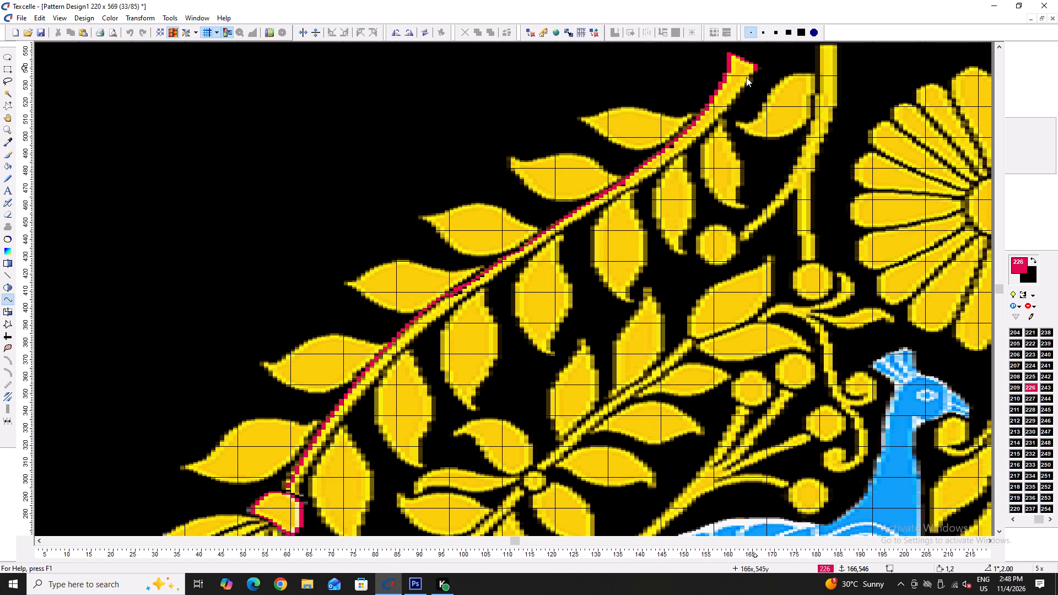
pyautogui.click(625, 190)
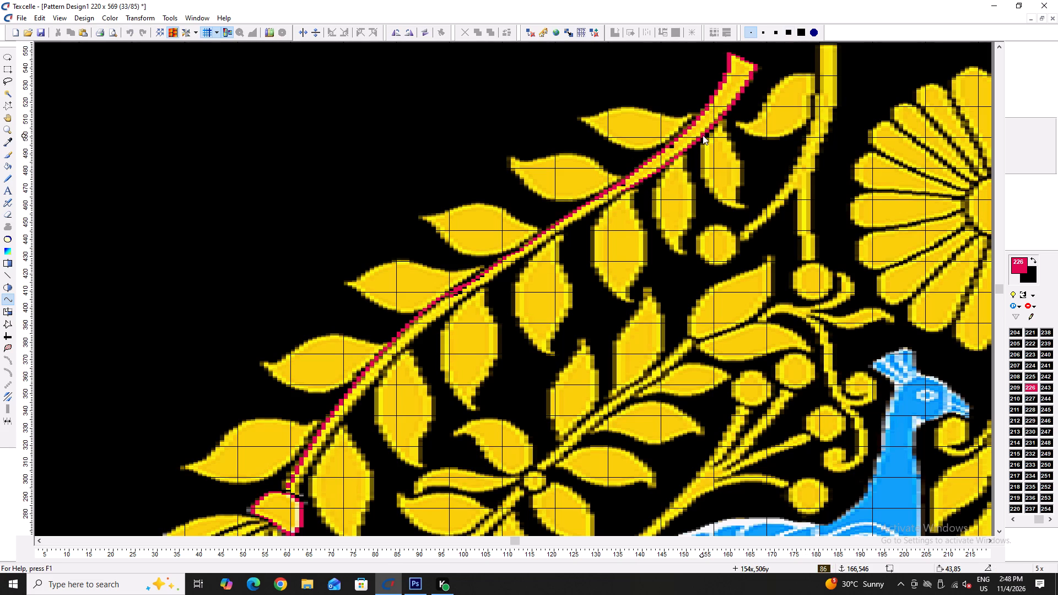
pyautogui.click(705, 130)
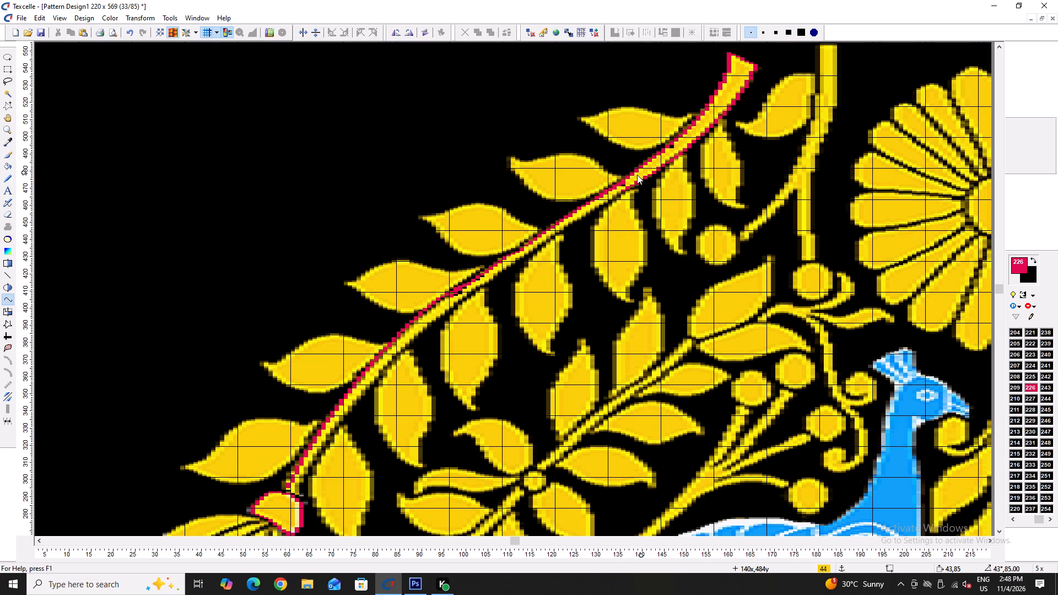
pyautogui.click(627, 189)
pyautogui.click(509, 264)
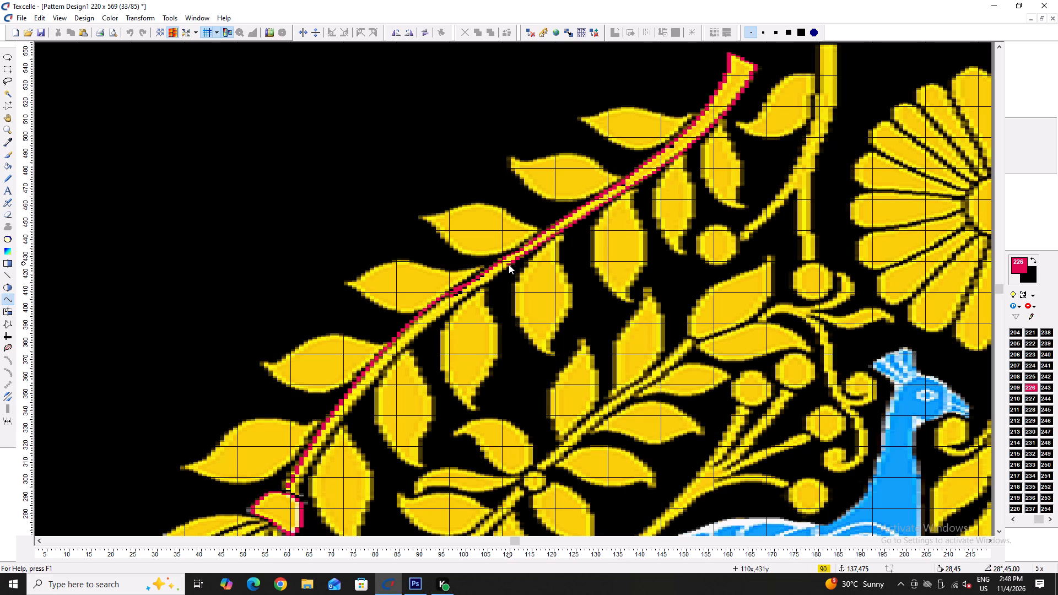
pyautogui.click(535, 247)
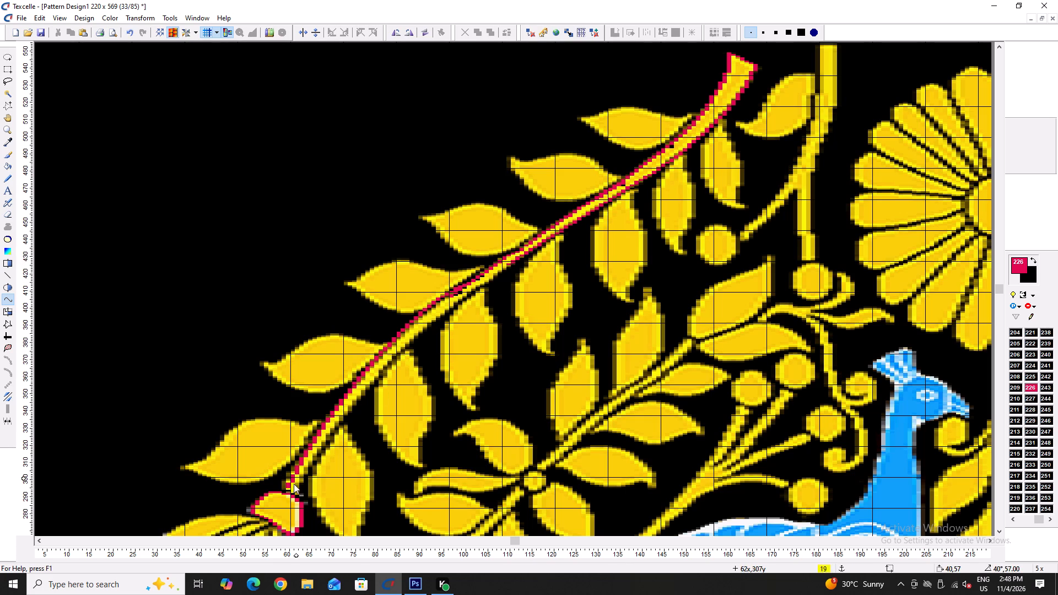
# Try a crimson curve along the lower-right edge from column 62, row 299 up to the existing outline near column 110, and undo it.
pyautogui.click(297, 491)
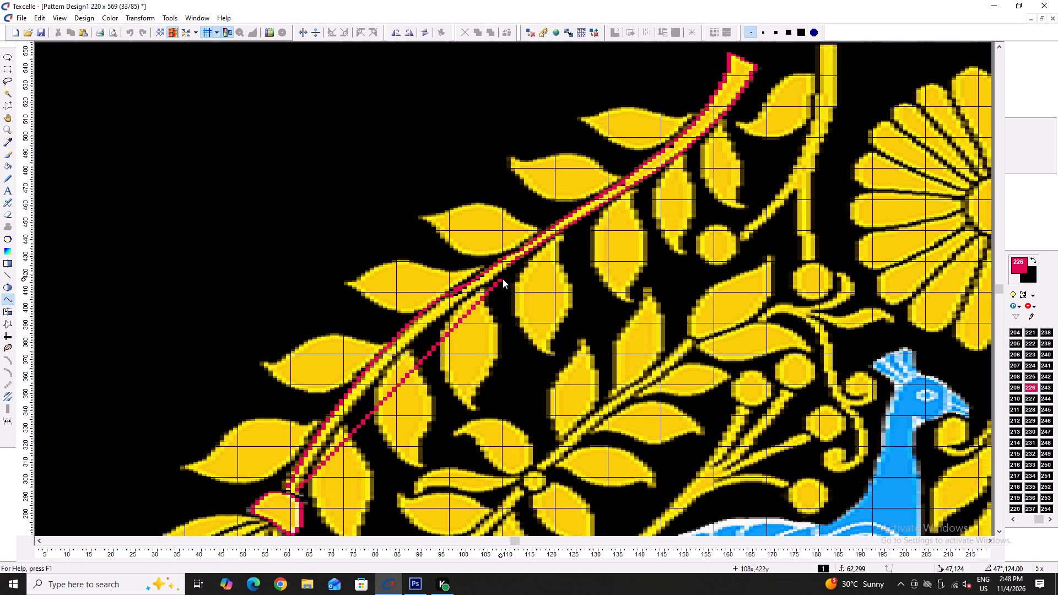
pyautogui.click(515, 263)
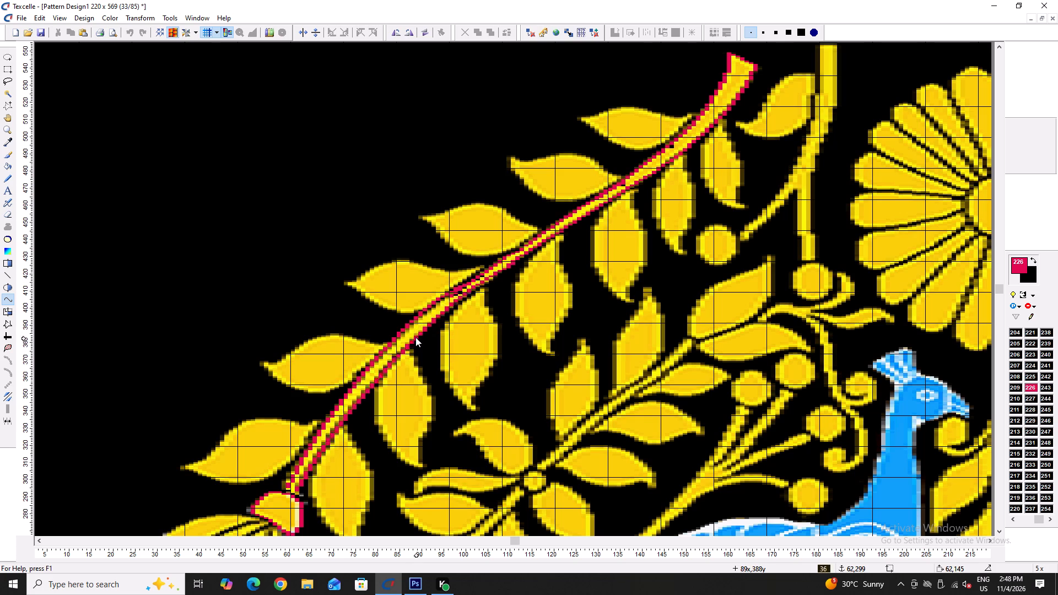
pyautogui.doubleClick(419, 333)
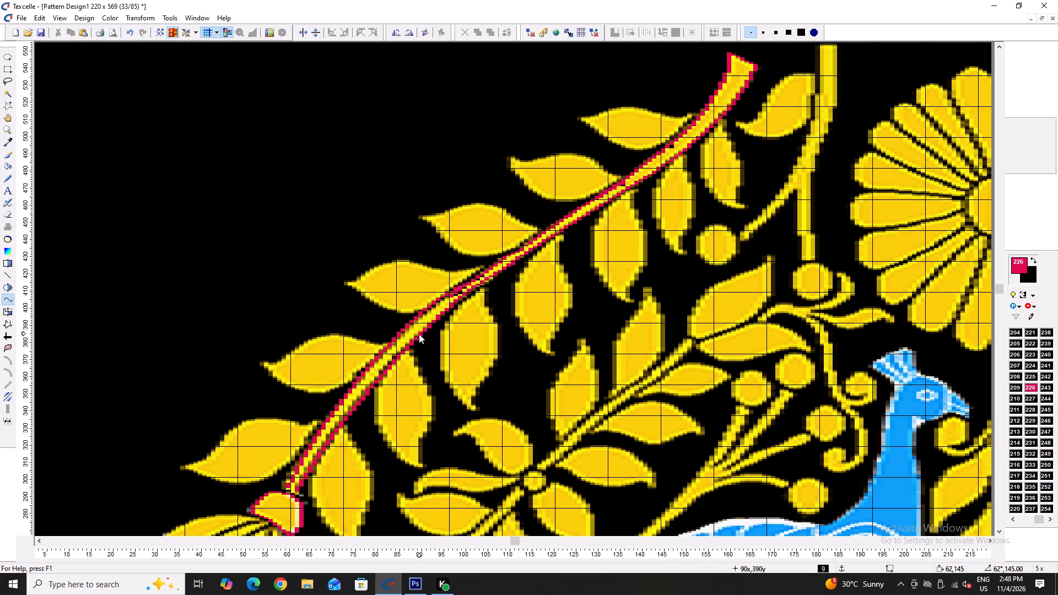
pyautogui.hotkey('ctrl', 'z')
# Blacken the surplus crimson pixels beside the upper-left curve at columns 97 to 101 with the pixel pen, leaving one thin edge.
pyautogui.keyDown('ctrl'); pyautogui.scroll(5, 486, 270); pyautogui.keyUp('ctrl')
pyautogui.keyDown('ctrl'); pyautogui.scroll(2, 422, 326); pyautogui.keyUp('ctrl')
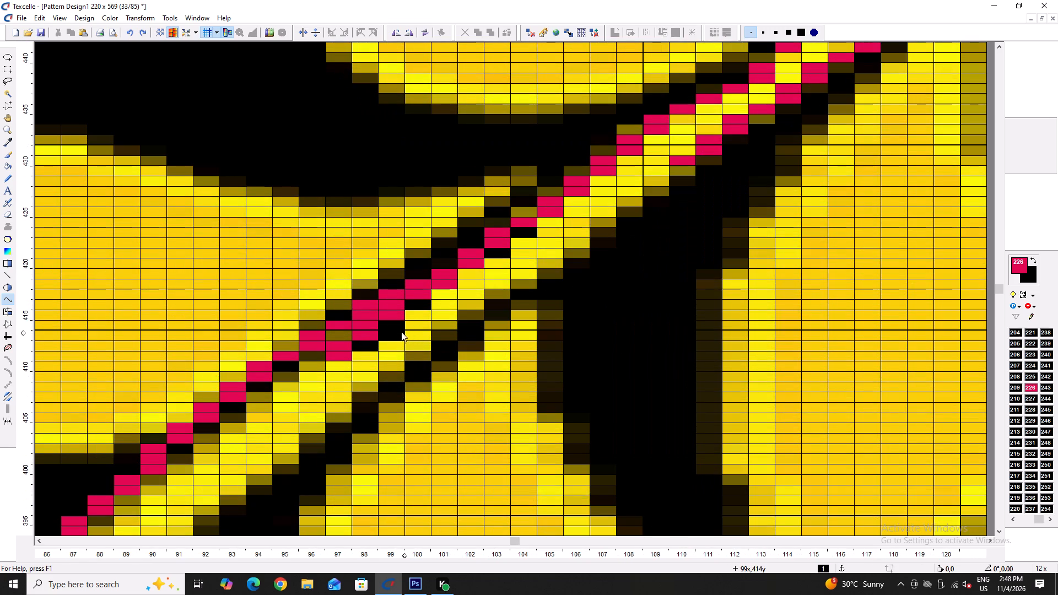
pyautogui.press('x')
pyautogui.moveTo(357, 338); pyautogui.dragTo(339, 351, button='right')
pyautogui.rightClick(338, 351)
pyautogui.moveTo(357, 333); pyautogui.dragTo(363, 327, button='right')
pyautogui.rightClick(365, 325)
pyautogui.rightClick(369, 321)
pyautogui.rightClick(371, 318)
pyautogui.rightClick(371, 318)
pyautogui.moveTo(386, 312); pyautogui.dragTo(392, 307, button='right')
pyautogui.rightClick(392, 307)
pyautogui.click(353, 310)
pyautogui.moveTo(425, 293); pyautogui.dragTo(420, 293, button='right')
pyautogui.rightClick(421, 293)
pyautogui.rightClick(442, 281)
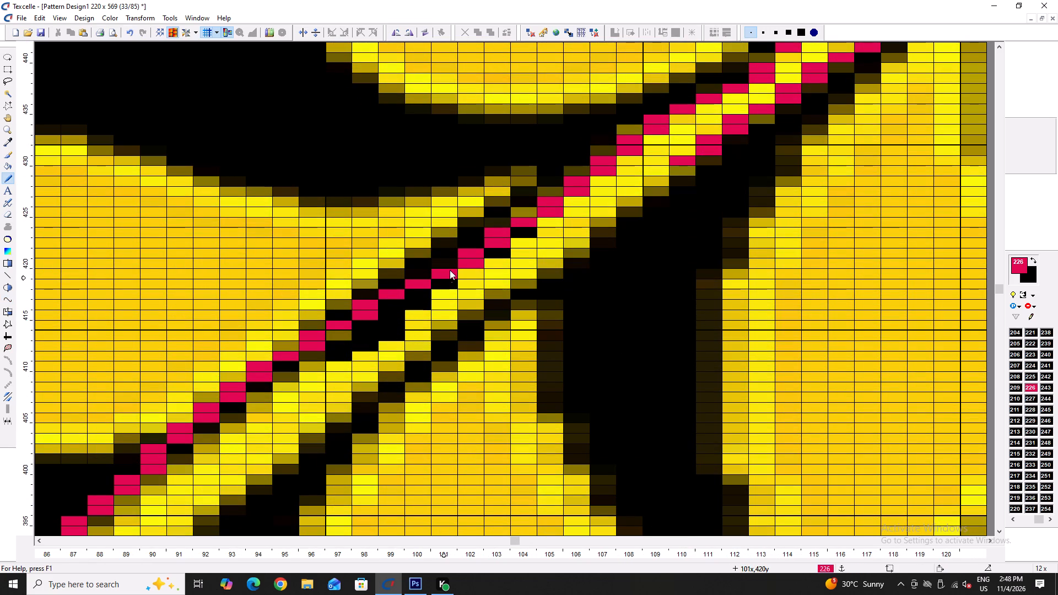
# Smooth the crimson upper-left edge at columns 101 to 105 by adding pixels slightly higher and blackening the surplus ones below.
pyautogui.click(450, 261)
pyautogui.rightClick(468, 268)
pyautogui.click(473, 244)
pyautogui.rightClick(490, 243)
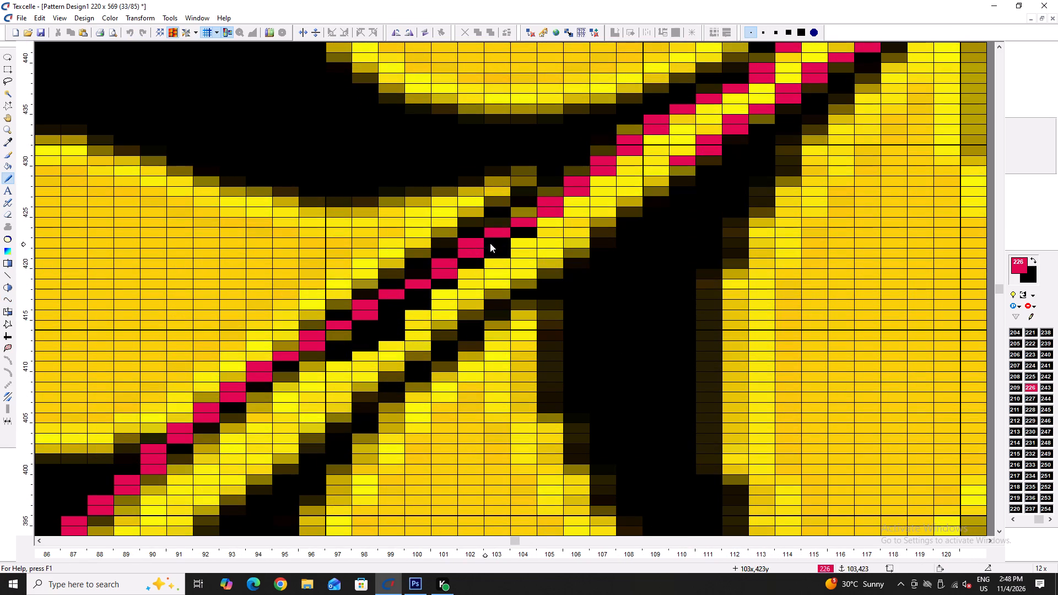
pyautogui.rightClick(490, 243)
pyautogui.click(499, 225)
pyautogui.click(525, 214)
pyautogui.rightClick(526, 220)
pyautogui.rightClick(549, 213)
pyautogui.keyDown('ctrl'); pyautogui.scroll(-3, 439, 233); pyautogui.keyUp('ctrl')
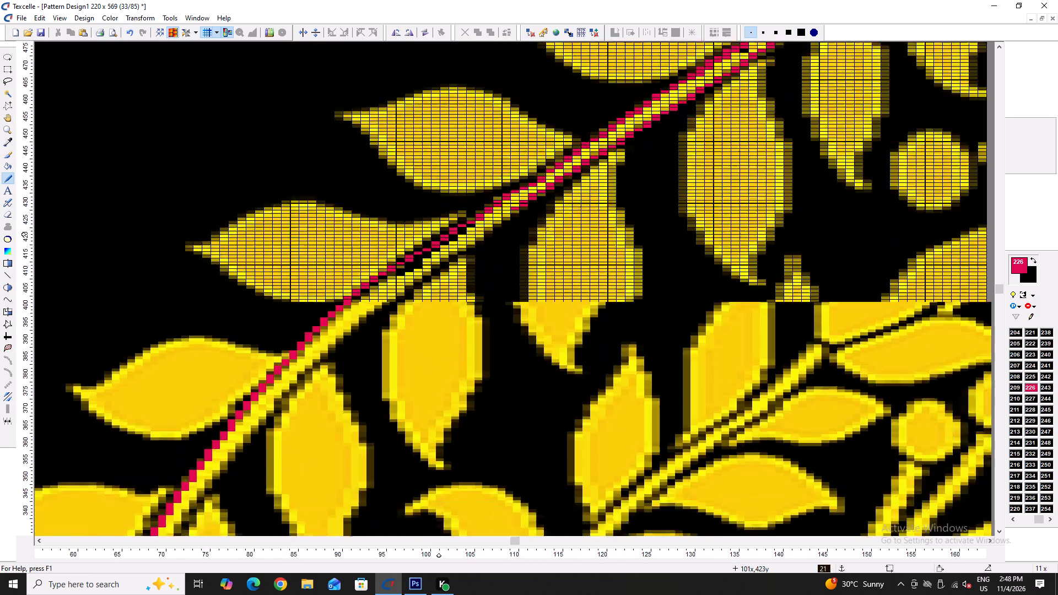
pyautogui.keyDown('ctrl'); pyautogui.scroll(-4, 435, 237); pyautogui.keyUp('ctrl')
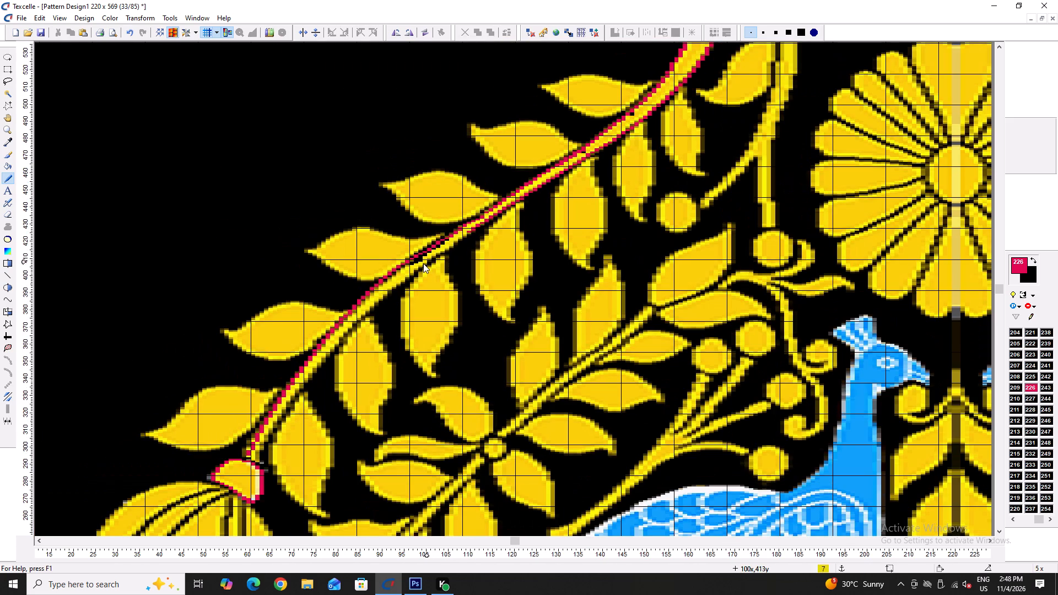
# Draw a crimson curve along the branch's lower-right edge from column 62, row 297 up to about column 82, row 370.
pyautogui.keyDown('ctrl'); pyautogui.scroll(5, 226, 470); pyautogui.keyUp('ctrl')
pyautogui.press('y')
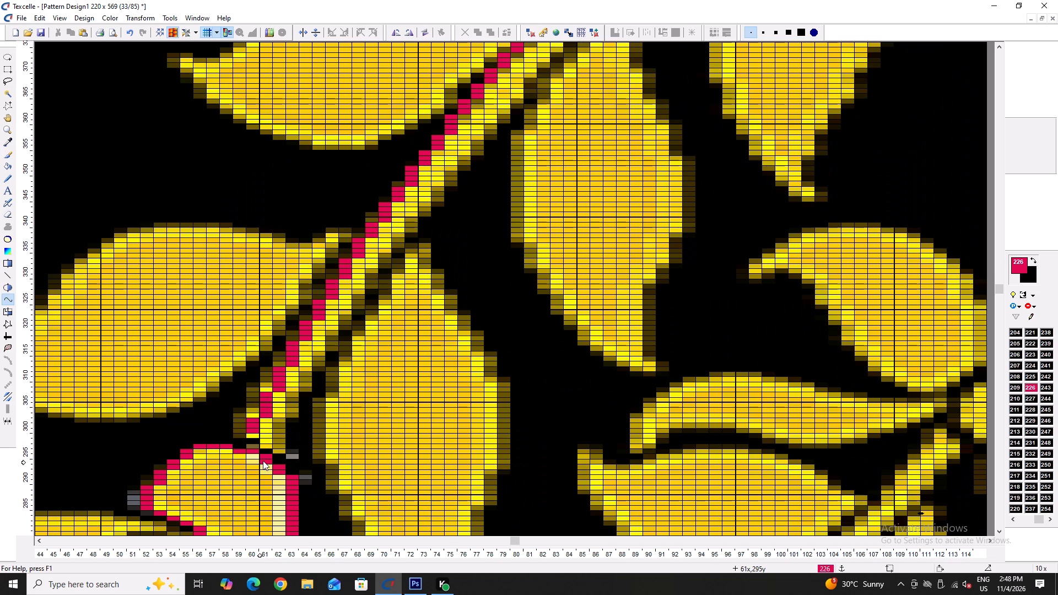
pyautogui.press('y')
pyautogui.click(278, 451)
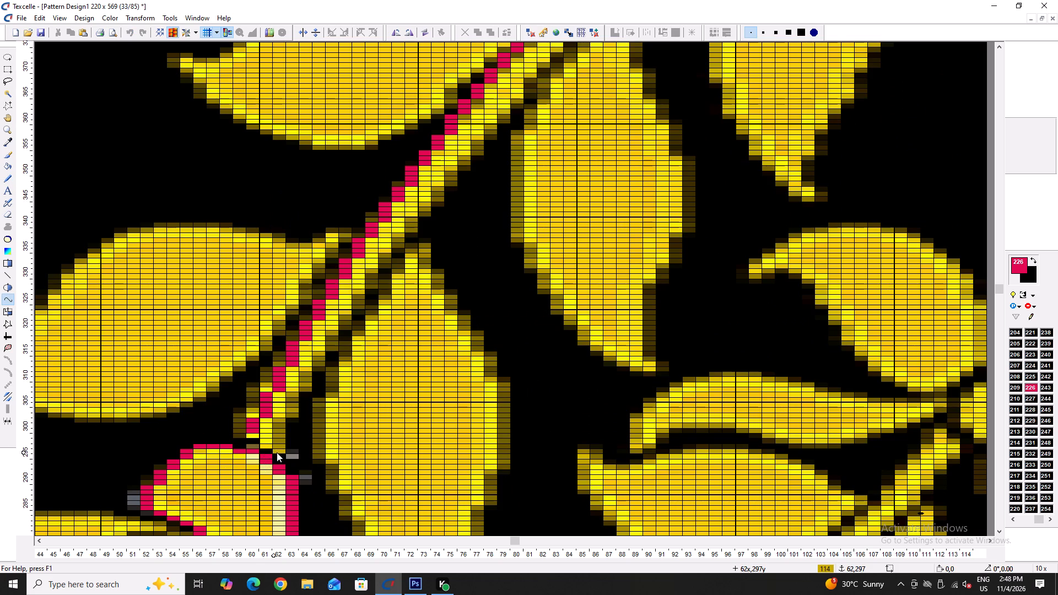
pyautogui.click(545, 67)
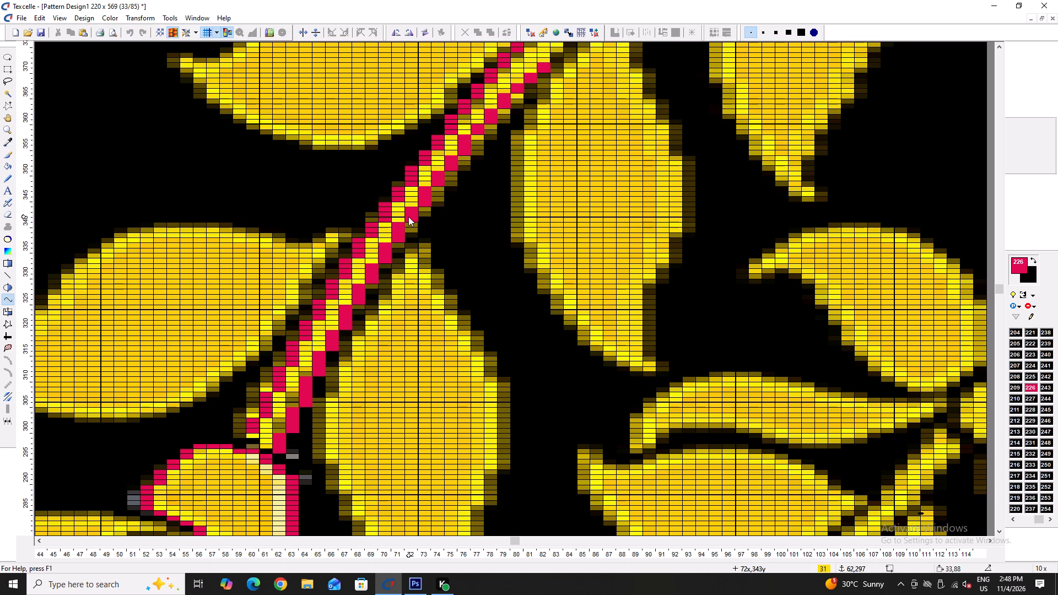
pyautogui.click(408, 217)
# Continue the lower-right edge with two crimson curves, from column 80, row 369 to about column 99, row 409, and from there to column 111, row 432.
pyautogui.press('Right')
pyautogui.press('Right')
pyautogui.scroll(2, 198, 288)
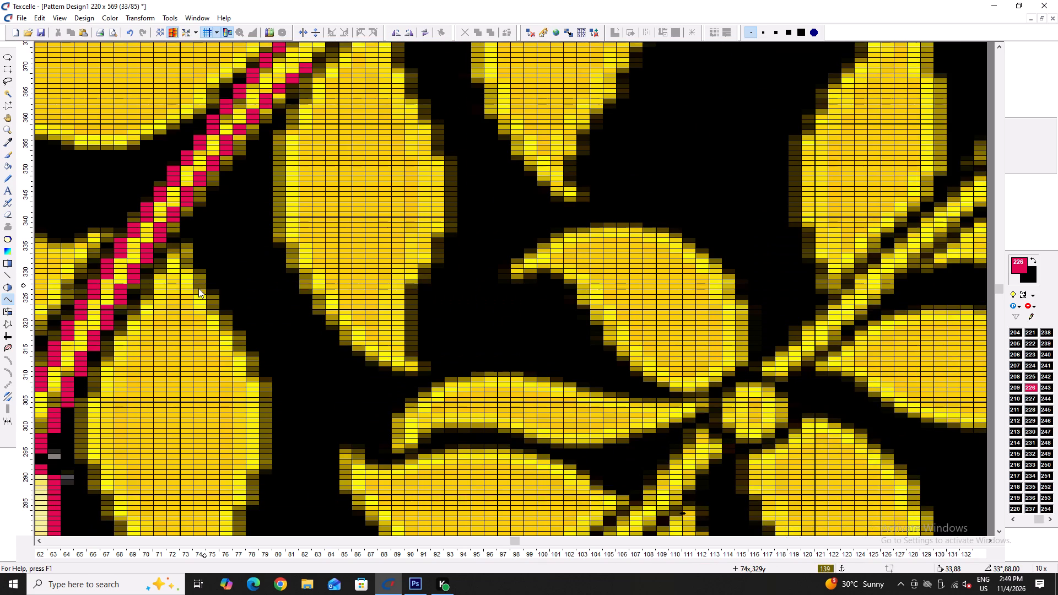
pyautogui.scroll(3, 198, 288)
pyautogui.click(281, 391)
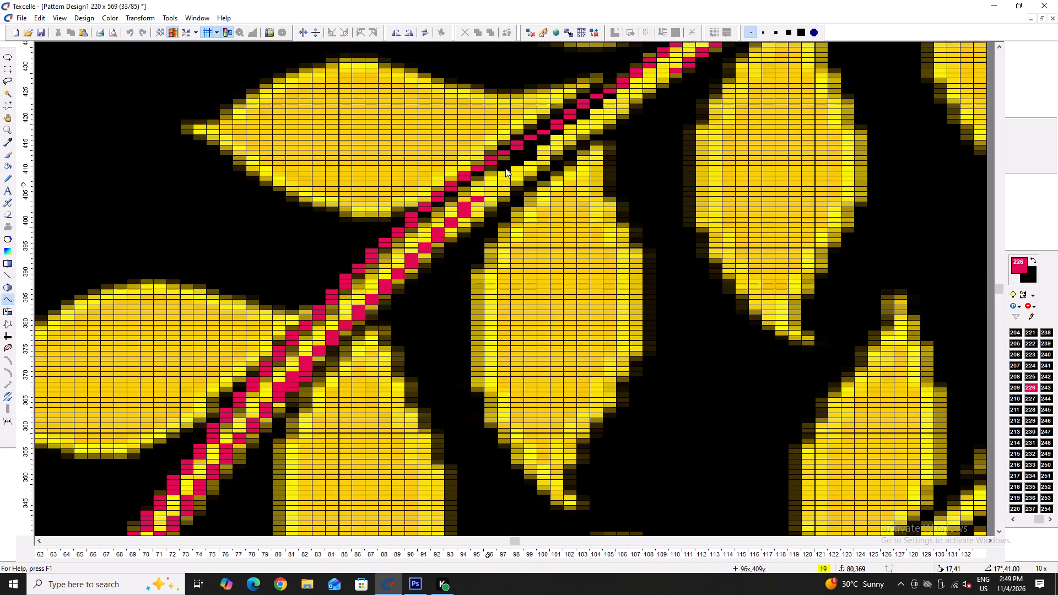
pyautogui.click(527, 172)
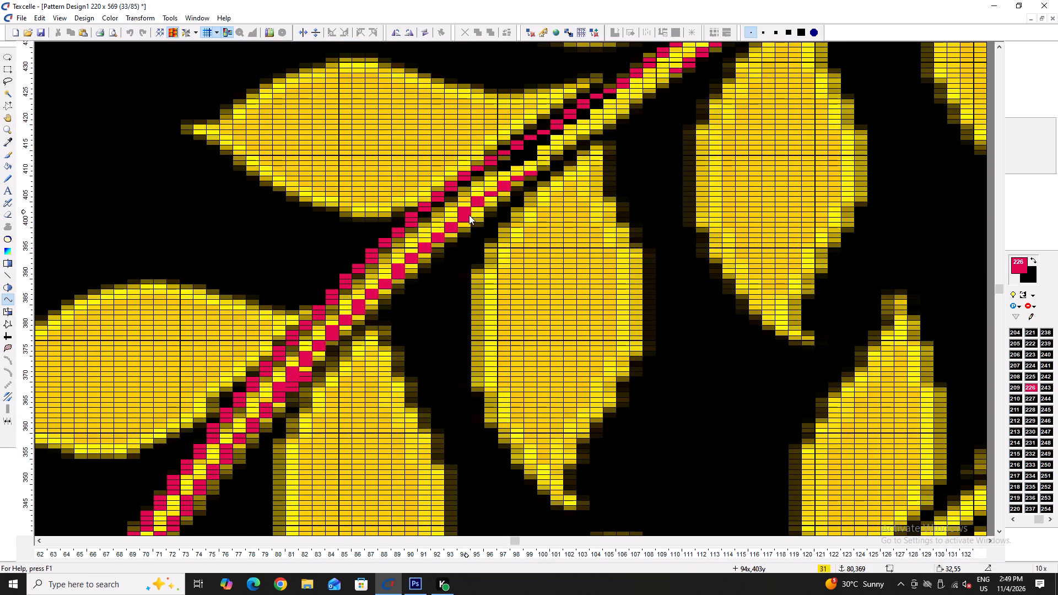
pyautogui.doubleClick(428, 251)
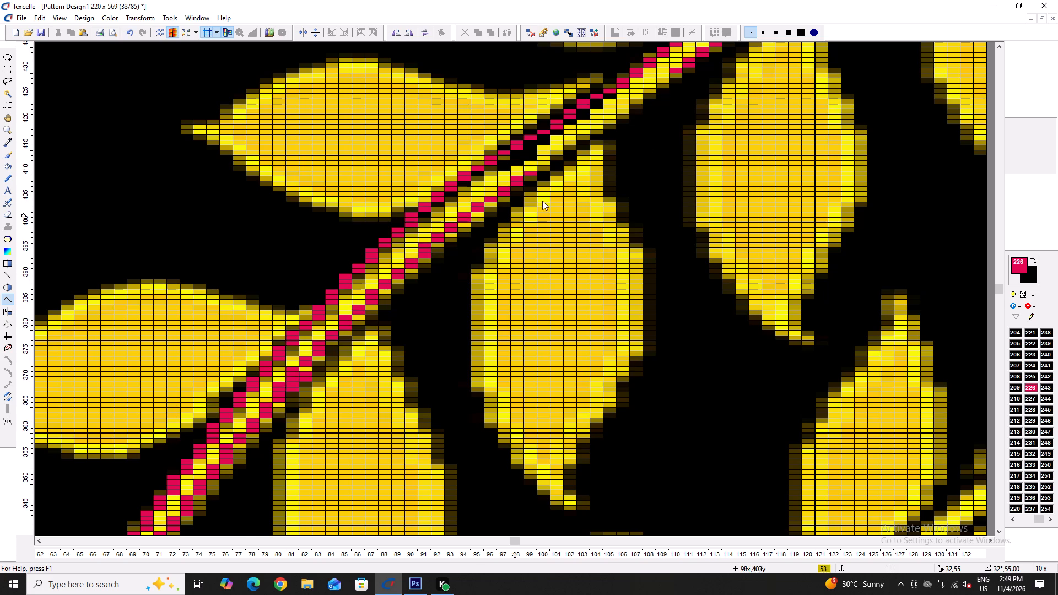
pyautogui.scroll(3, 671, 137)
pyautogui.doubleClick(689, 248)
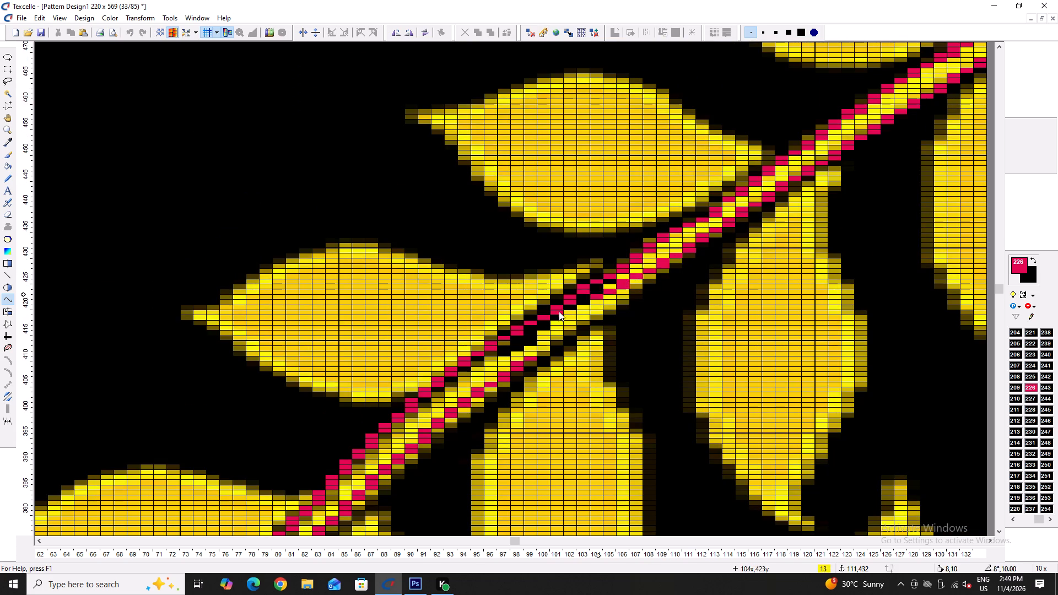
pyautogui.click(531, 356)
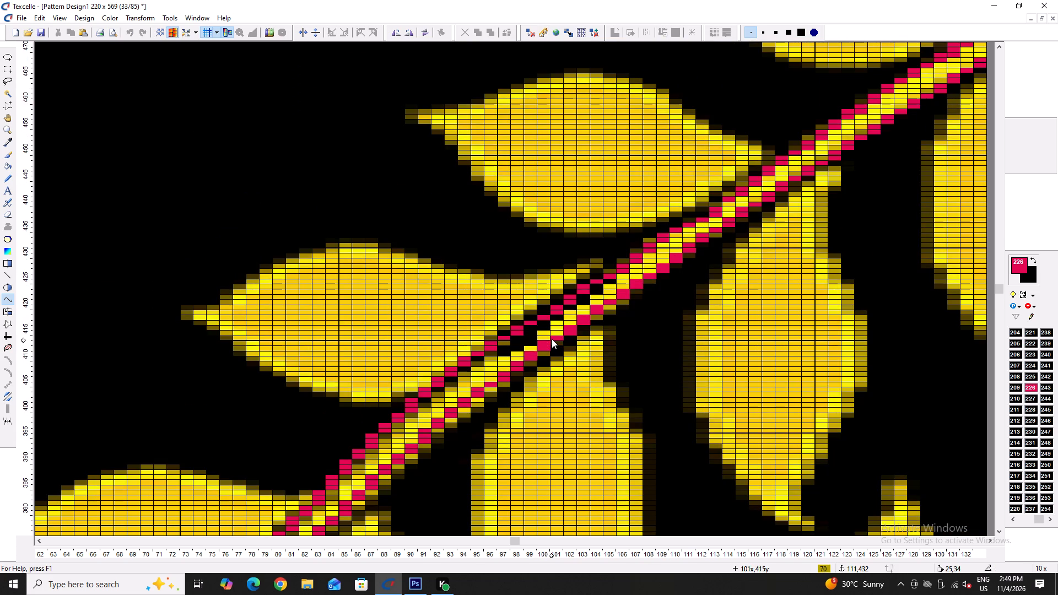
pyautogui.click(552, 339)
# Close the branch's lower end above the fruit cap with crimson pen pixels at about columns 61 to 62, row 300.
pyautogui.keyDown('ctrl'); pyautogui.scroll(-3, 560, 332); pyautogui.keyUp('ctrl')
pyautogui.scroll(-5, 544, 334)
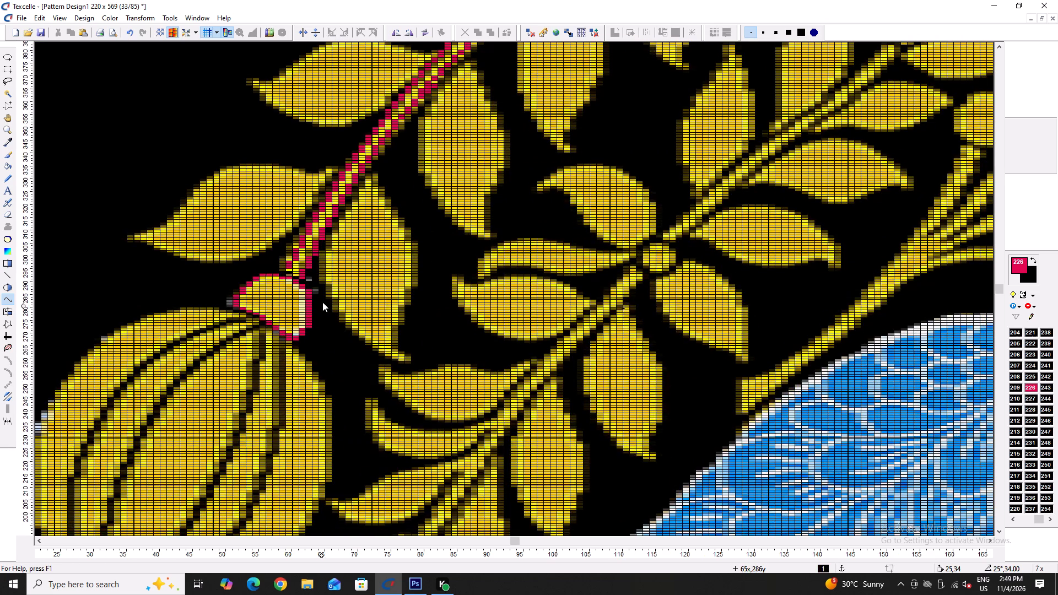
pyautogui.keyDown('ctrl'); pyautogui.scroll(5, 322, 302); pyautogui.keyUp('ctrl')
pyautogui.press('x')
pyautogui.scroll(4, 251, 256)
pyautogui.moveTo(197, 413); pyautogui.dragTo(204, 420)
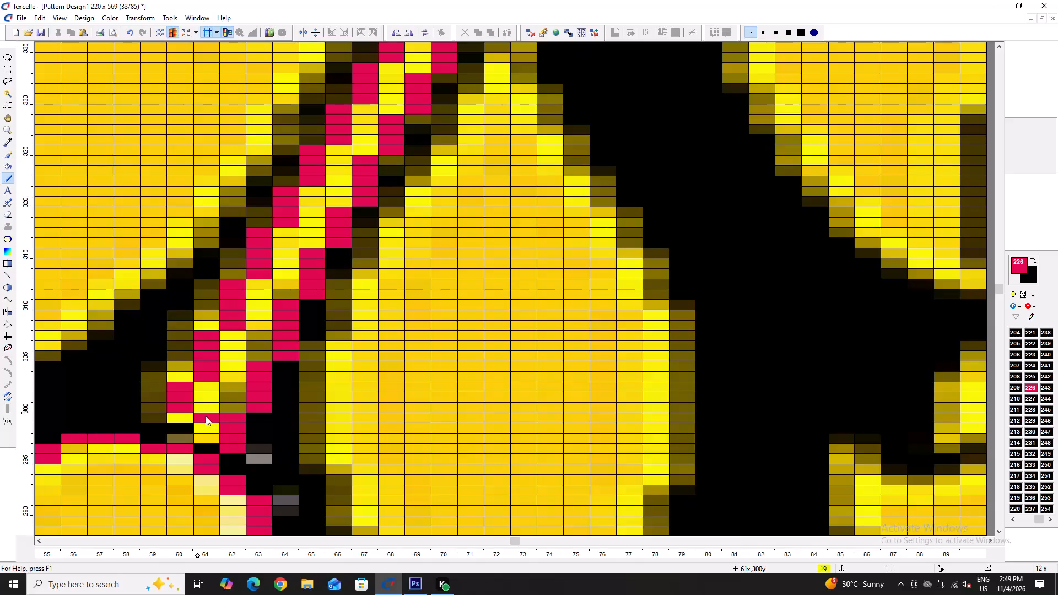
# Protect crimson colour 226 and set the bucket fill's area to unprotected colors.
pyautogui.keyDown('ctrl'); pyautogui.scroll(-8, 88, 380); pyautogui.keyUp('ctrl')
pyautogui.scroll(9, 446, 163)
pyautogui.keyDown('ctrl'); pyautogui.scroll(-2, 857, 150); pyautogui.keyUp('ctrl')
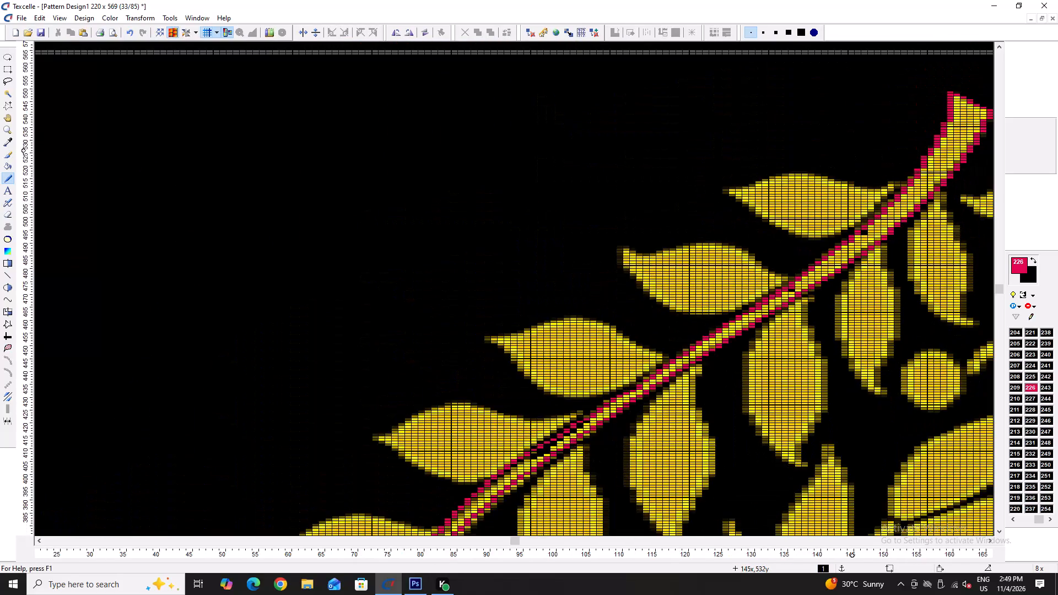
pyautogui.keyDown('ctrl'); pyautogui.scroll(5, 920, 130); pyautogui.keyUp('ctrl')
pyautogui.hotkey('shift', 'space')
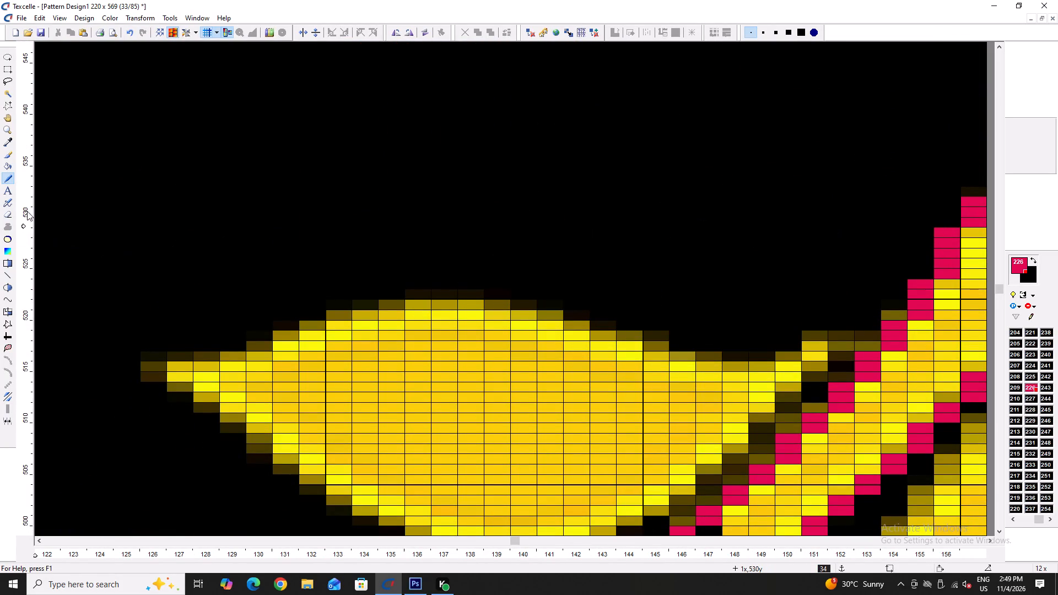
pyautogui.click(10, 163)
pyautogui.rightClick(10, 163)
pyautogui.click(47, 100)
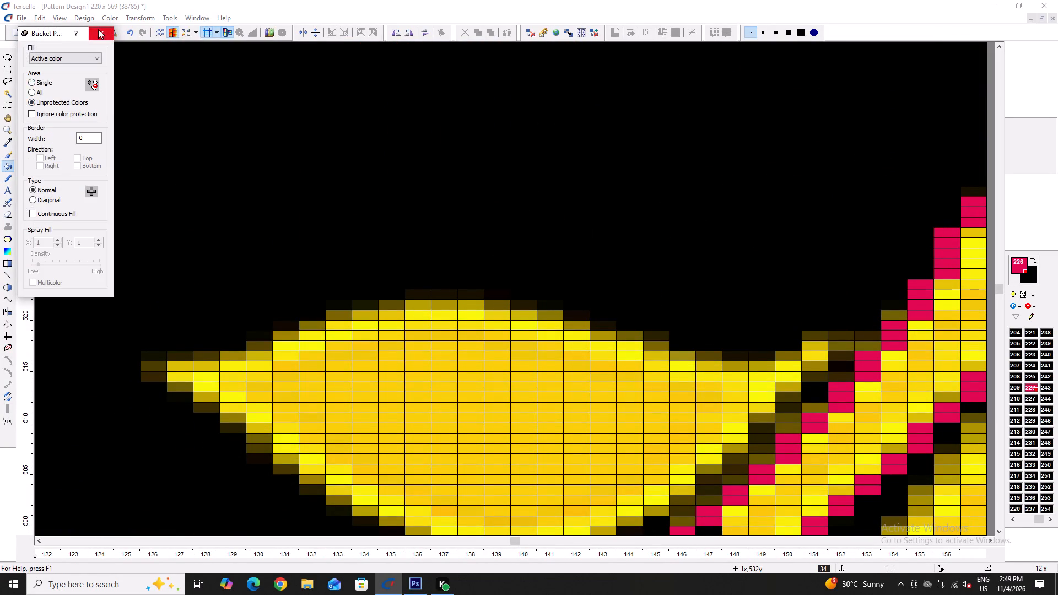
pyautogui.click(98, 29)
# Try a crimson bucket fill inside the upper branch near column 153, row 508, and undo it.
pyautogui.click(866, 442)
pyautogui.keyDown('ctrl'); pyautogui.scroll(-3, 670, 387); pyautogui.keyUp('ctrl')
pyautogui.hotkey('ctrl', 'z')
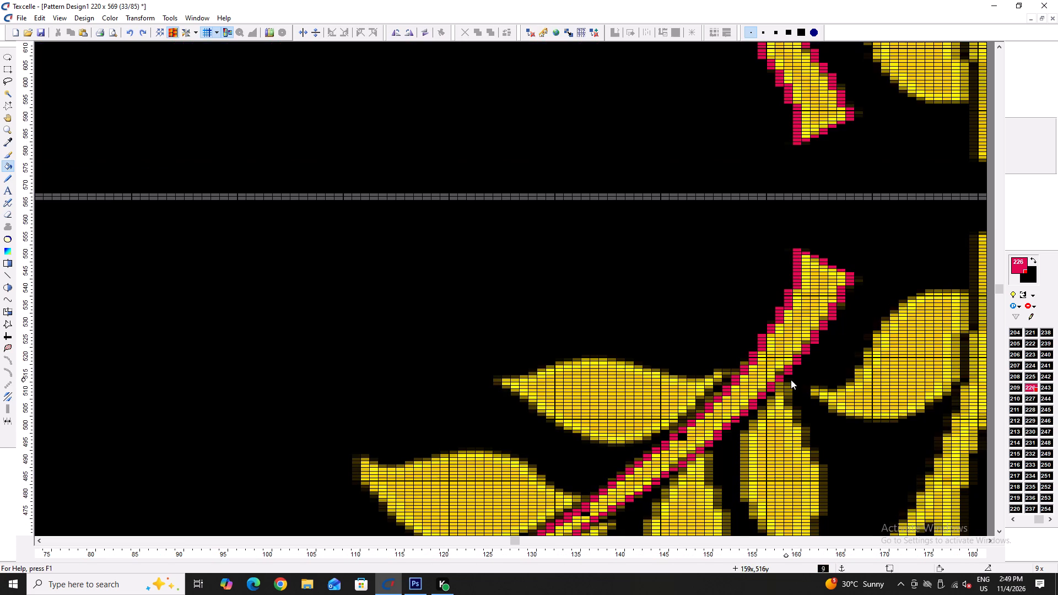
# Dot one pixel on the branch with the pixel pen and bucket-fill its yellow interior crimson from the flared tip down to about row 345.
pyautogui.scroll(-3, 708, 360)
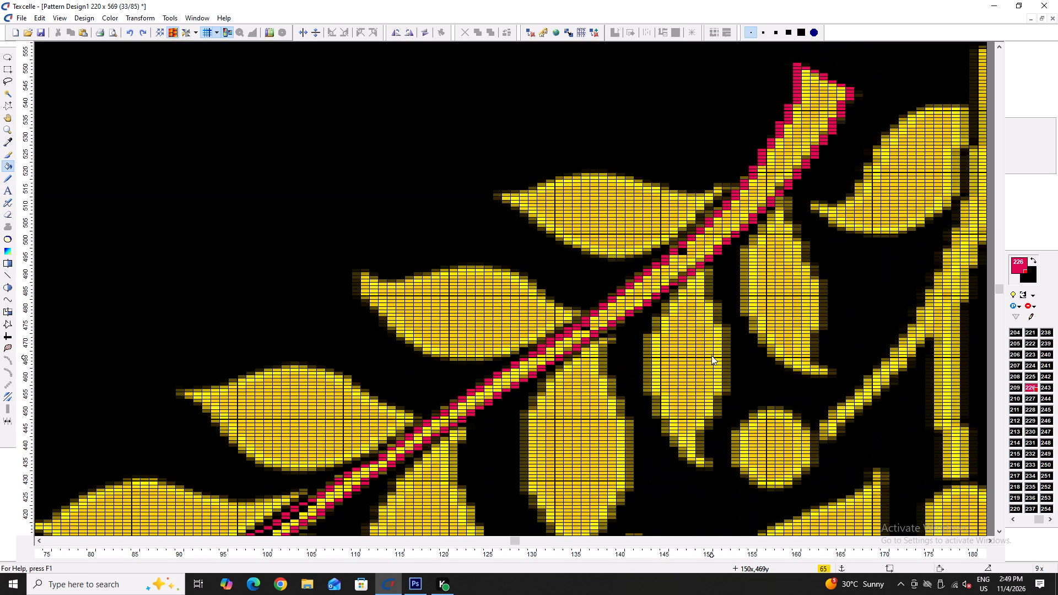
pyautogui.scroll(-2, 711, 355)
pyautogui.keyDown('ctrl'); pyautogui.scroll(2, 368, 343); pyautogui.keyUp('ctrl')
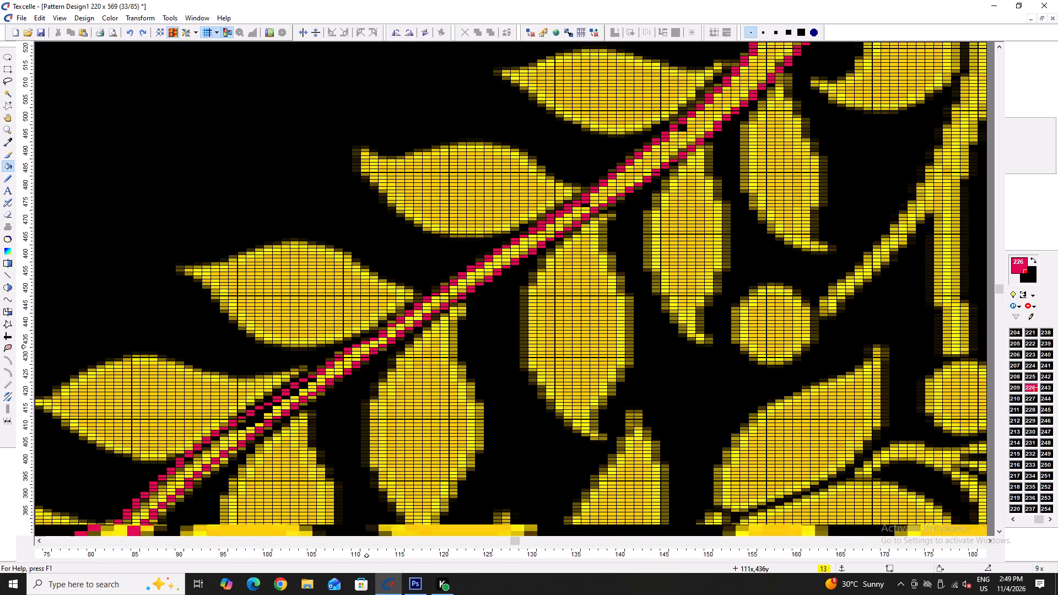
pyautogui.keyDown('ctrl'); pyautogui.scroll(3, 368, 343); pyautogui.keyUp('ctrl')
pyautogui.press('x')
pyautogui.click(472, 282)
pyautogui.keyDown('ctrl'); pyautogui.scroll(-5, 470, 312); pyautogui.keyUp('ctrl')
pyautogui.press('h')
pyautogui.click(462, 316)
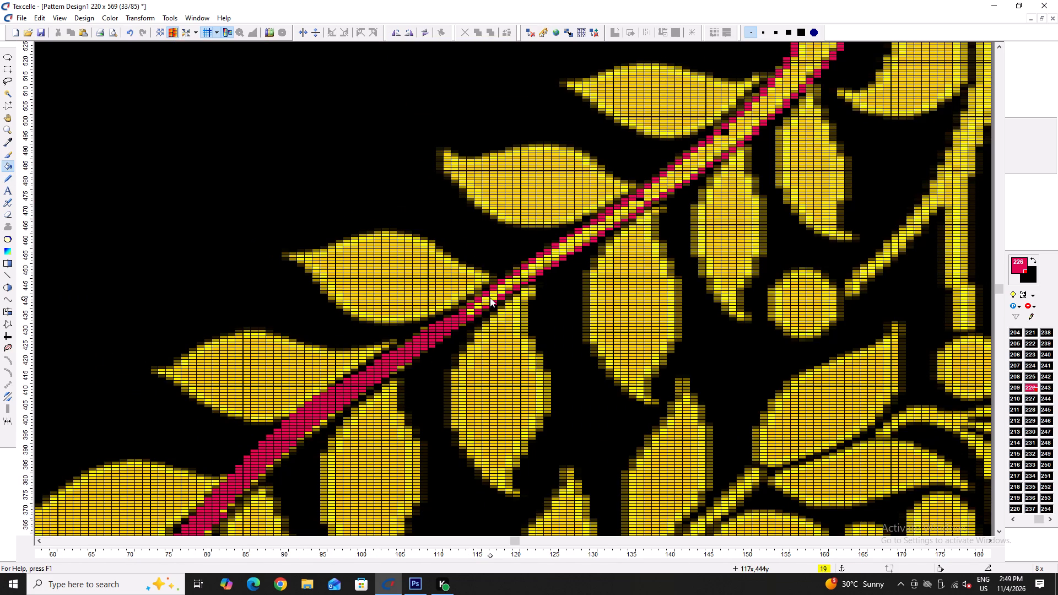
pyautogui.click(490, 297)
pyautogui.click(472, 312)
pyautogui.keyDown('ctrl'); pyautogui.scroll(-4, 472, 312); pyautogui.keyUp('ctrl')
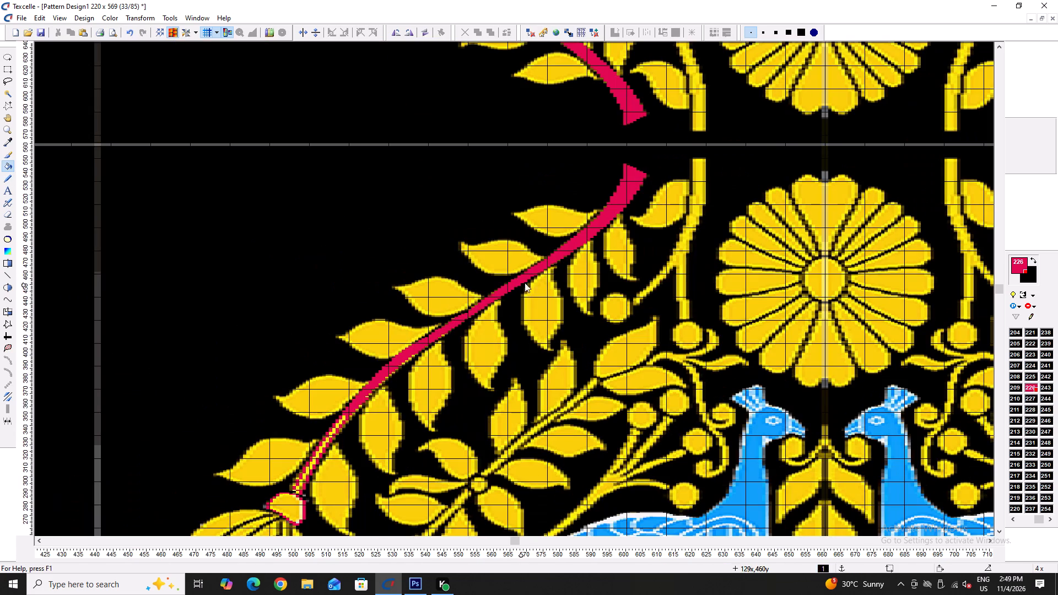
# Fill the remaining yellow interior of the lower branch with crimson, down to the fruit cap.
pyautogui.middleClick(344, 416)
pyautogui.click(344, 416)
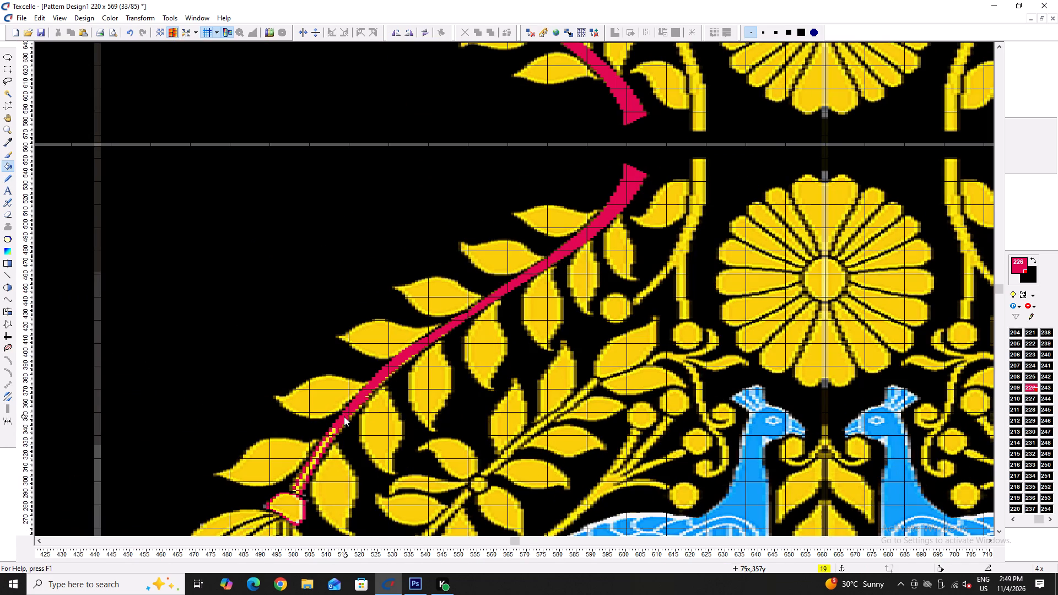
pyautogui.click(330, 435)
pyautogui.keyDown('ctrl'); pyautogui.scroll(6, 303, 478); pyautogui.keyUp('ctrl')
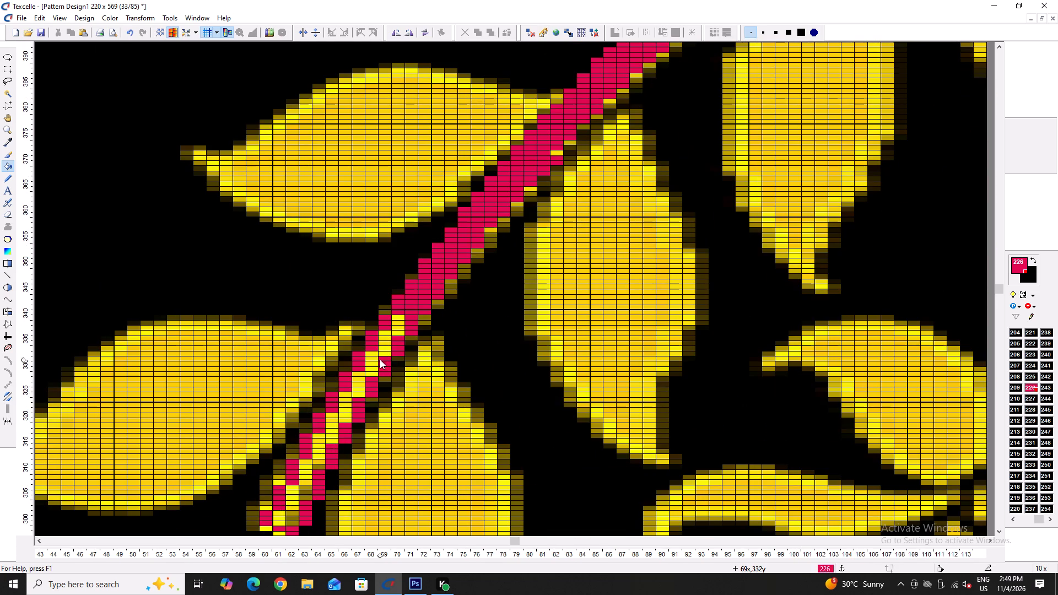
pyautogui.click(381, 353)
pyautogui.keyDown('ctrl'); pyautogui.scroll(-6, 338, 401); pyautogui.keyUp('ctrl')
pyautogui.keyDown('ctrl'); pyautogui.scroll(-1, 409, 365); pyautogui.keyUp('ctrl')
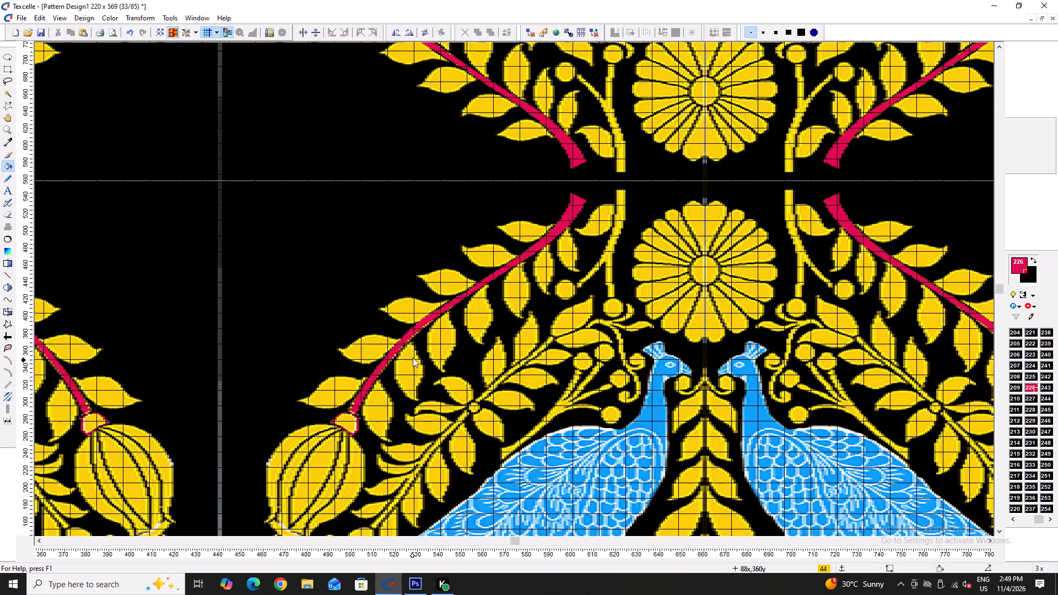
# Fill the fruit cap's interior with crimson and remove the protection from colour 226.
pyautogui.keyDown('ctrl'); pyautogui.scroll(6, 367, 377); pyautogui.keyUp('ctrl')
pyautogui.scroll(-3, 364, 423)
pyautogui.click(302, 347)
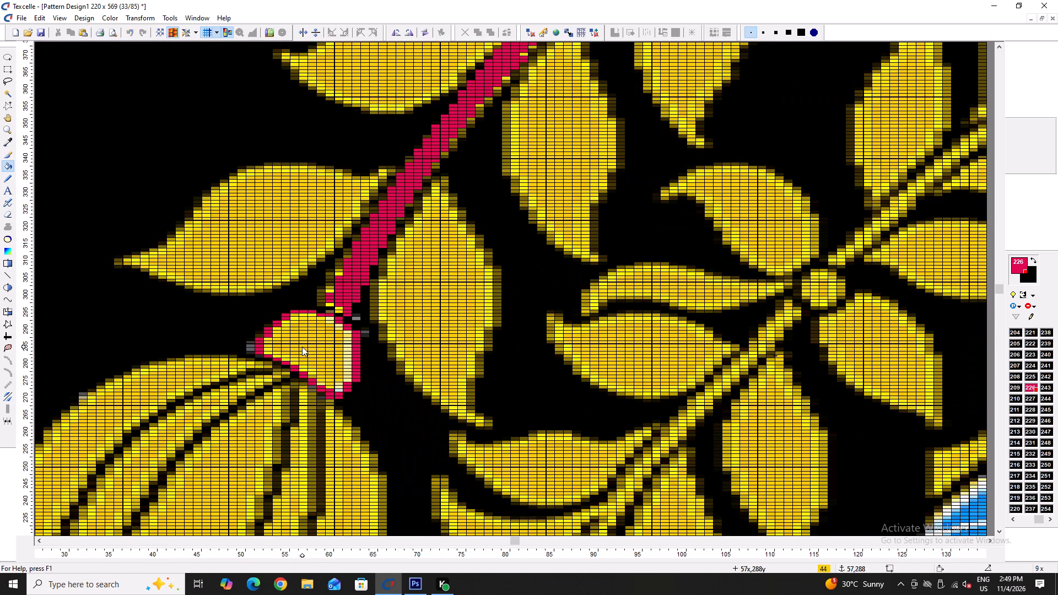
pyautogui.press('space')
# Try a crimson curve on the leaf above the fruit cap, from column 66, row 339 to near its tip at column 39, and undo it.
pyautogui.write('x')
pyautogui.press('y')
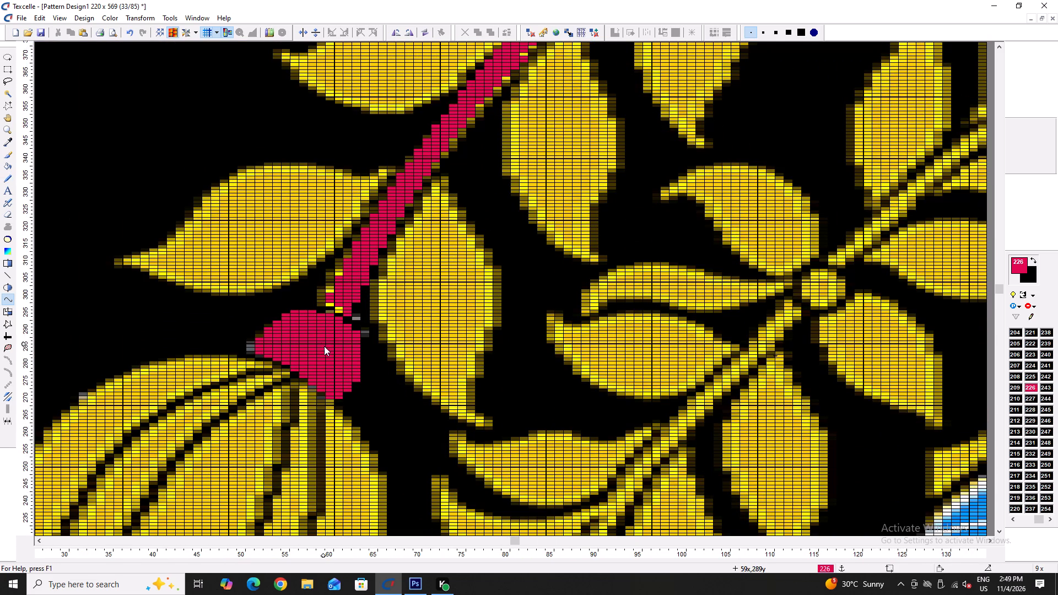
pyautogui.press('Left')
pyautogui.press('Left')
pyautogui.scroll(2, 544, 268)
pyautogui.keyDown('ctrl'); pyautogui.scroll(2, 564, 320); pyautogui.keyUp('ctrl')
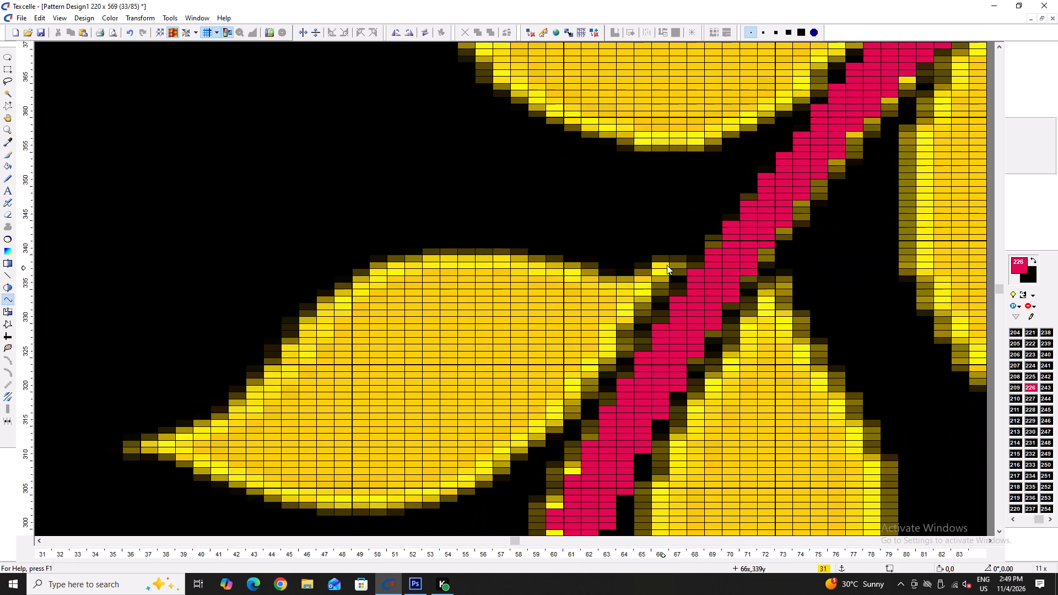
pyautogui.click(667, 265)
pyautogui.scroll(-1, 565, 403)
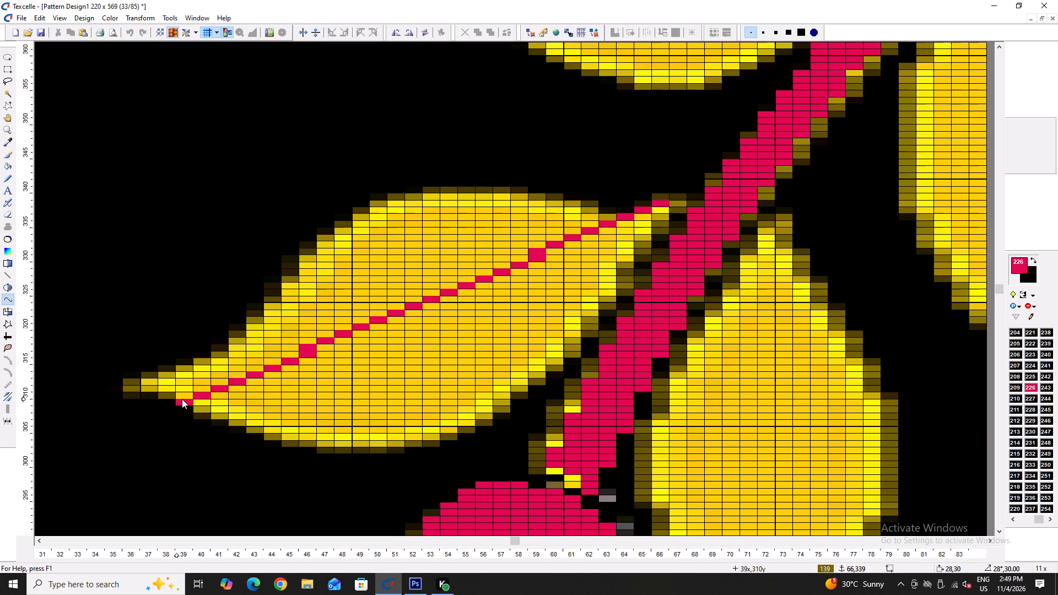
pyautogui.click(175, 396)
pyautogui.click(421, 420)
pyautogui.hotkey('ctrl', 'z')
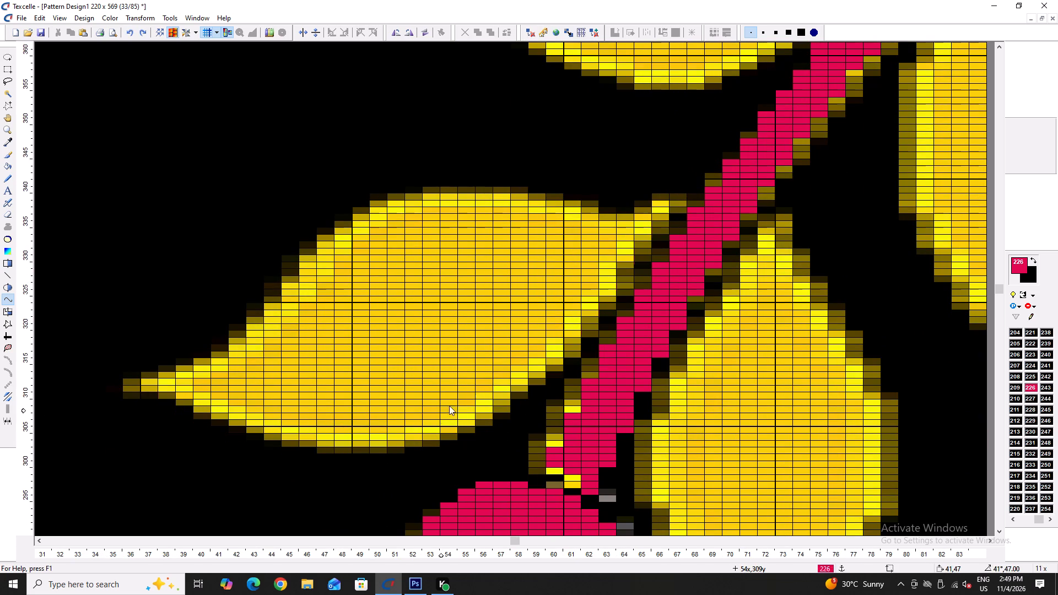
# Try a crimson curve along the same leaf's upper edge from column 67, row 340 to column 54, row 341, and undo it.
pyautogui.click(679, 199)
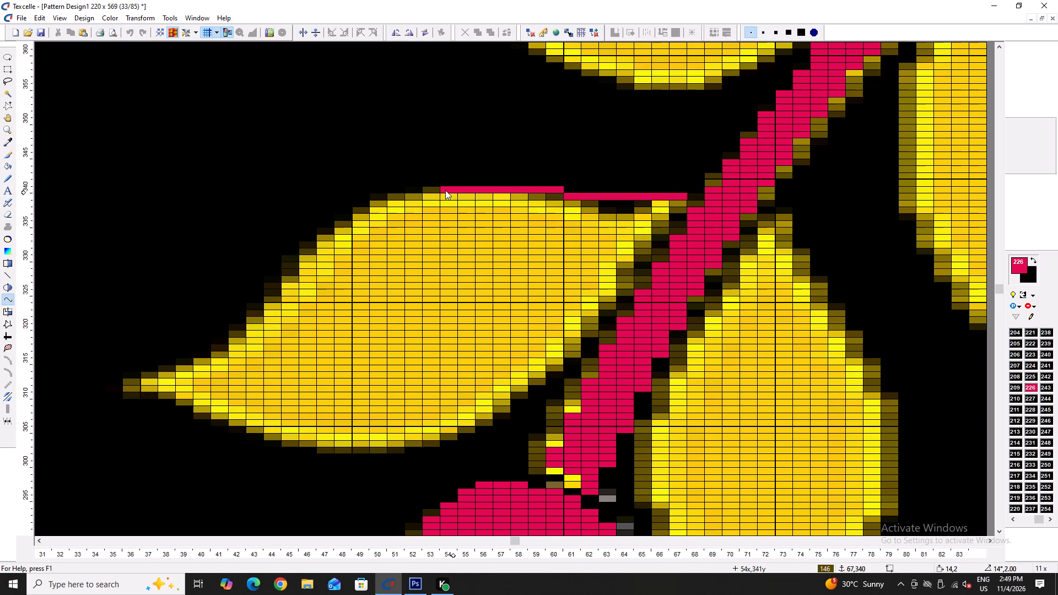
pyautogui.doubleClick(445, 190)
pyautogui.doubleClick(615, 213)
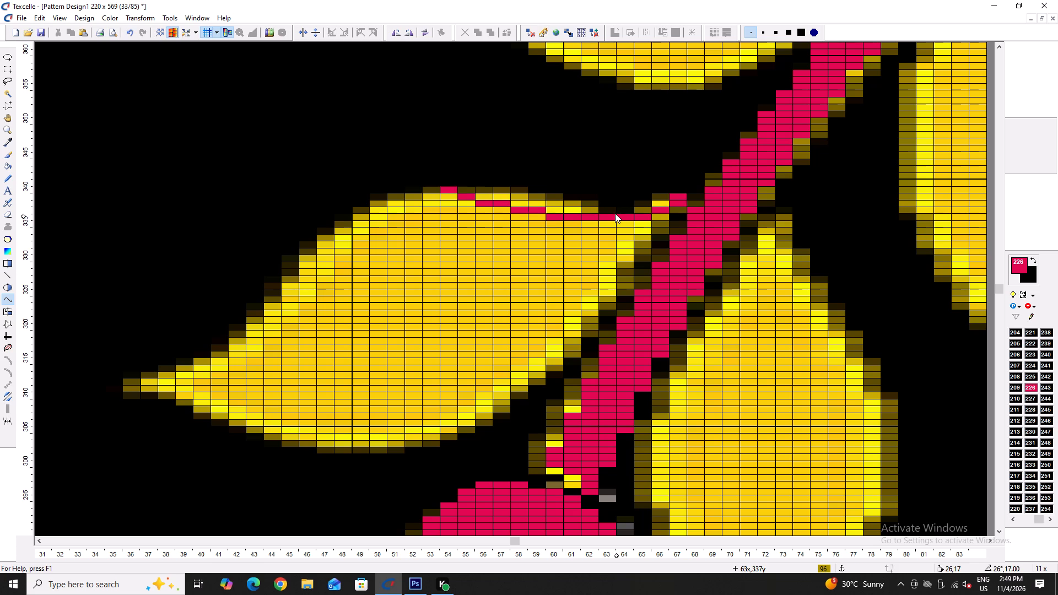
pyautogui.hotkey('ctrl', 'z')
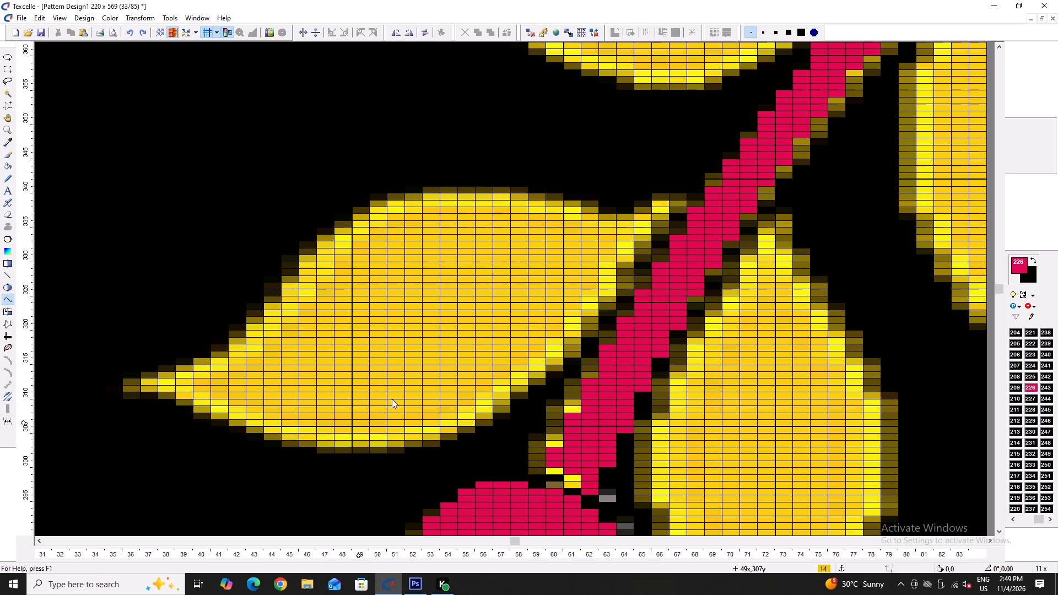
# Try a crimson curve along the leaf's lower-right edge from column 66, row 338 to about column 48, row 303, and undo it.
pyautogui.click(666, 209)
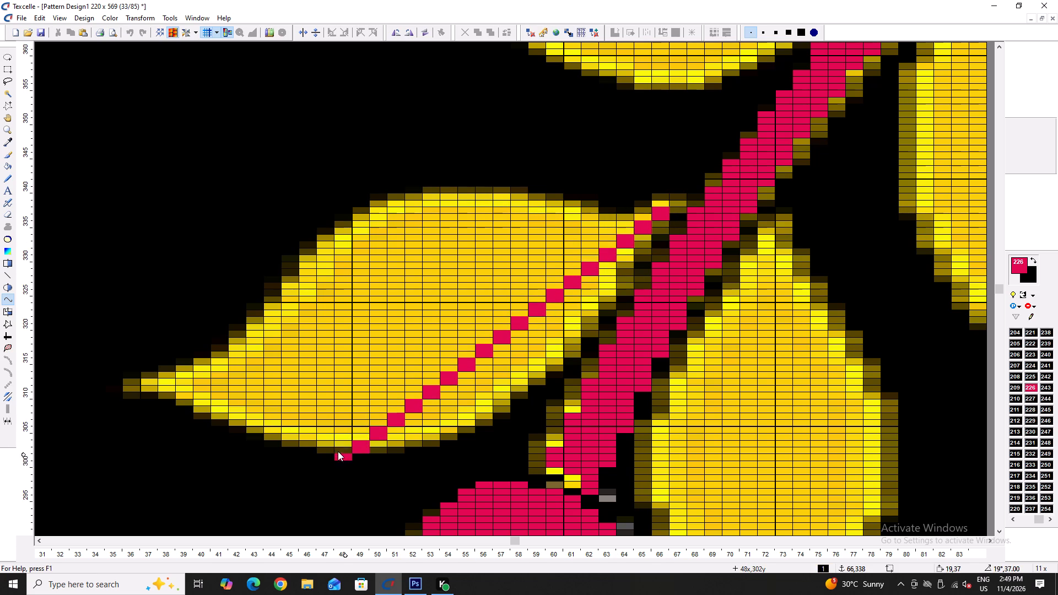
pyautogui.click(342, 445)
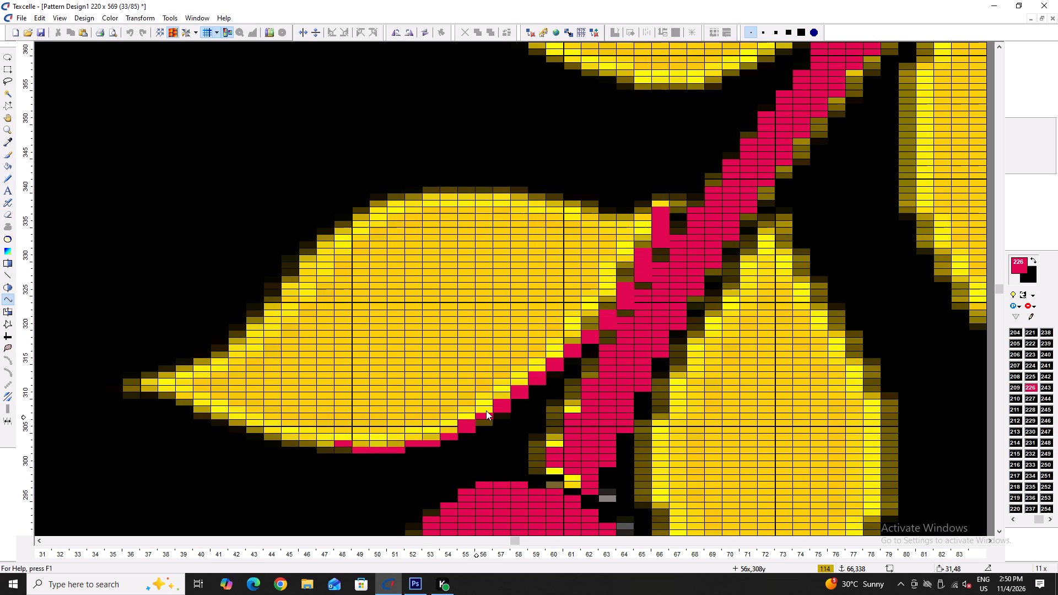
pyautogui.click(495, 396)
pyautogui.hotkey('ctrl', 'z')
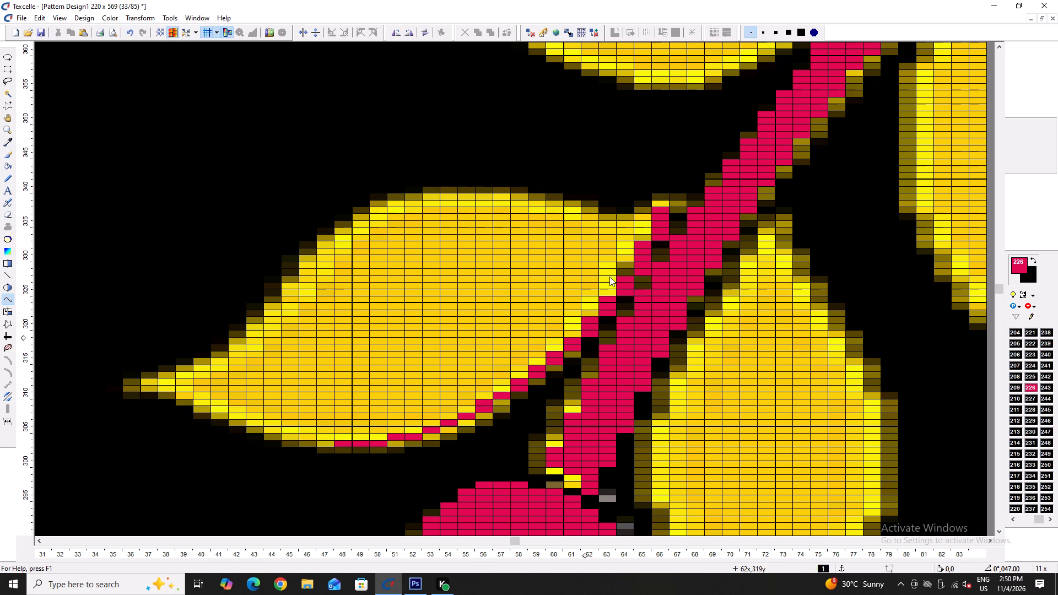
# Trace the lower edge of the leaf above the fruit cap with crimson curves from column 65, row 336 via column 50, row 303 to its tip.
pyautogui.press('y')
pyautogui.click(641, 224)
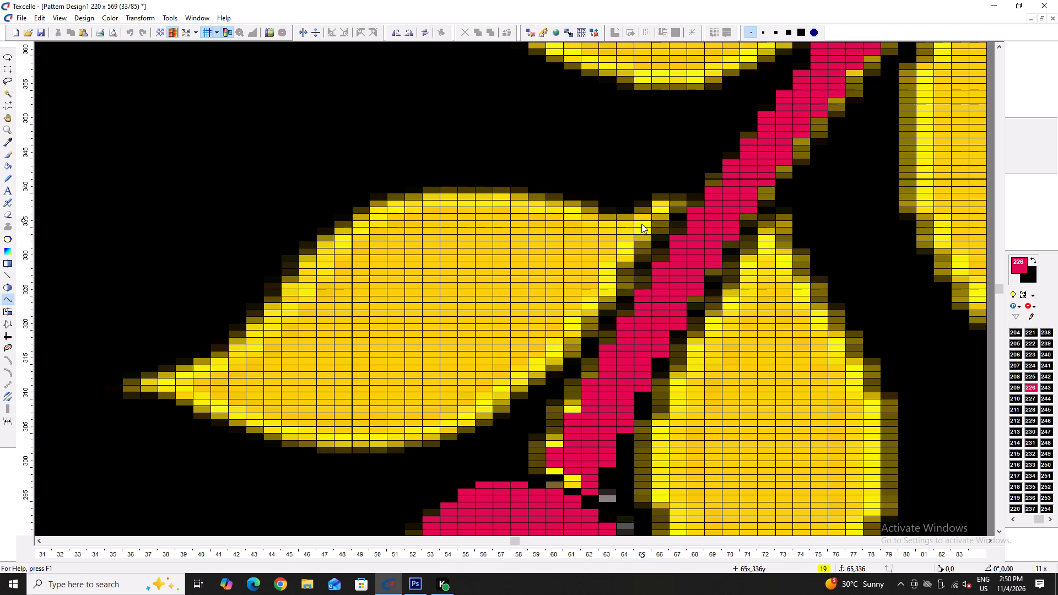
pyautogui.click(358, 447)
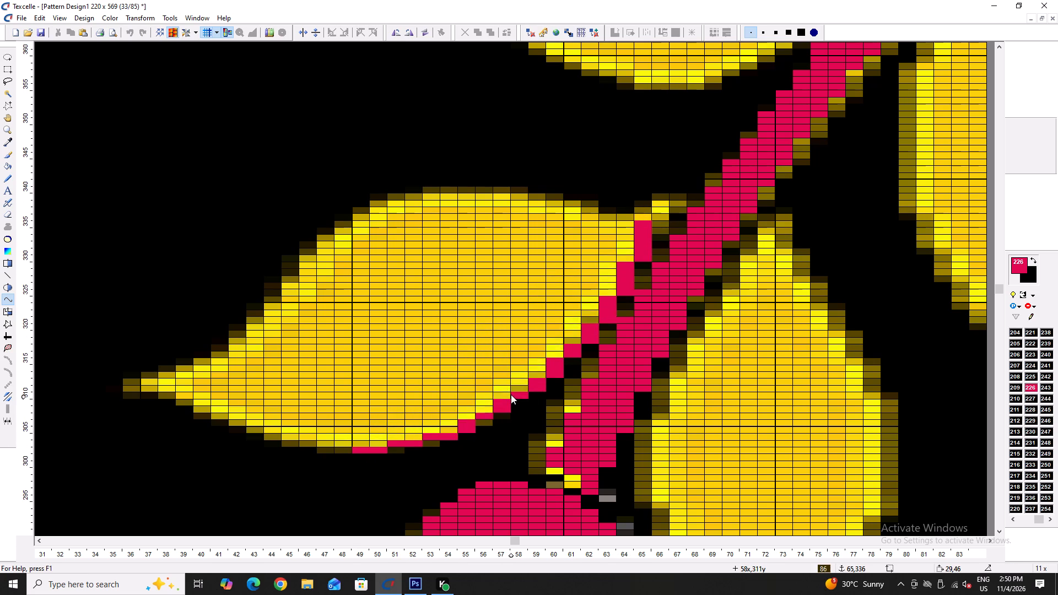
pyautogui.click(507, 396)
pyautogui.click(379, 451)
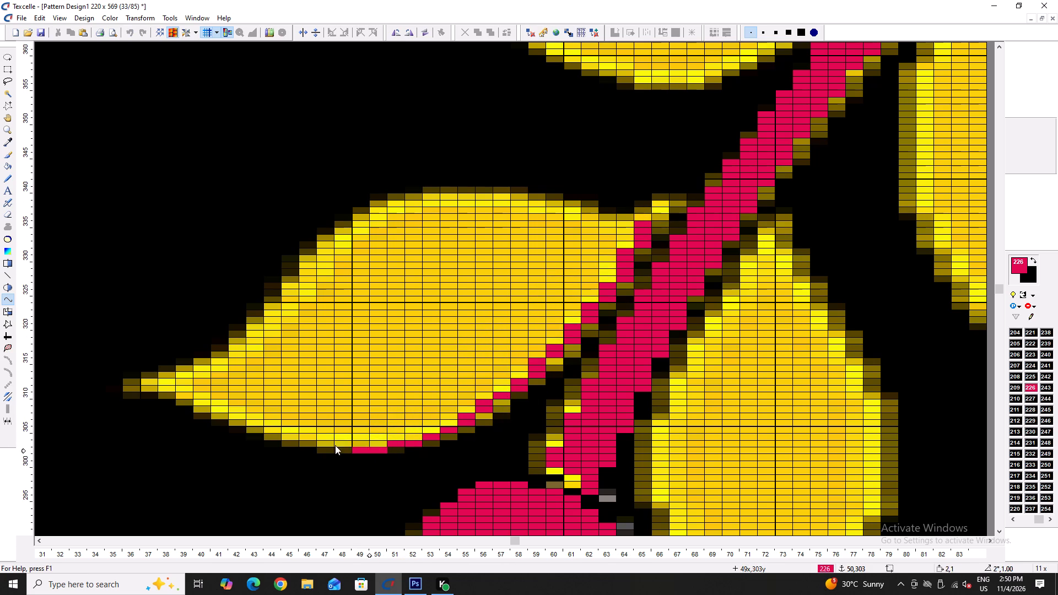
pyautogui.click(119, 365)
pyautogui.click(226, 425)
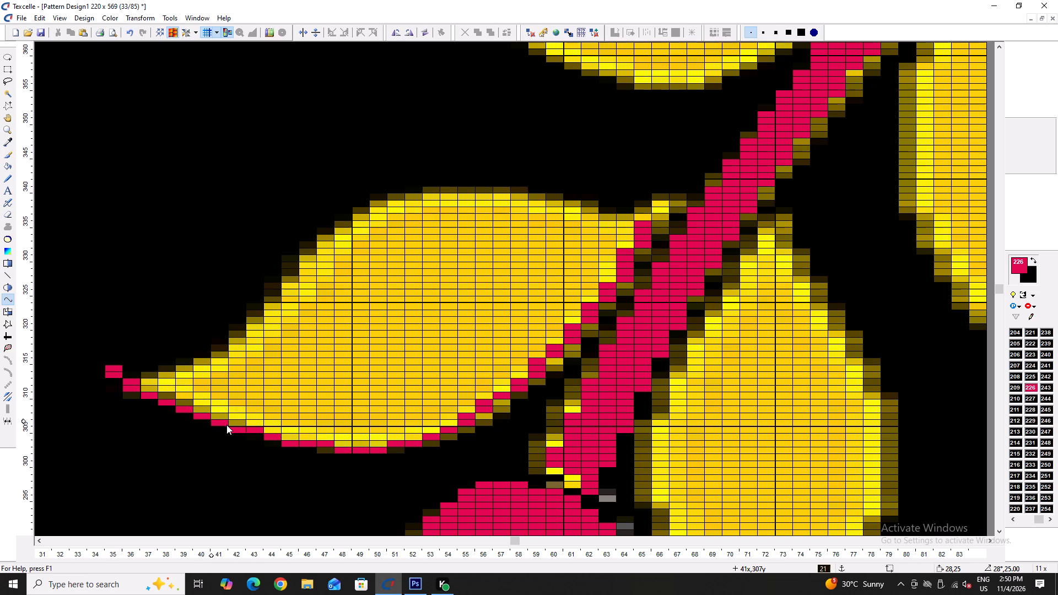
# Trace the same leaf's upper edge with crimson curves from the tip at column 35, row 315 to the stem end near column 66, row 341, closing the outline.
pyautogui.click(112, 366)
pyautogui.click(298, 259)
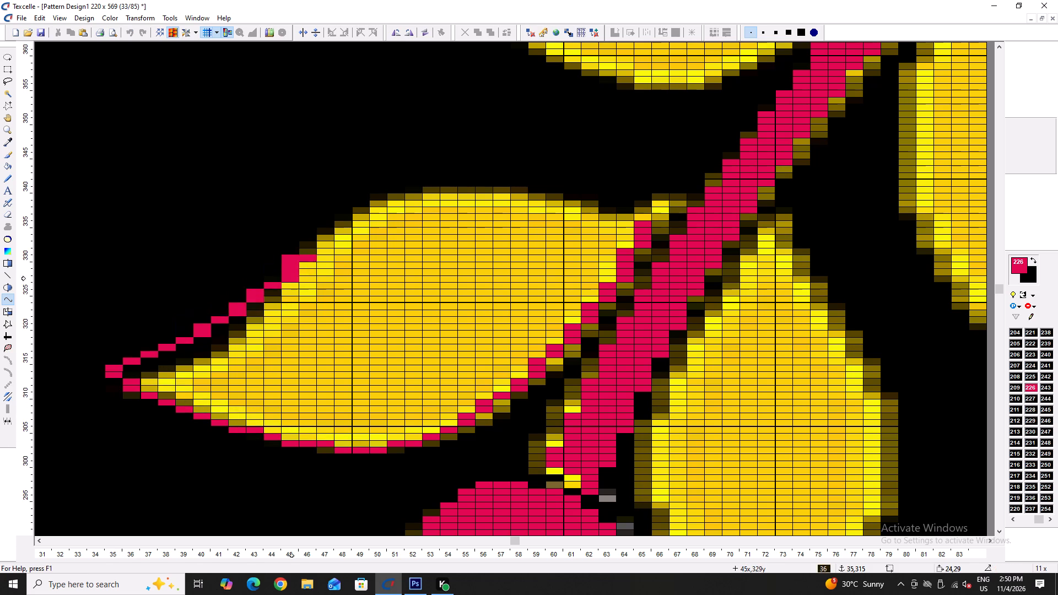
pyautogui.click(203, 353)
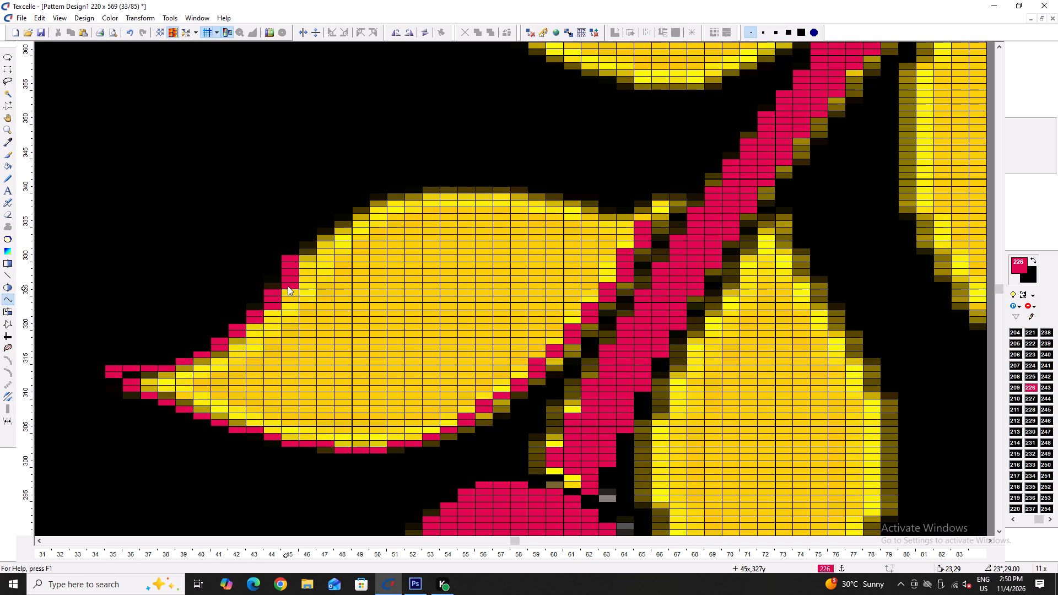
pyautogui.click(294, 275)
pyautogui.click(592, 209)
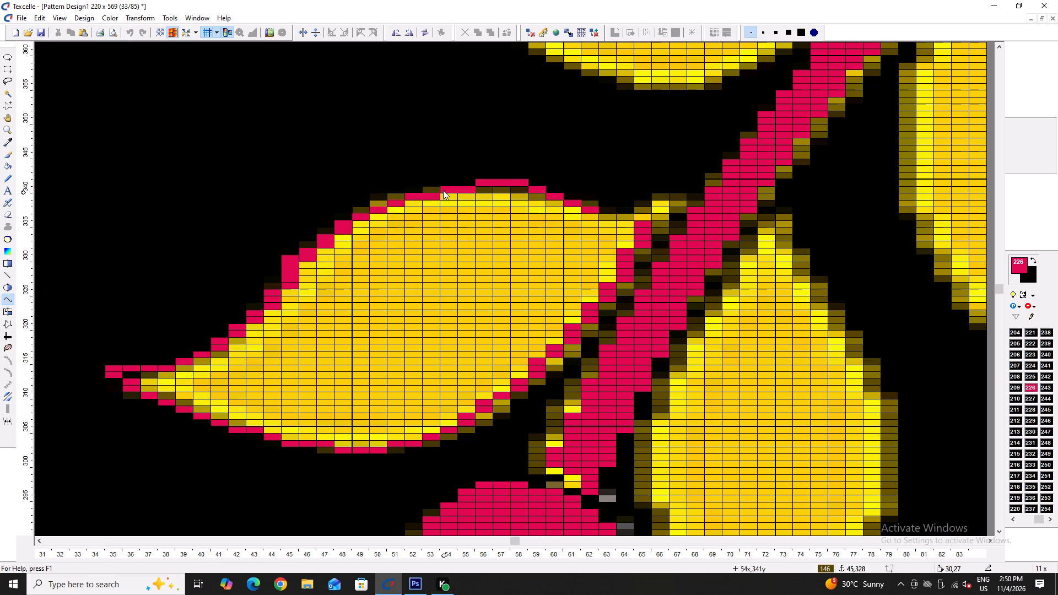
pyautogui.click(423, 190)
pyautogui.click(490, 180)
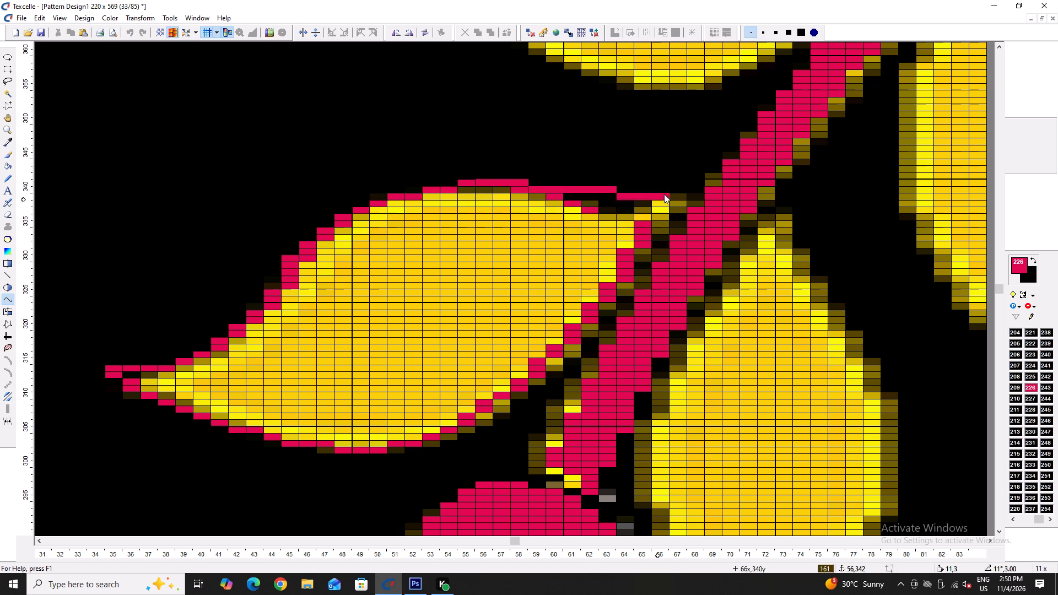
pyautogui.click(670, 184)
pyautogui.click(612, 204)
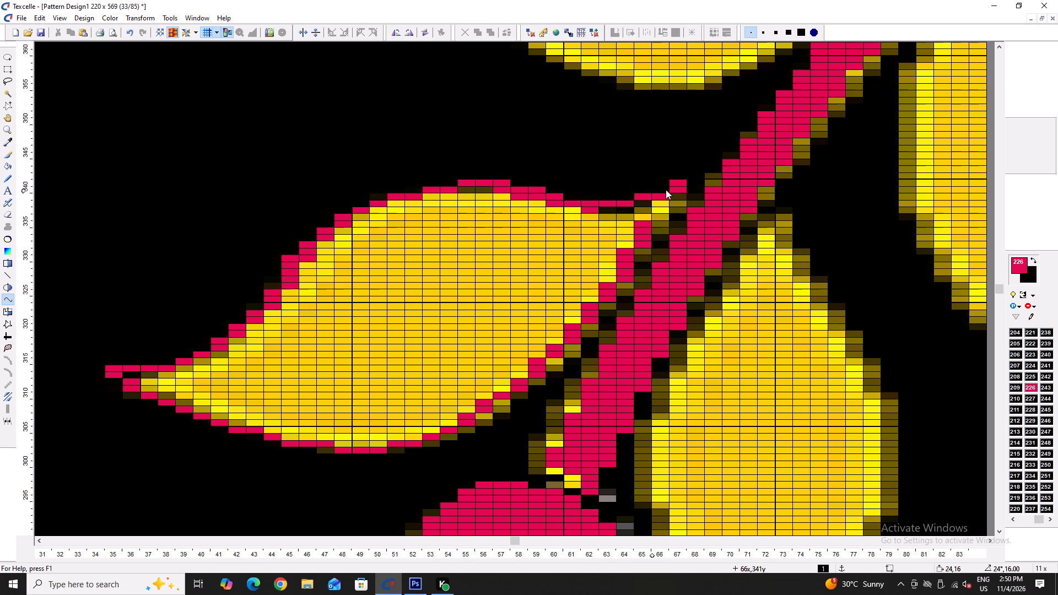
pyautogui.click(667, 190)
pyautogui.click(639, 229)
pyautogui.click(650, 217)
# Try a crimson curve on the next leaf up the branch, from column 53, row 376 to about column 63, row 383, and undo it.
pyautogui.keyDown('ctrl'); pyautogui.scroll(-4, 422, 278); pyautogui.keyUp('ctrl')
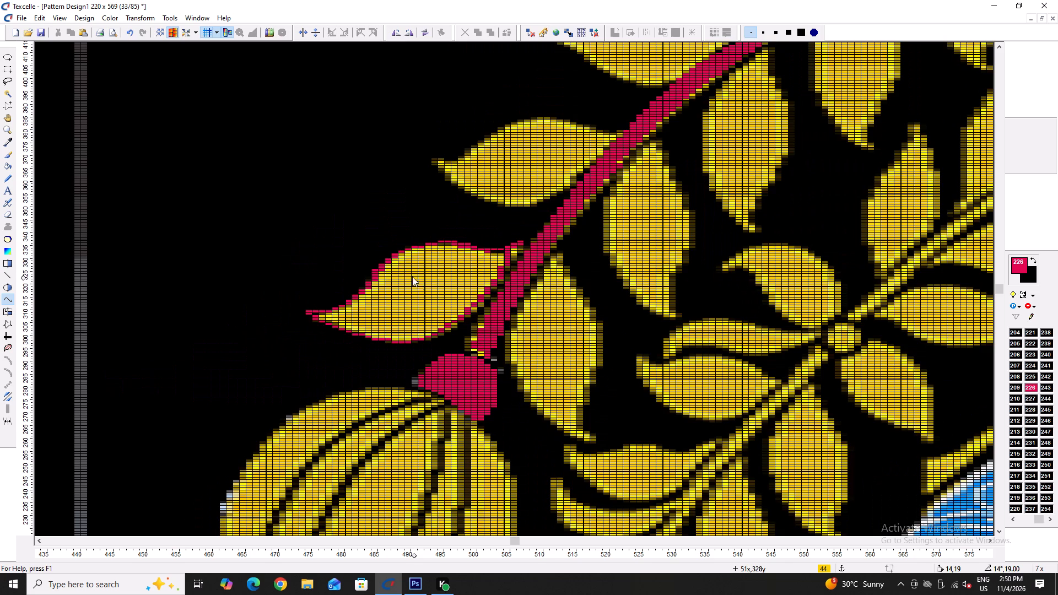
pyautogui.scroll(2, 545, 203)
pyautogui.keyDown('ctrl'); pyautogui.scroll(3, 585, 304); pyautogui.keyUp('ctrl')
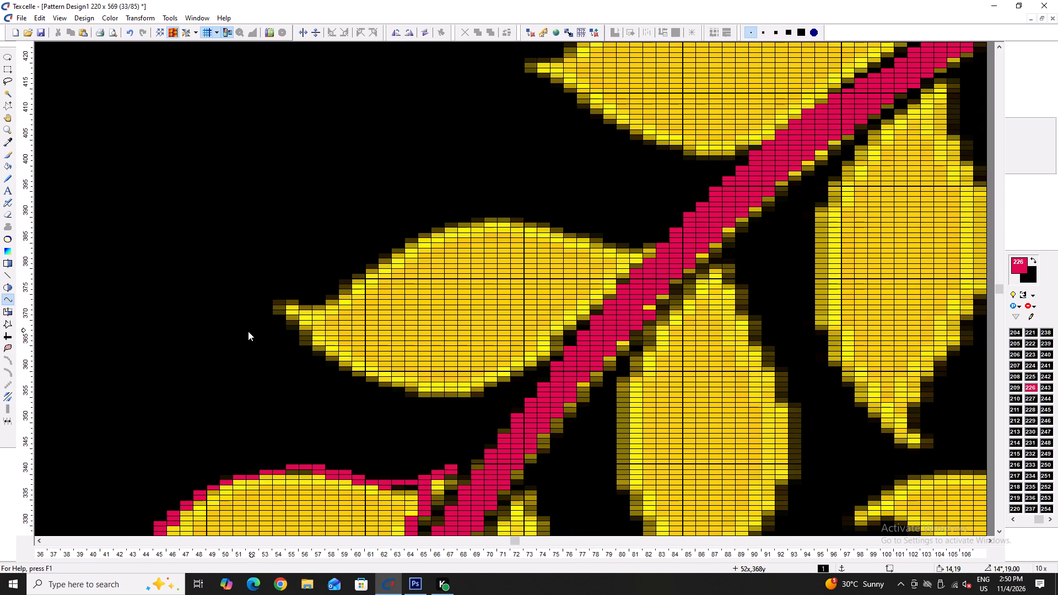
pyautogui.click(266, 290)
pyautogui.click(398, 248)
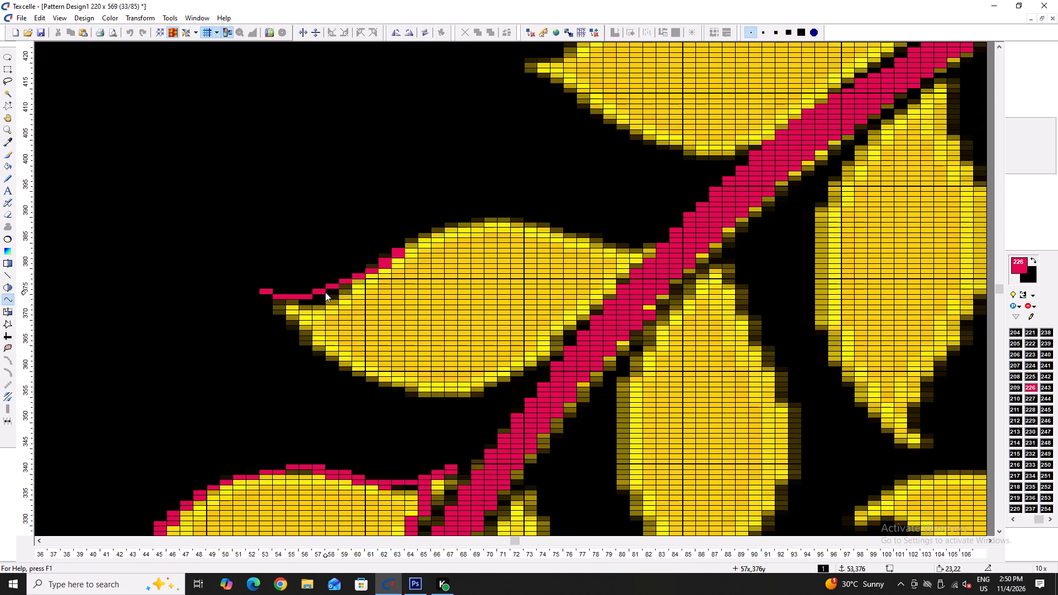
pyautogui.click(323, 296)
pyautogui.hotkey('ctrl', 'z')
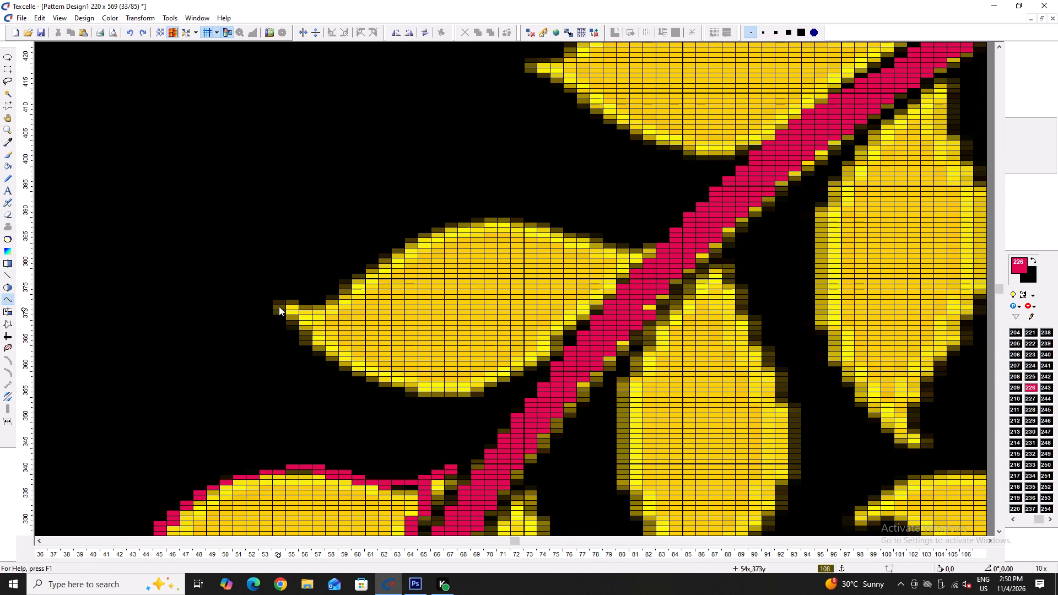
# Trace this leaf's lower edge with crimson curves from its tip at column 53, row 373 via column 75, row 368 to the branch near column 81, row 385.
pyautogui.click(262, 306)
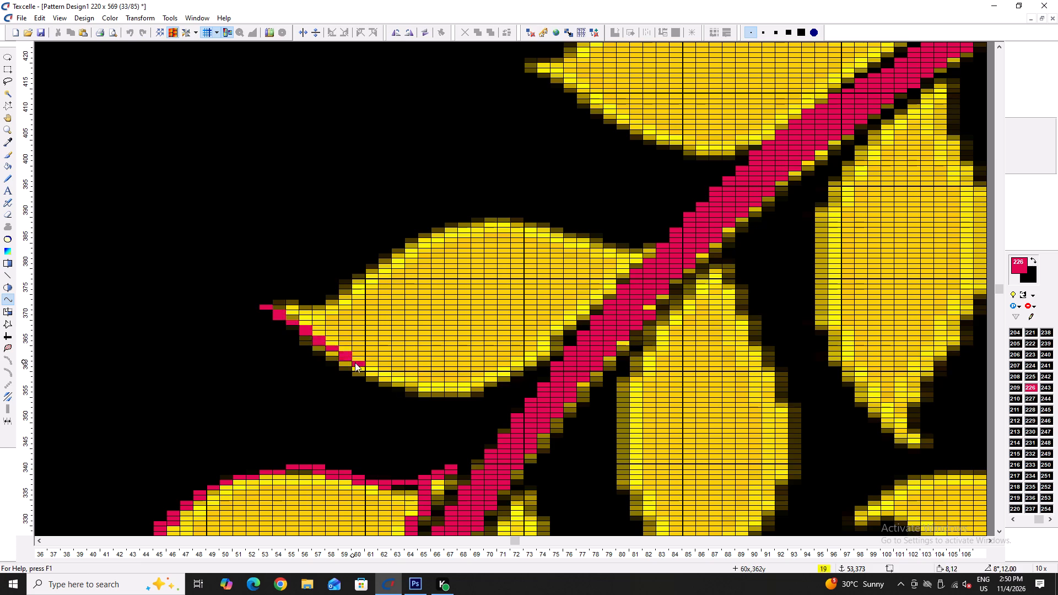
pyautogui.click(552, 329)
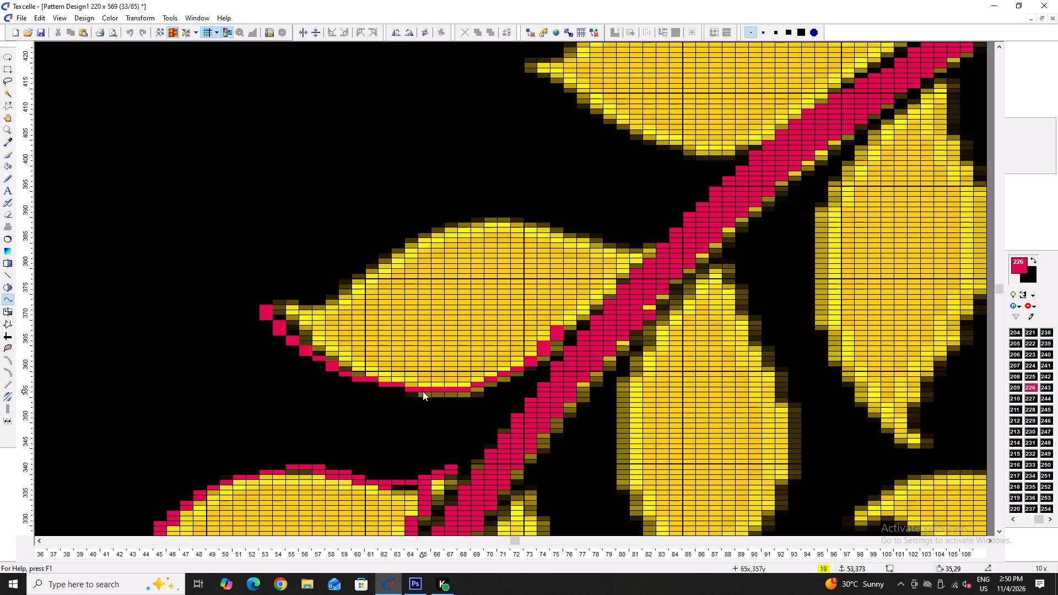
pyautogui.click(423, 391)
pyautogui.click(555, 333)
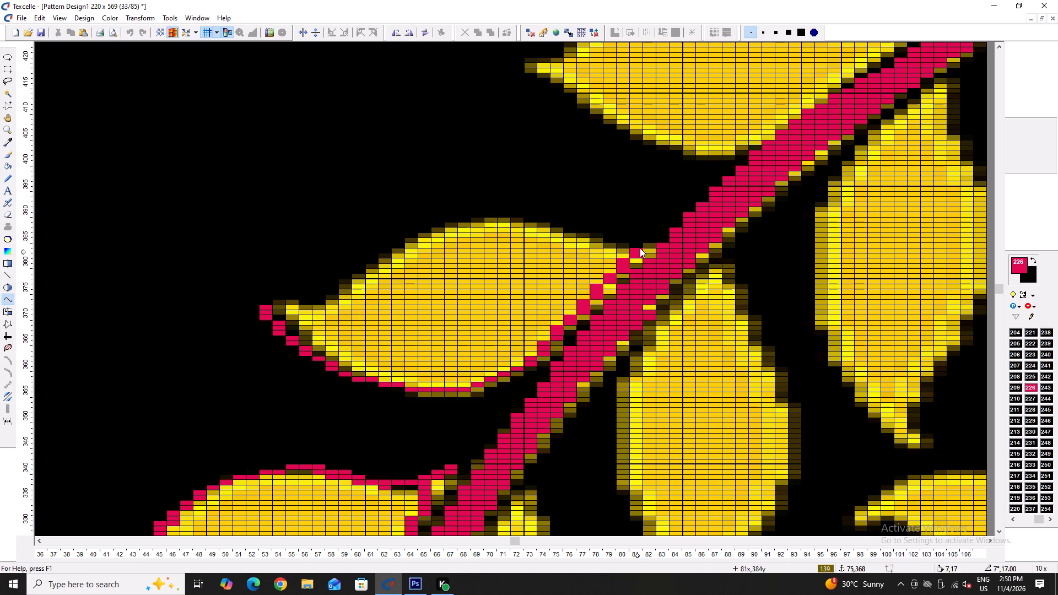
pyautogui.click(640, 248)
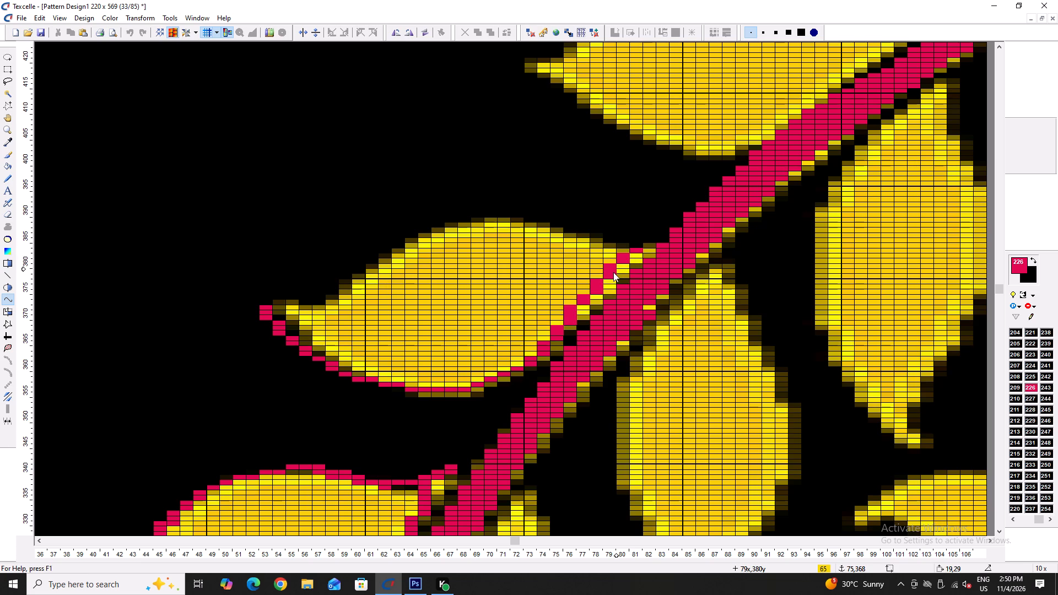
pyautogui.click(611, 277)
# Trace the same leaf's upper edge with crimson curves from column 81, row 385 over the crest back to its tip near column 53, row 376.
pyautogui.click(639, 247)
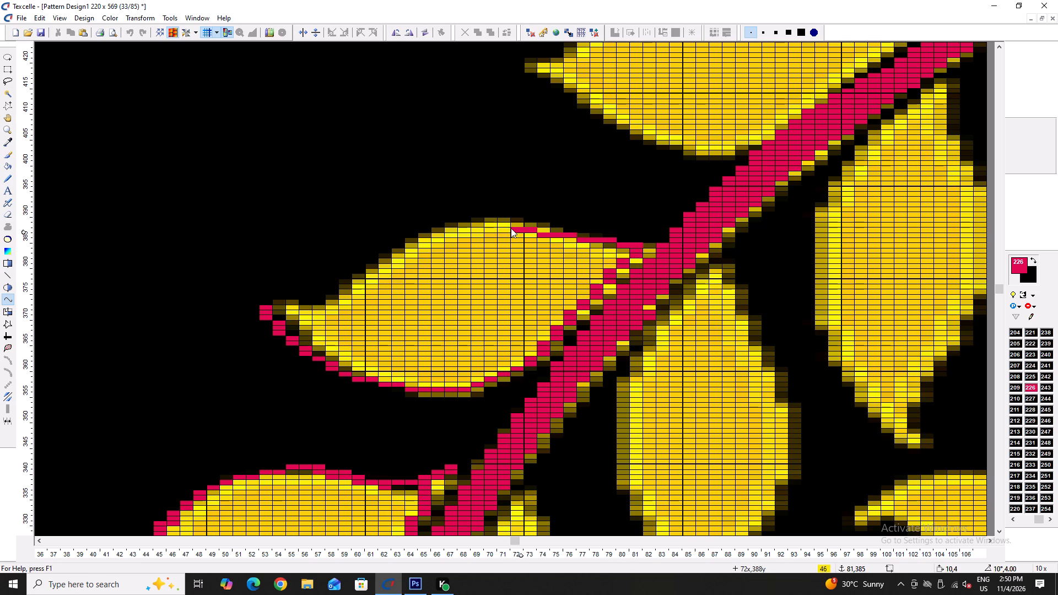
pyautogui.click(503, 221)
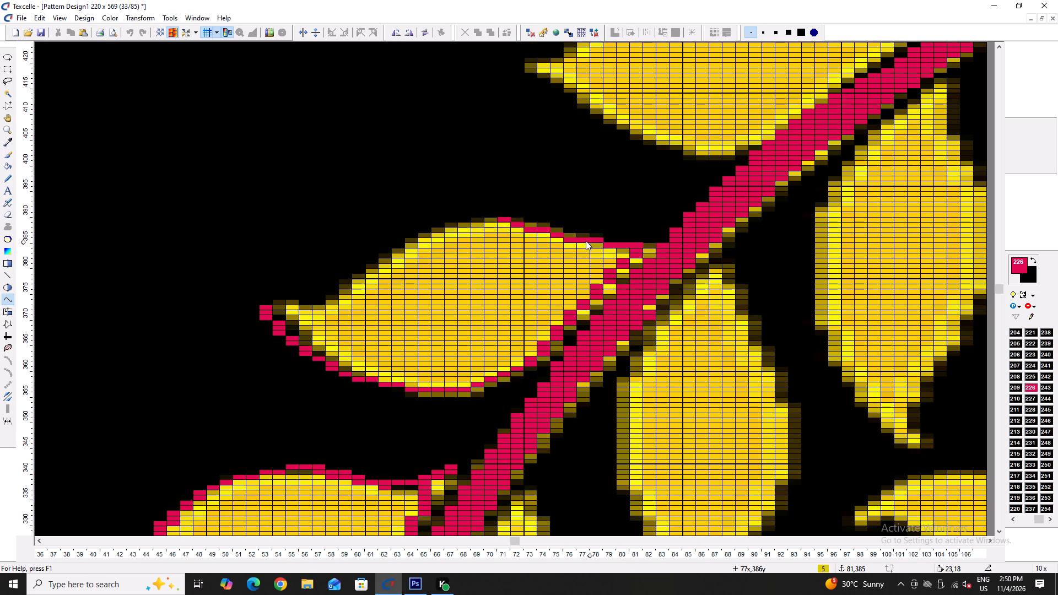
pyautogui.click(585, 240)
pyautogui.click(538, 229)
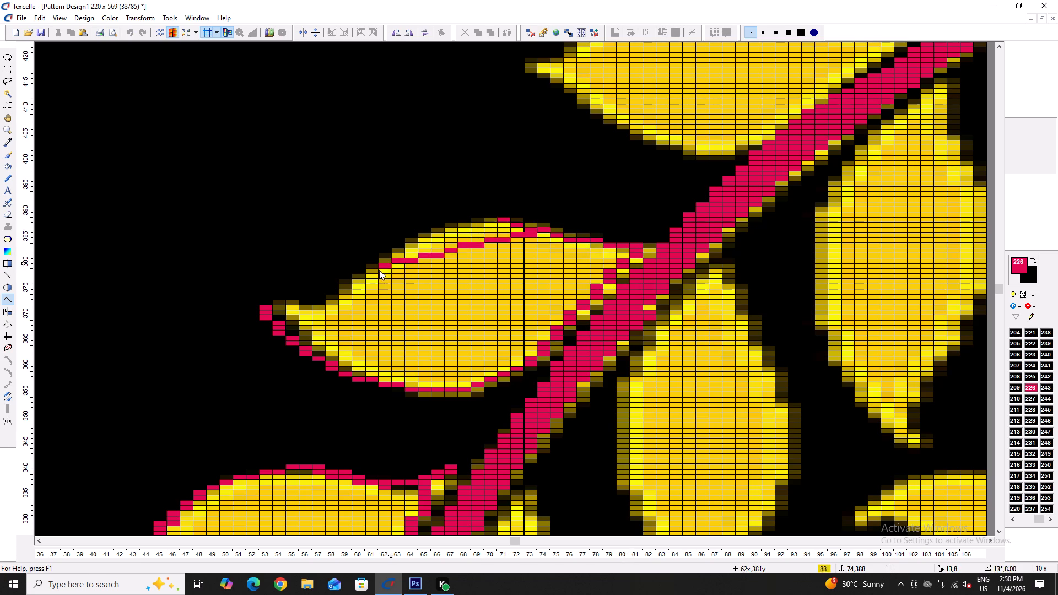
pyautogui.click(368, 277)
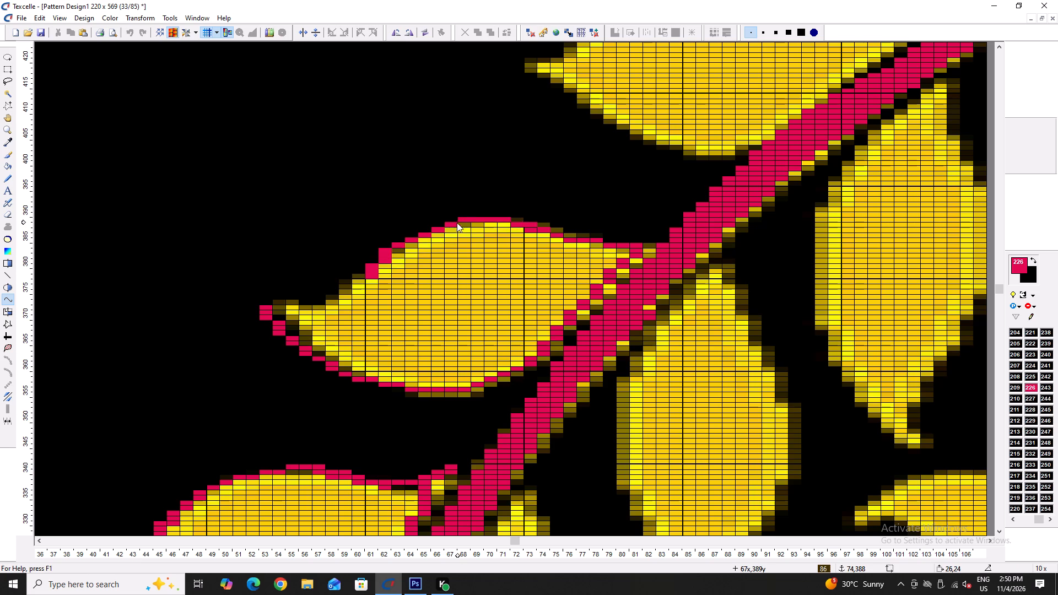
pyautogui.click(455, 223)
pyautogui.click(381, 257)
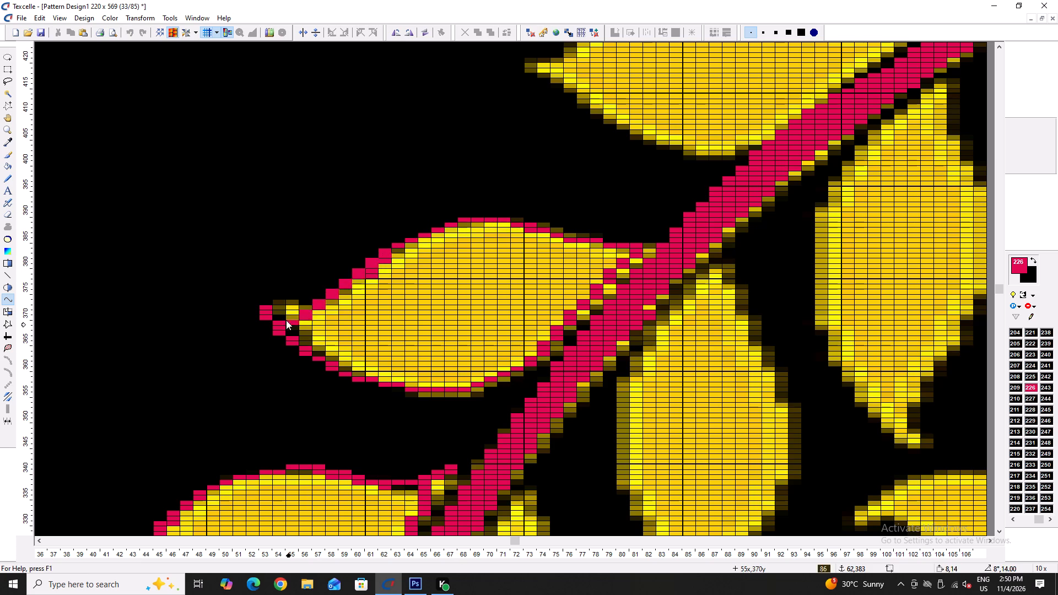
pyautogui.click(264, 293)
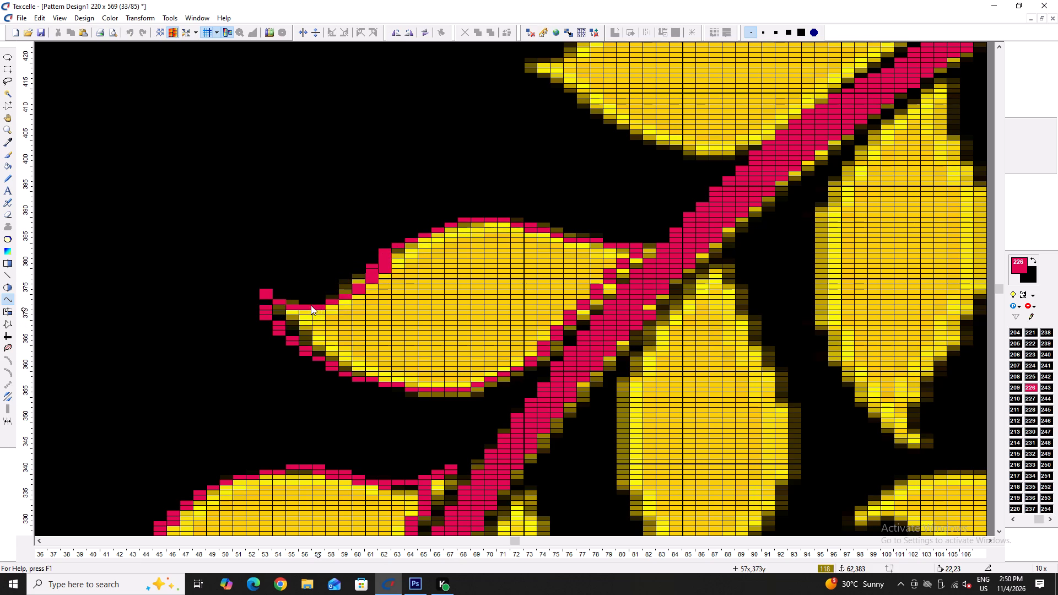
pyautogui.click(309, 305)
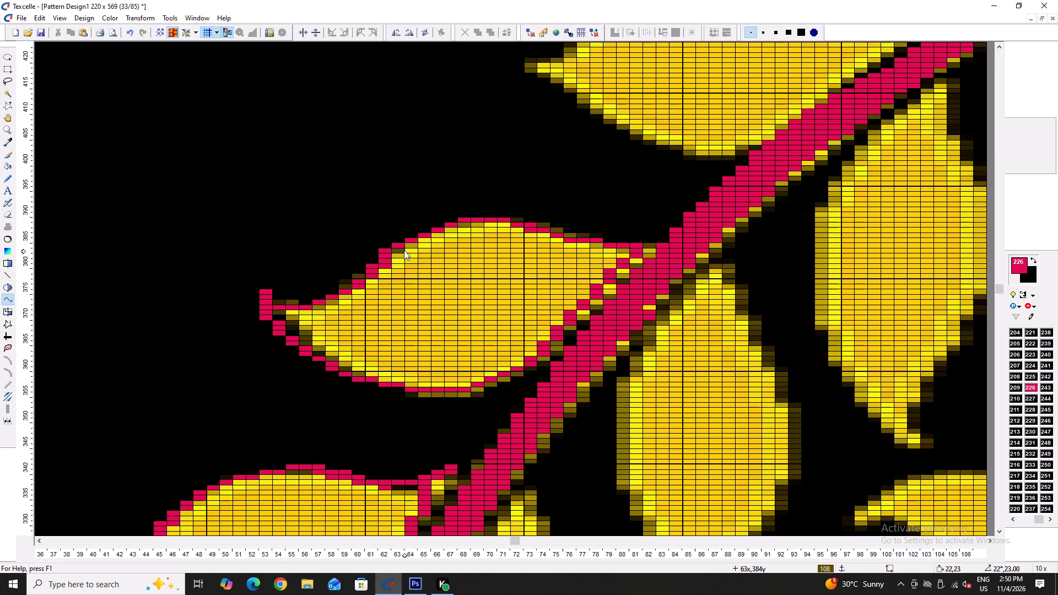
# Smooth the stepped outline at columns 62 and 63 of this leaf's upper edge, blackening the stray pixel and adding a crimson one.
pyautogui.press('x')
pyautogui.keyDown('ctrl'); pyautogui.scroll(6, 392, 253); pyautogui.keyUp('ctrl')
pyautogui.rightClick(365, 284)
pyautogui.rightClick(336, 285)
pyautogui.click(357, 281)
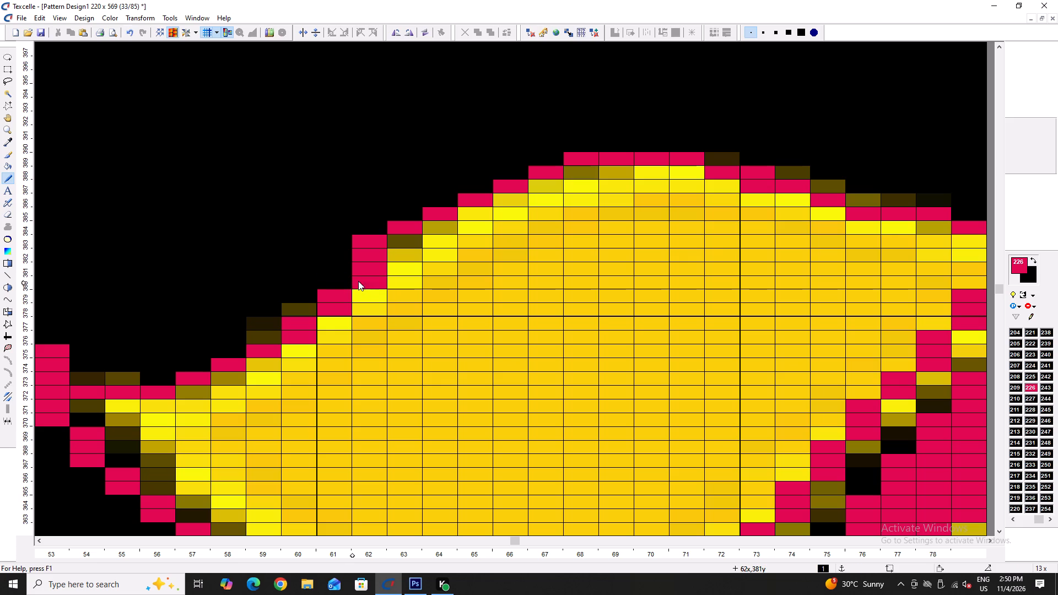
pyautogui.rightClick(368, 239)
pyautogui.click(393, 241)
# Lower the leaf's crest outline to row 389 across columns 68 to 71, blacken row 390 above it, and clean up the pixels at both ends.
pyautogui.keyDown('ctrl'); pyautogui.scroll(-2, 494, 245); pyautogui.keyUp('ctrl')
pyautogui.keyDown('ctrl'); pyautogui.scroll(2, 643, 219); pyautogui.keyUp('ctrl')
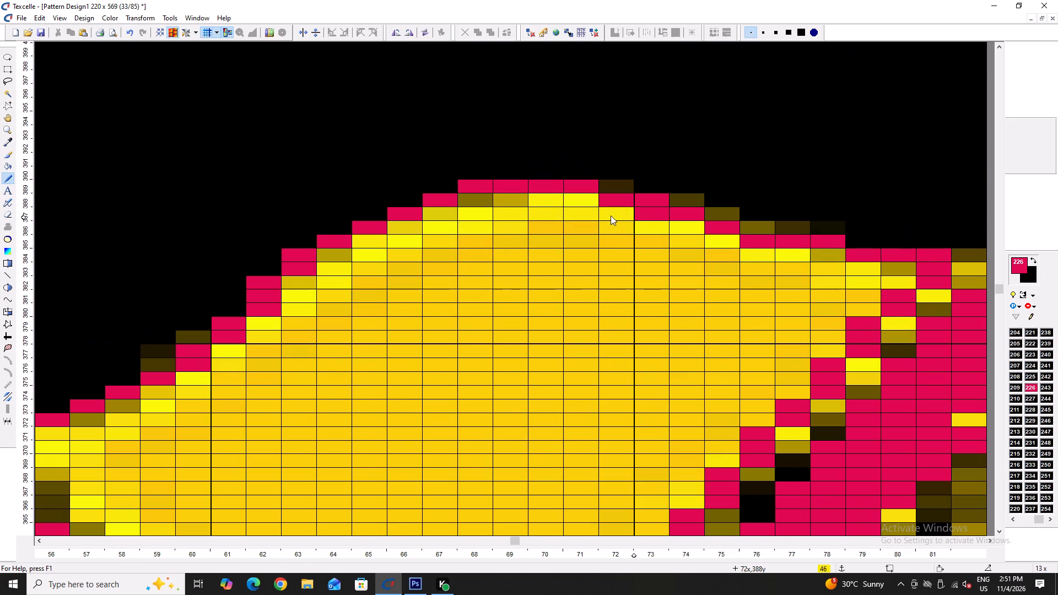
pyautogui.keyDown('ctrl'); pyautogui.scroll(2, 611, 215); pyautogui.keyUp('ctrl')
pyautogui.moveTo(457, 194); pyautogui.dragTo(574, 195)
pyautogui.click(575, 195)
pyautogui.moveTo(592, 184); pyautogui.dragTo(468, 187, button='right')
pyautogui.click(440, 213)
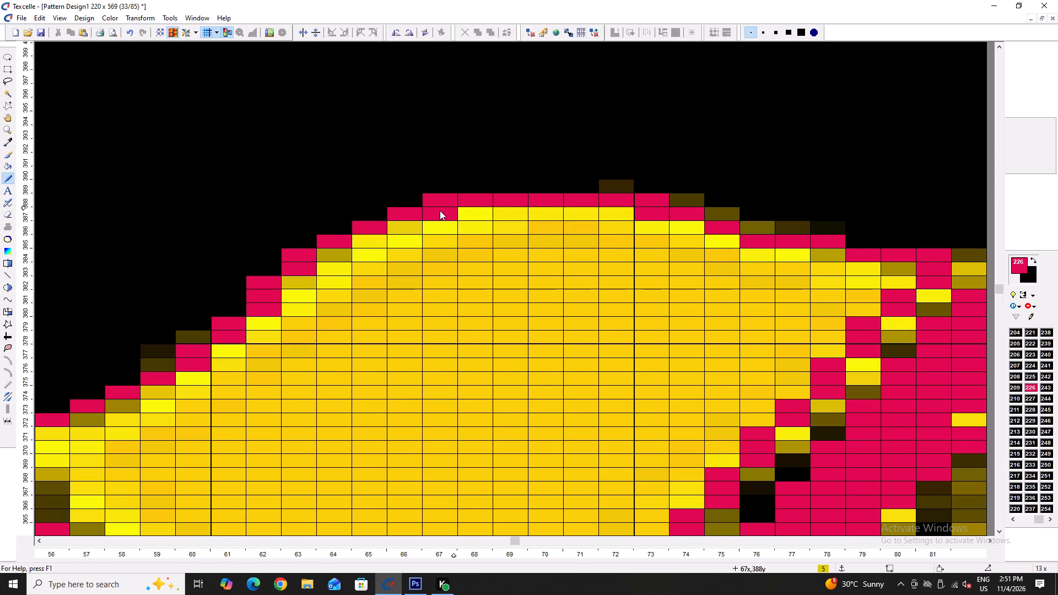
pyautogui.rightClick(440, 205)
pyautogui.rightClick(649, 201)
pyautogui.keyDown('ctrl'); pyautogui.scroll(-4, 604, 223); pyautogui.keyUp('ctrl')
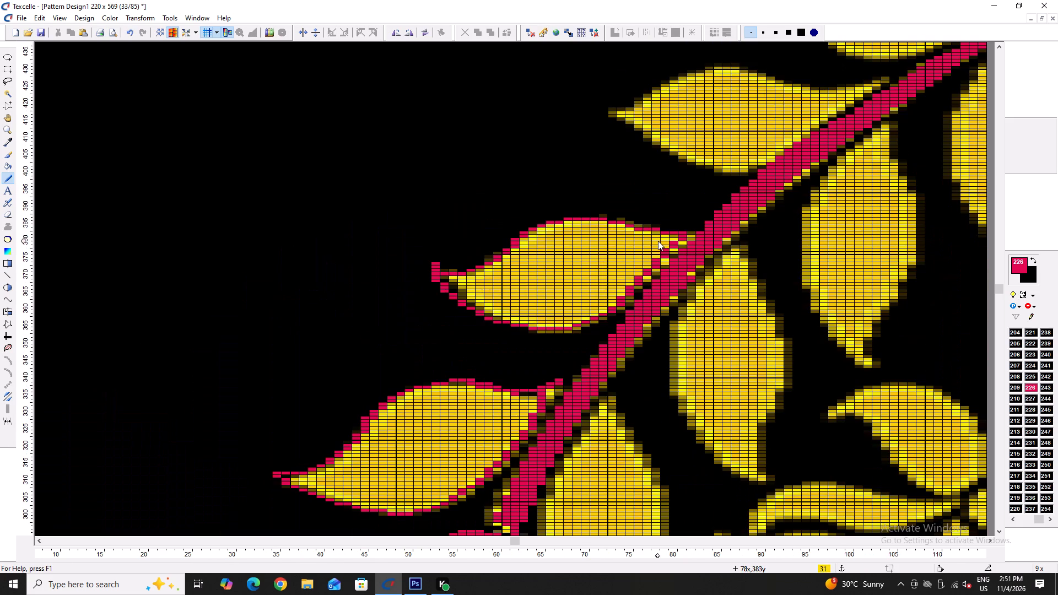
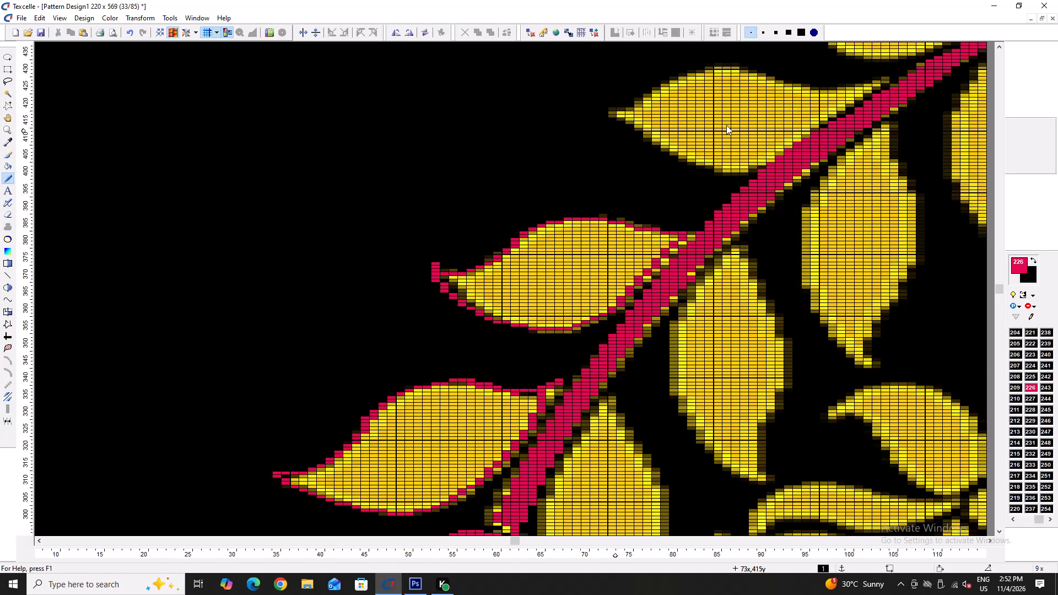
# Trace the next leaf's upper edge in crimson from column 104, row 430 over the crest to column 77, row 425.
pyautogui.scroll(-1, 436, 186)
pyautogui.scroll(4, 749, 230)
pyautogui.press('y')
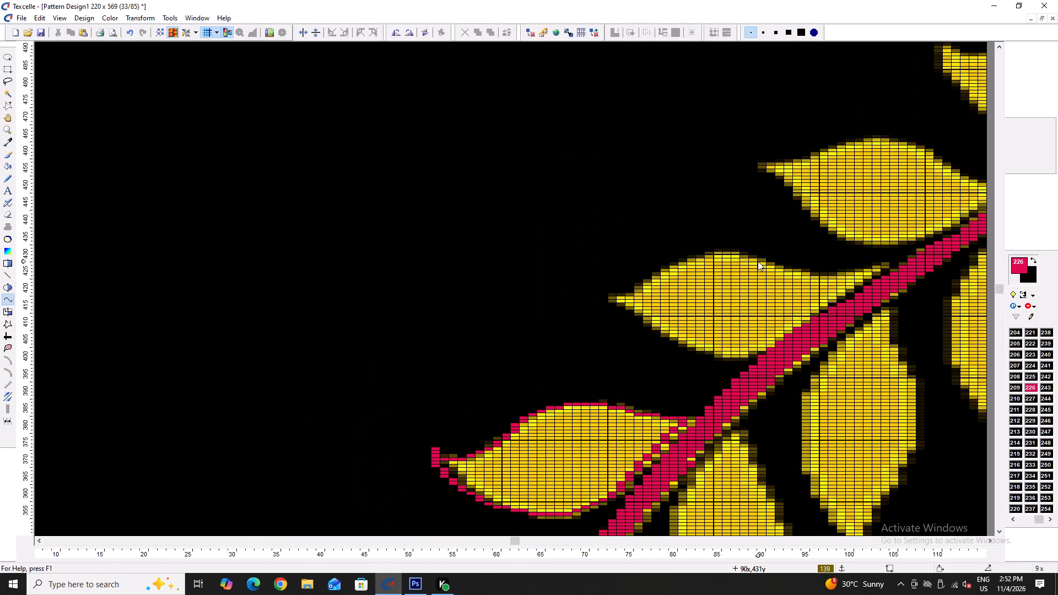
pyautogui.press('Right')
pyautogui.press('Right')
pyautogui.scroll(2, 598, 293)
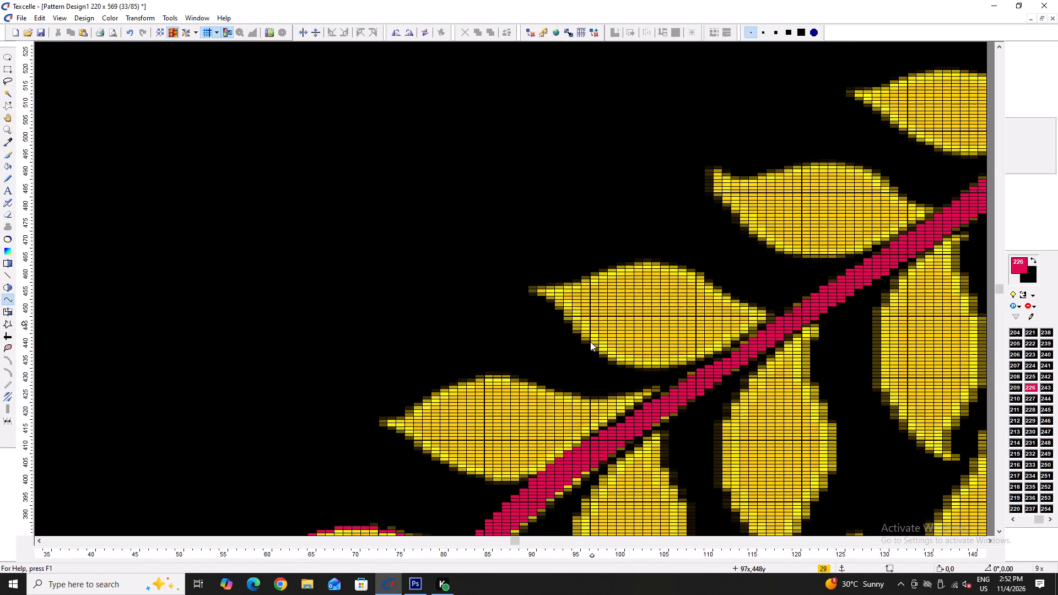
pyautogui.keyDown('ctrl'); pyautogui.scroll(2, 490, 469); pyautogui.keyUp('ctrl')
pyautogui.press('x')
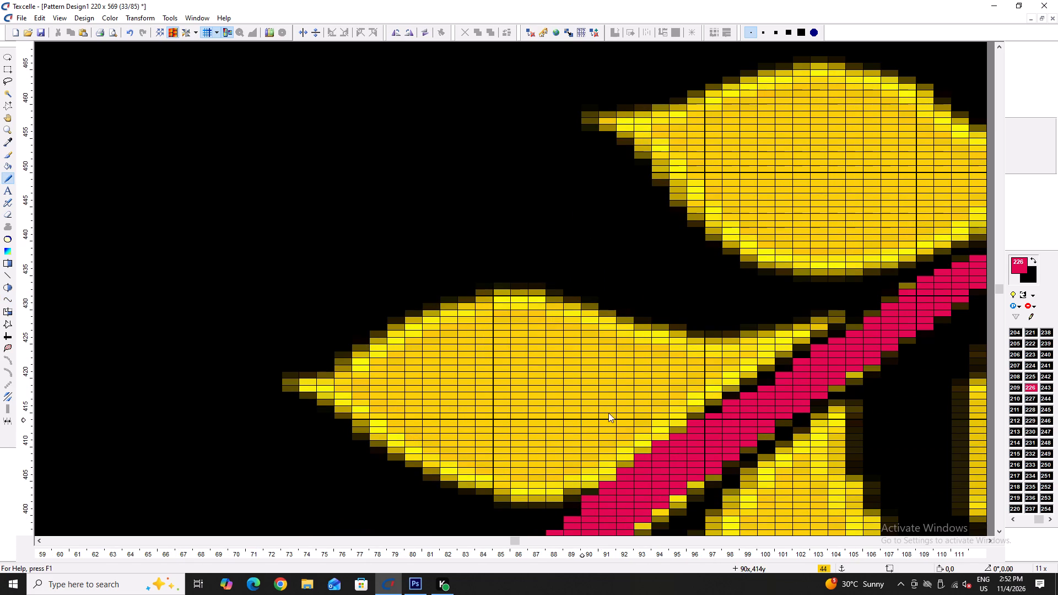
pyautogui.moveTo(836, 312); pyautogui.dragTo(656, 327)
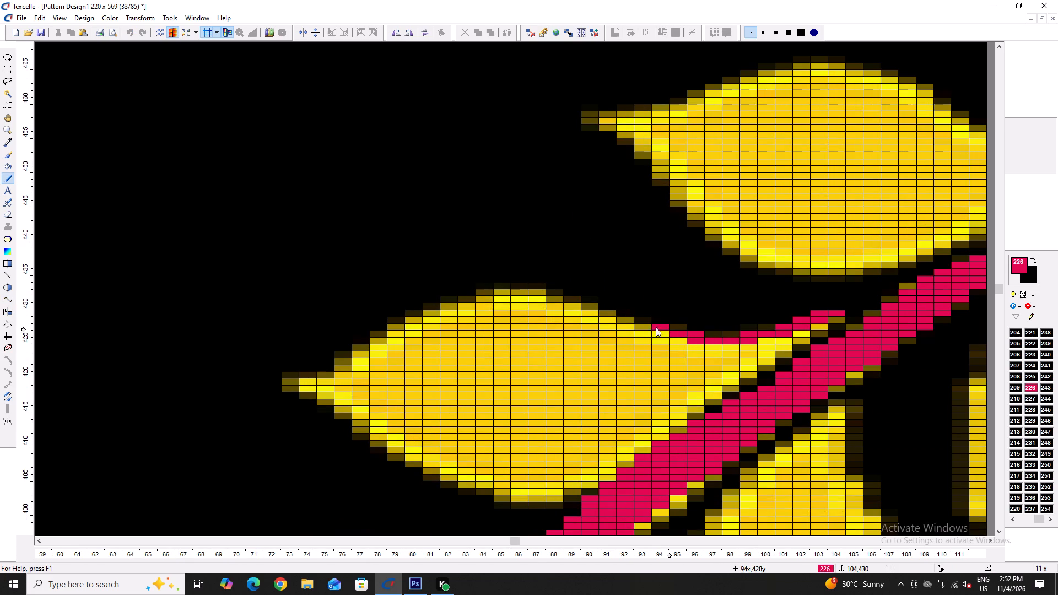
pyautogui.moveTo(656, 327); pyautogui.dragTo(346, 353)
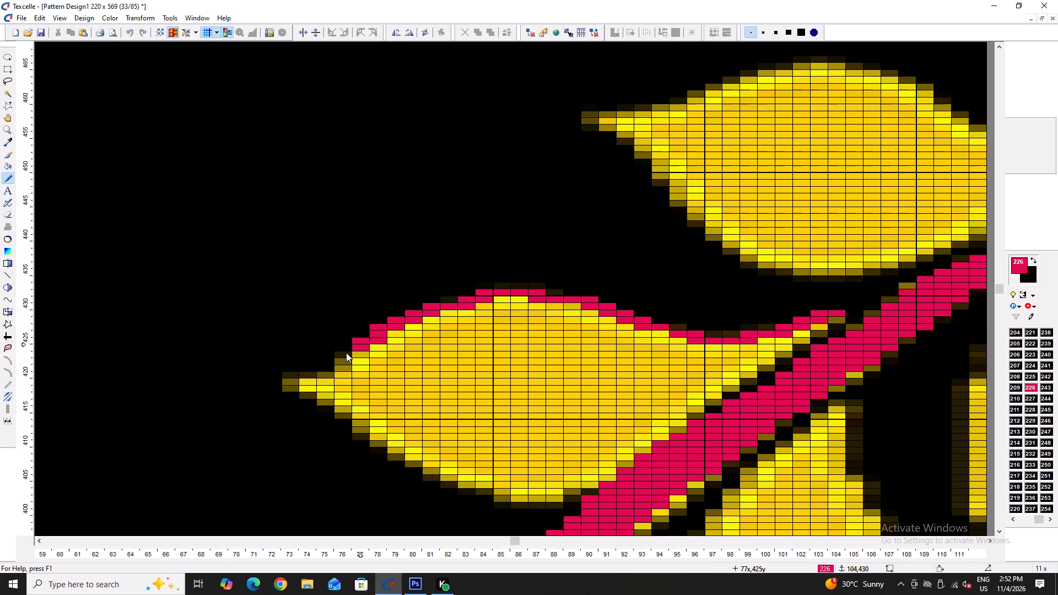
# Continue the crimson outline around this leaf's tip at column 72 and along its lower edge to its stem end near column 104, row 429.
pyautogui.moveTo(346, 353); pyautogui.dragTo(450, 475)
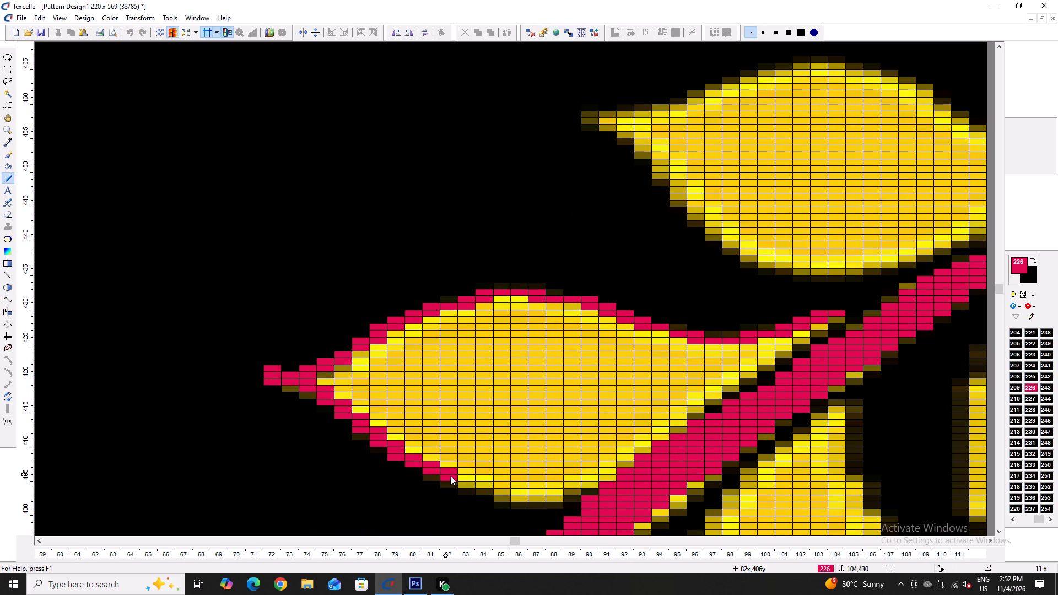
pyautogui.moveTo(450, 475); pyautogui.dragTo(587, 462)
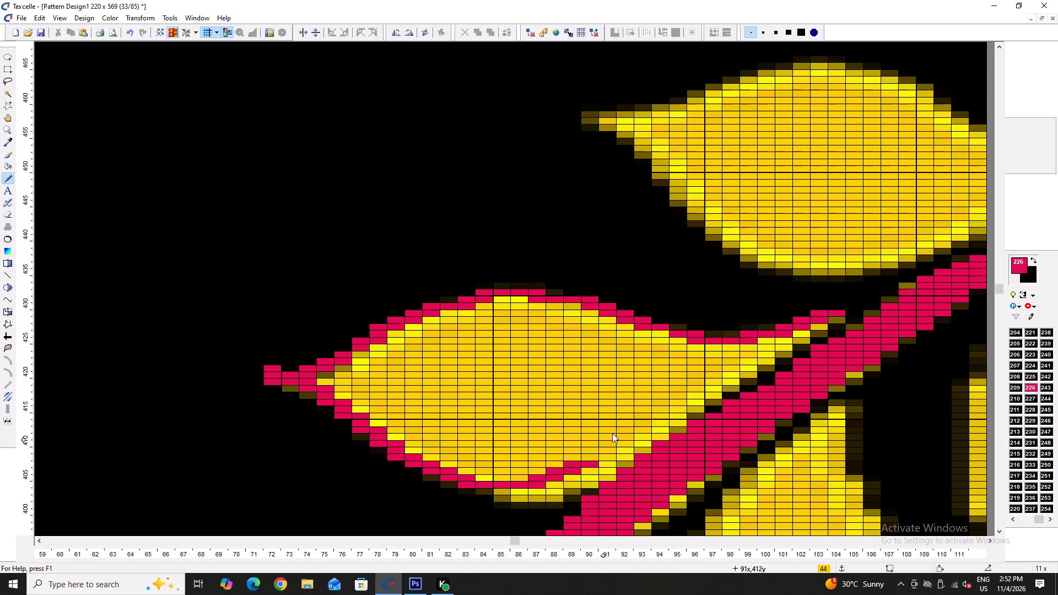
pyautogui.click(524, 487)
pyautogui.moveTo(526, 488); pyautogui.dragTo(601, 462)
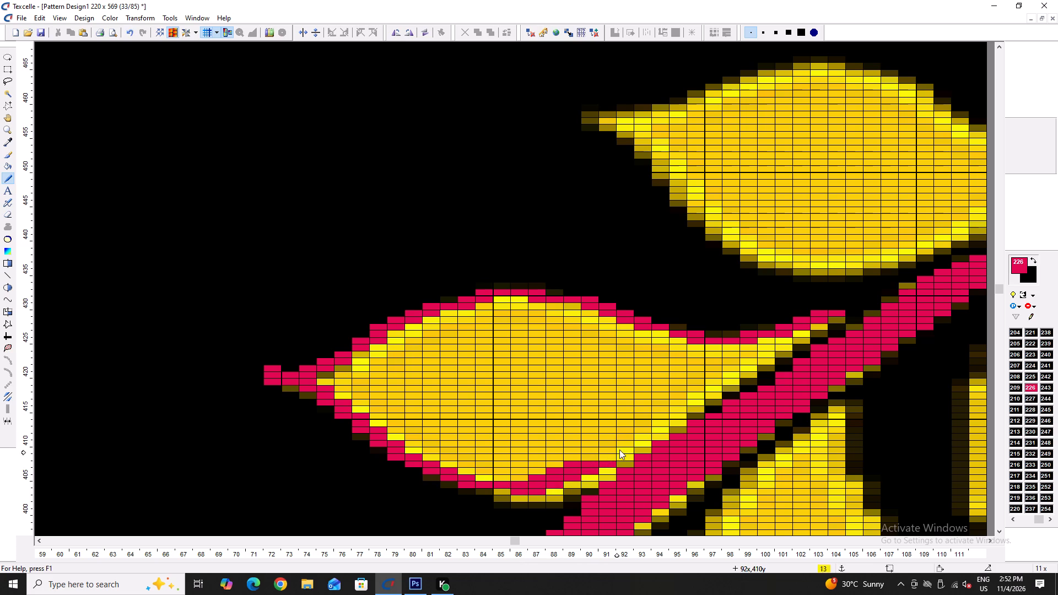
pyautogui.moveTo(629, 443); pyautogui.dragTo(640, 436)
pyautogui.moveTo(620, 451); pyautogui.dragTo(601, 456)
pyautogui.moveTo(639, 437); pyautogui.dragTo(747, 364)
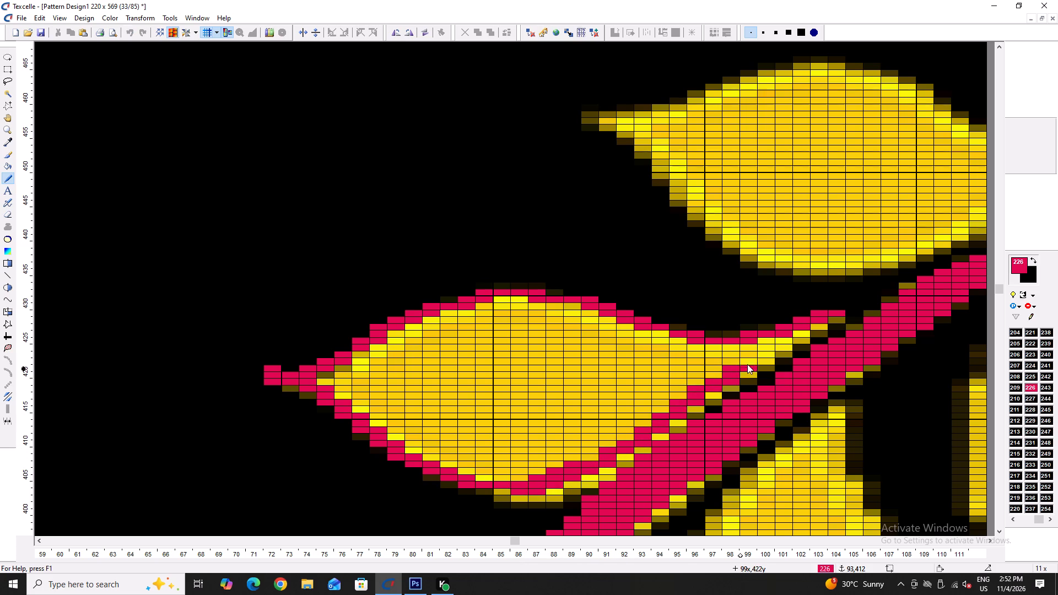
pyautogui.moveTo(747, 364); pyautogui.dragTo(802, 334)
pyautogui.doubleClick(827, 320)
pyautogui.click(823, 329)
pyautogui.click(832, 320)
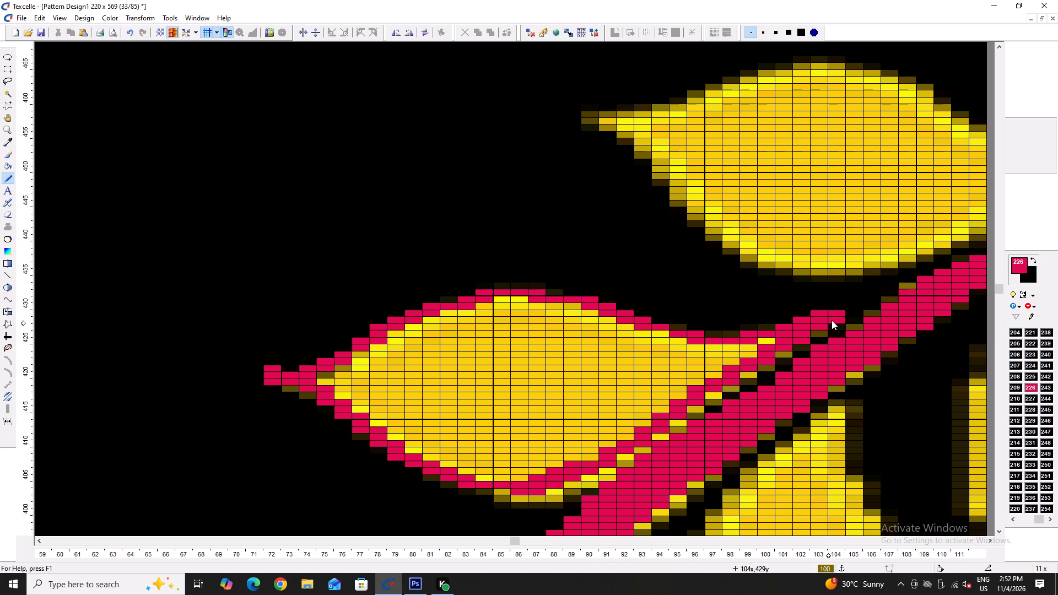
# Blacken the stray pixels under the lowest part of this leaf's outline between columns 83 and 88.
pyautogui.moveTo(537, 491); pyautogui.dragTo(515, 495, button='right')
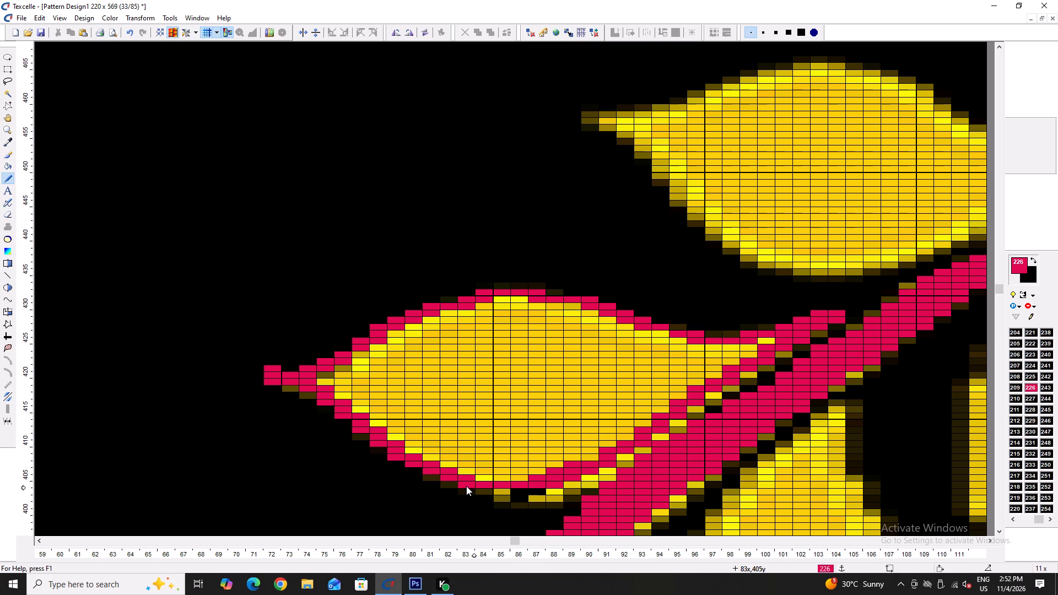
pyautogui.rightClick(466, 486)
pyautogui.rightClick(466, 486)
pyautogui.rightClick(549, 482)
# Reshape this leaf's tip at columns 72 and 73 with crimson pixels up to row 423, blackening the surplus pixels around it.
pyautogui.press('x')
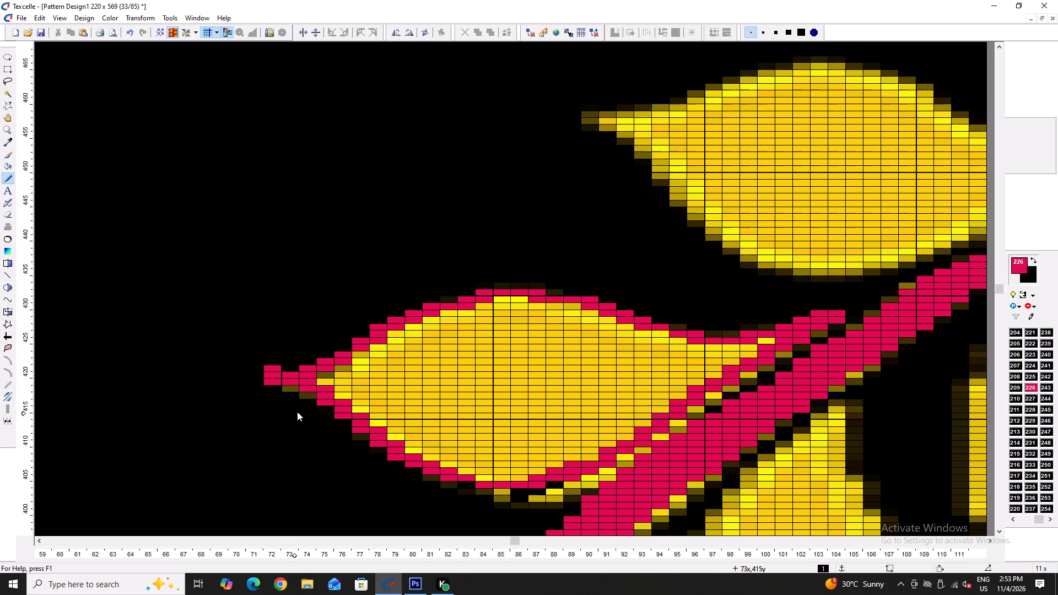
pyautogui.keyDown('ctrl'); pyautogui.scroll(2, 255, 367); pyautogui.keyUp('ctrl')
pyautogui.rightClick(304, 396)
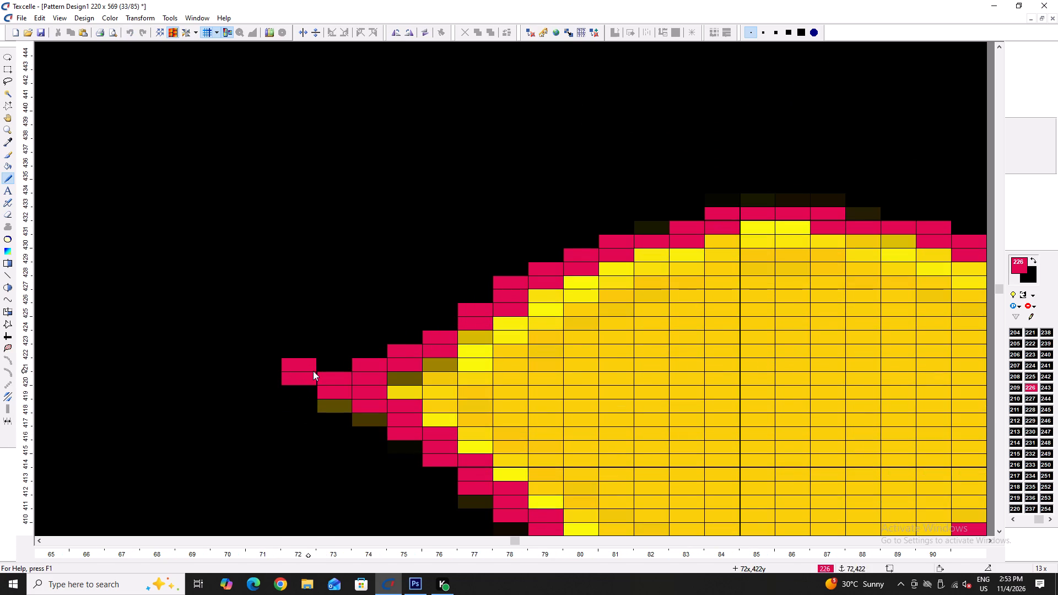
pyautogui.click(313, 371)
pyautogui.doubleClick(323, 374)
pyautogui.click(332, 369)
pyautogui.click(269, 343)
pyautogui.click(283, 347)
pyautogui.moveTo(268, 339); pyautogui.dragTo(264, 351, button='right')
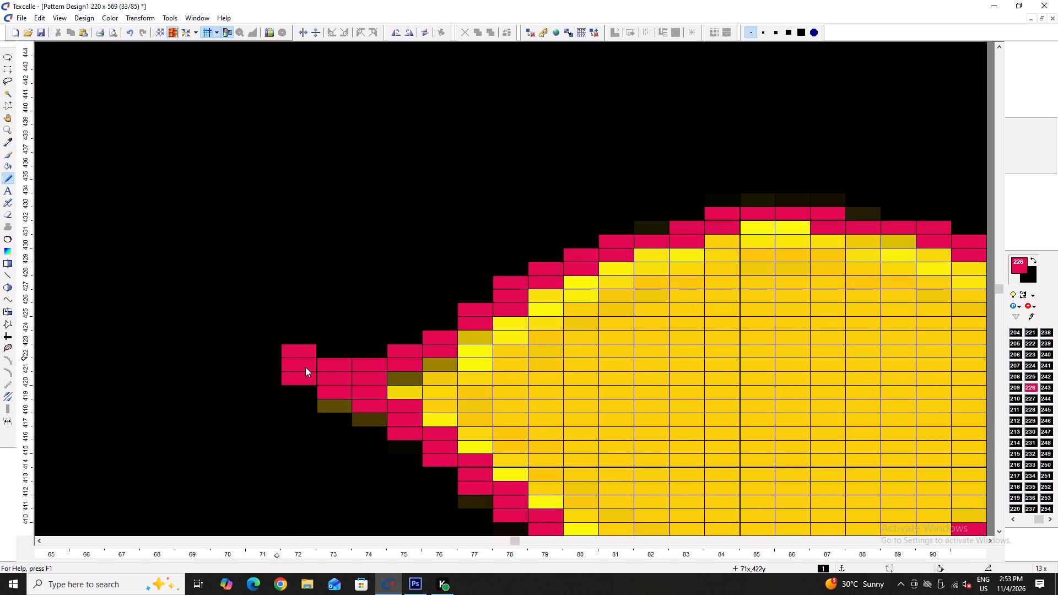
pyautogui.rightClick(290, 376)
# Trace the next leaf's lower edge in crimson from its tip at column 89, row 459 via column 104, row 436 to column 118, row 453.
pyautogui.keyDown('ctrl'); pyautogui.scroll(-4, 290, 384); pyautogui.keyUp('ctrl')
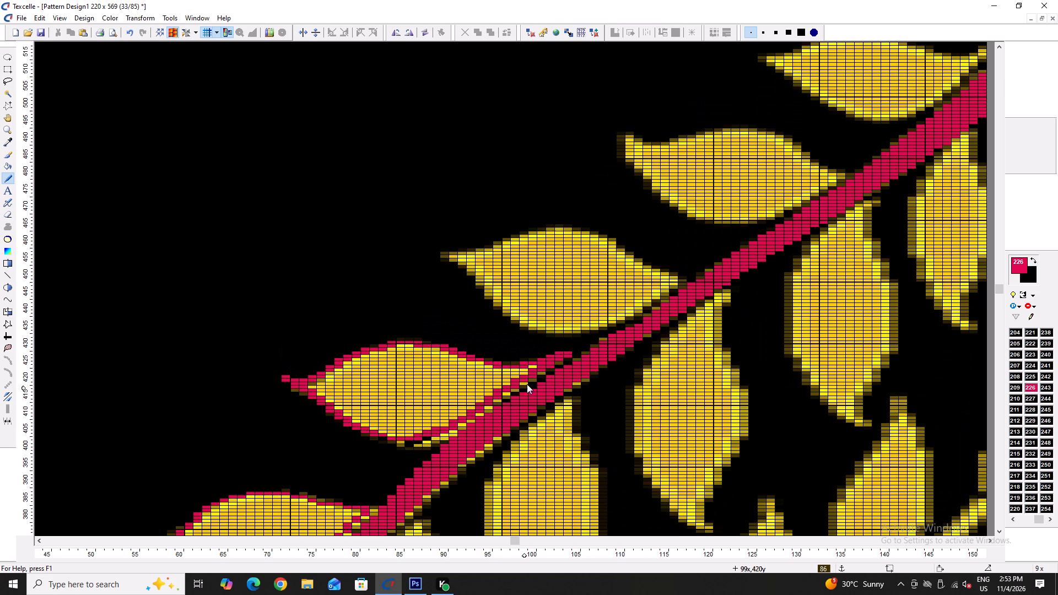
pyautogui.keyDown('ctrl'); pyautogui.scroll(5, 549, 367); pyautogui.keyUp('ctrl')
pyautogui.keyDown('ctrl'); pyautogui.scroll(-4, 461, 383); pyautogui.keyUp('ctrl')
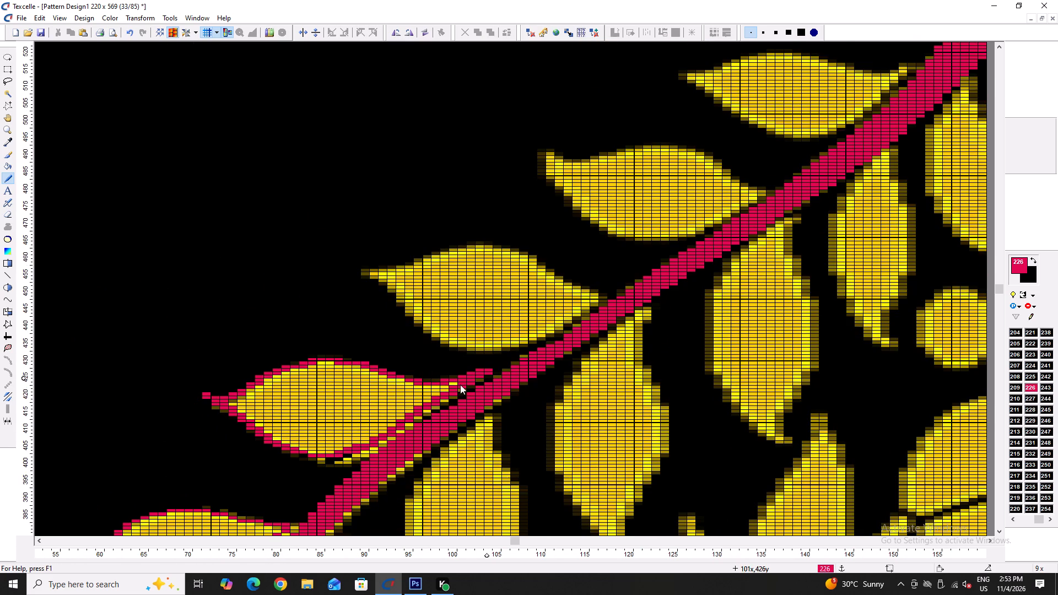
pyautogui.keyDown('ctrl'); pyautogui.scroll(-4, 403, 393); pyautogui.keyUp('ctrl')
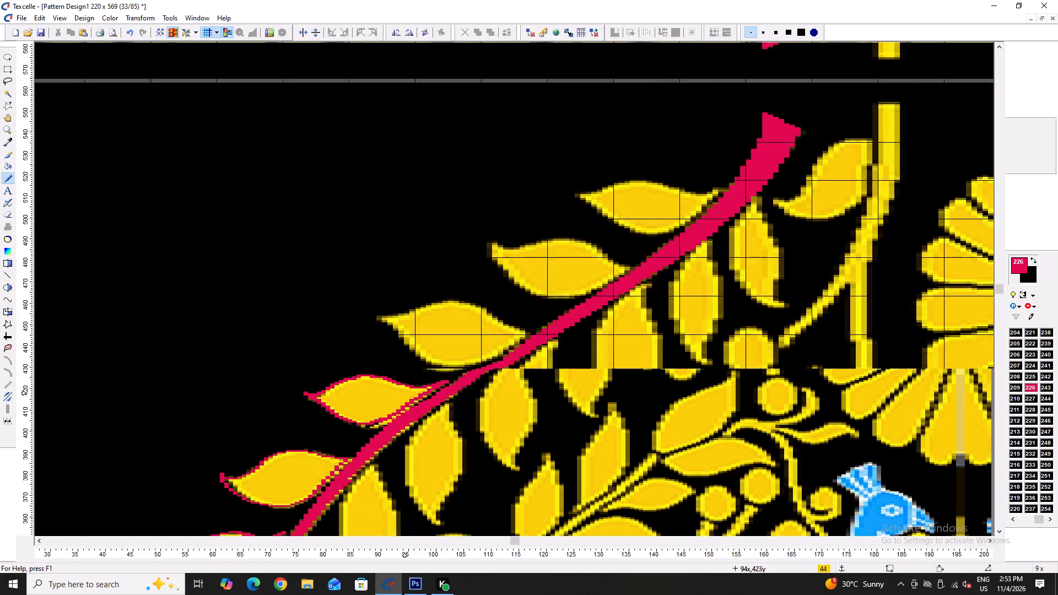
pyautogui.keyDown('ctrl'); pyautogui.scroll(5, 472, 343); pyautogui.keyUp('ctrl')
pyautogui.press('x')
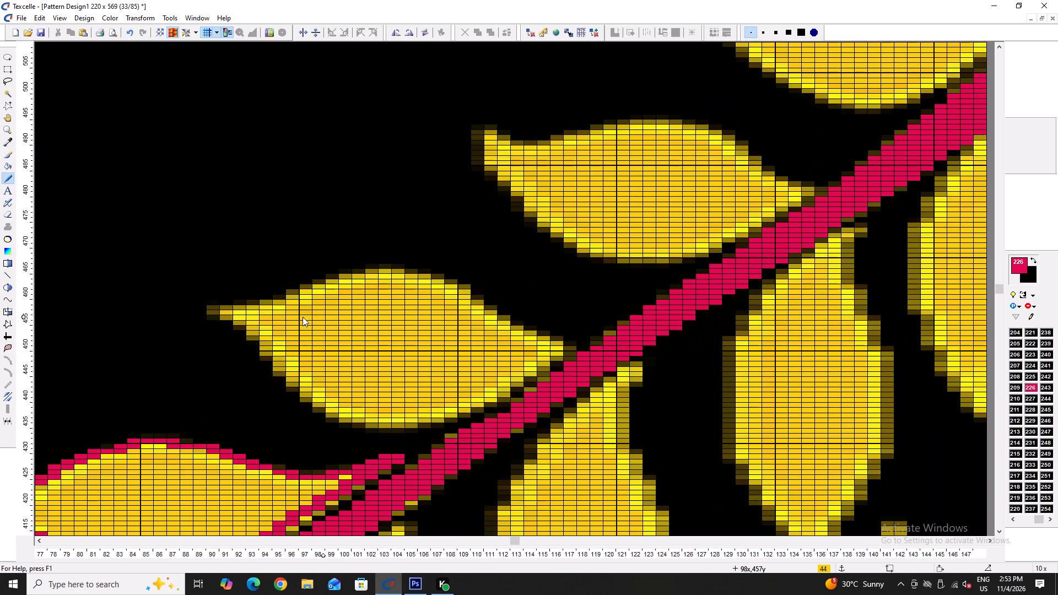
pyautogui.keyDown('ctrl'); pyautogui.scroll(1, 282, 321); pyautogui.keyUp('ctrl')
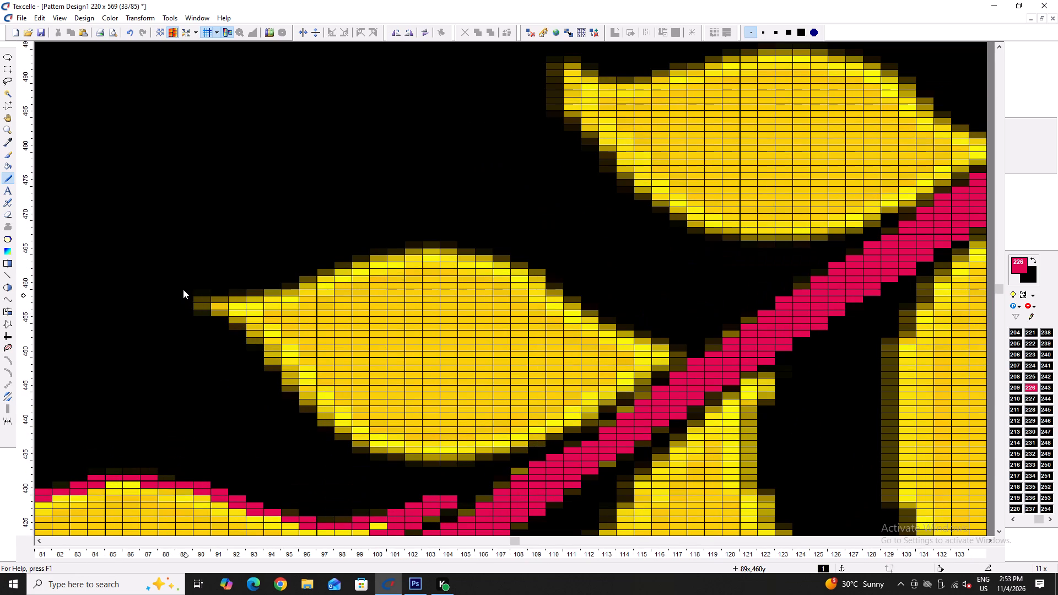
pyautogui.moveTo(185, 297); pyautogui.dragTo(192, 297)
pyautogui.moveTo(192, 297); pyautogui.dragTo(452, 455)
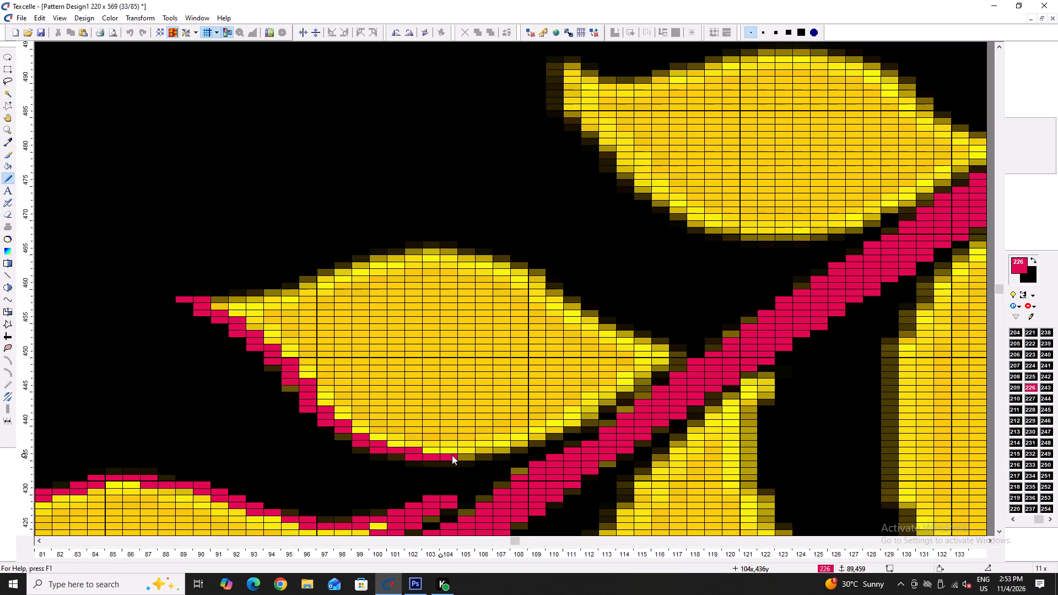
pyautogui.moveTo(452, 455); pyautogui.dragTo(681, 345)
pyautogui.click(681, 345)
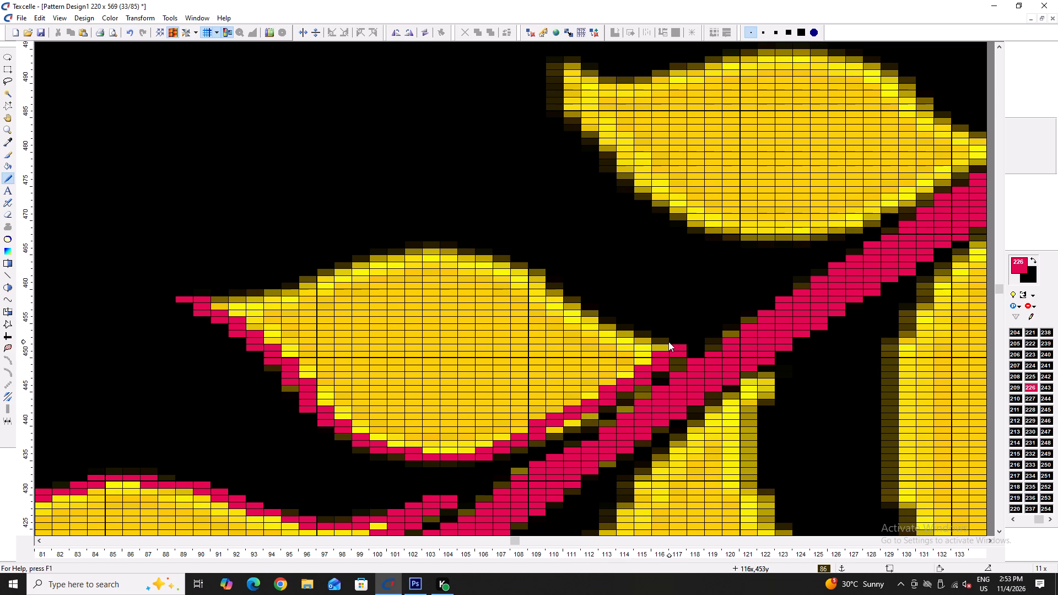
pyautogui.click(688, 345)
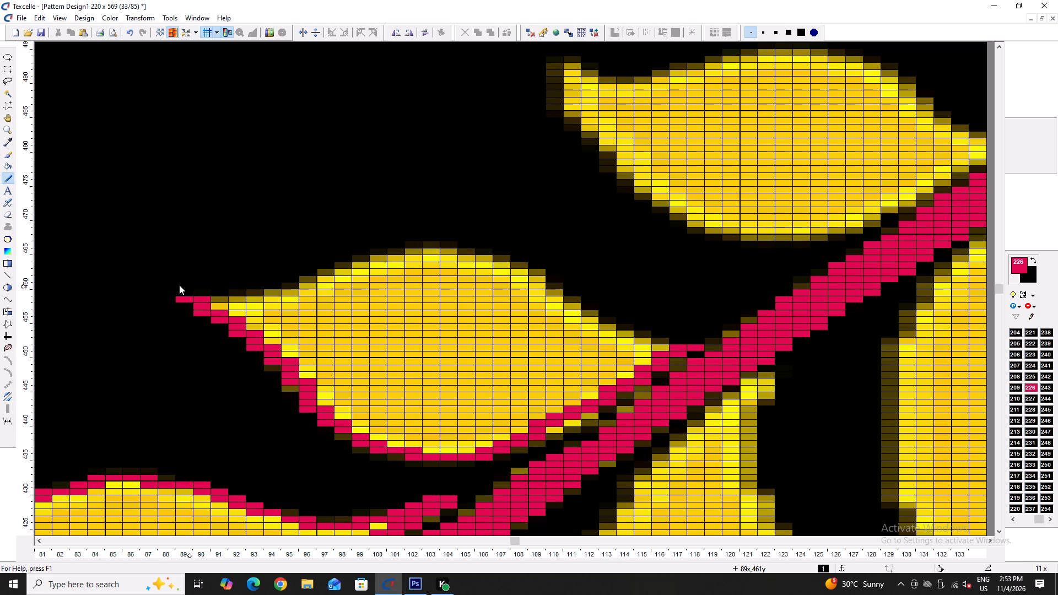
# Thicken this leaf's tip at row 460 and trace its upper edge in crimson via column 109, row 461 to the stem end near column 117, row 453.
pyautogui.doubleClick(193, 290)
pyautogui.click(187, 291)
pyautogui.moveTo(204, 296); pyautogui.dragTo(236, 303)
pyautogui.moveTo(236, 303); pyautogui.dragTo(257, 305)
pyautogui.click(258, 305)
pyautogui.moveTo(269, 297); pyautogui.dragTo(284, 292)
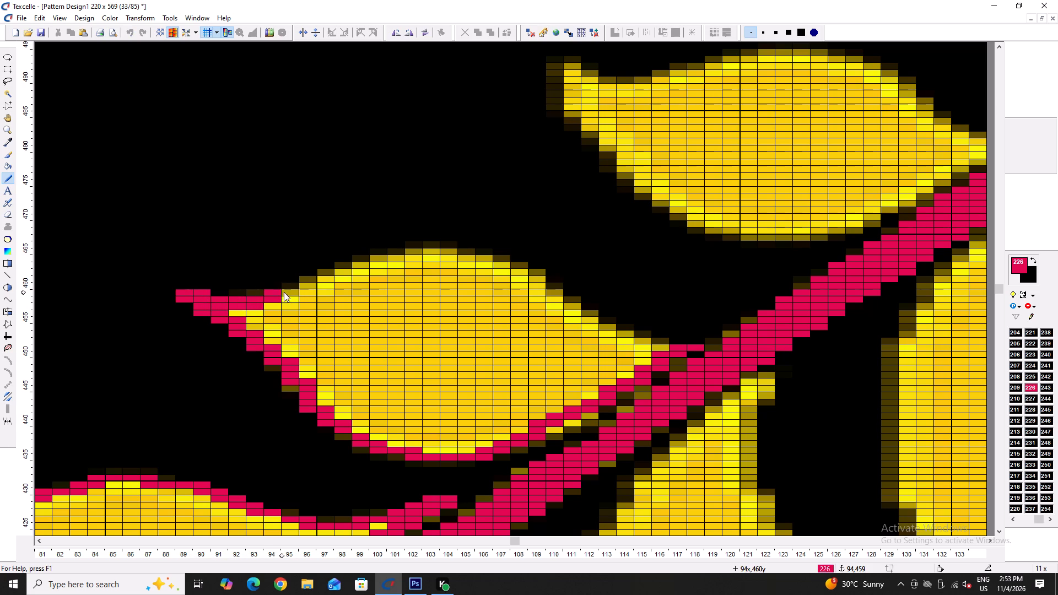
pyautogui.moveTo(284, 292); pyautogui.dragTo(547, 286)
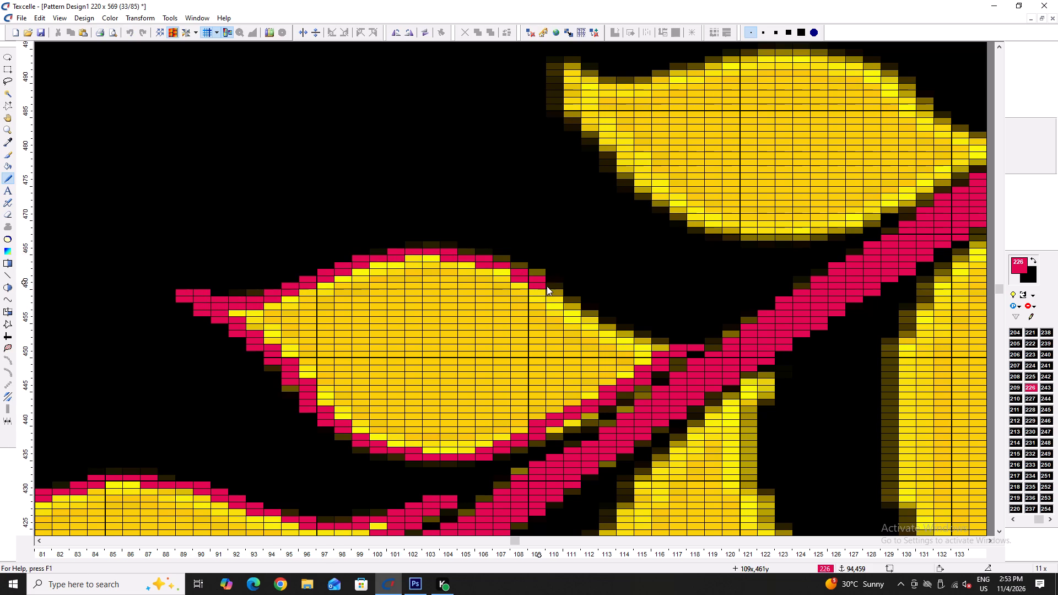
pyautogui.moveTo(547, 286); pyautogui.dragTo(685, 341)
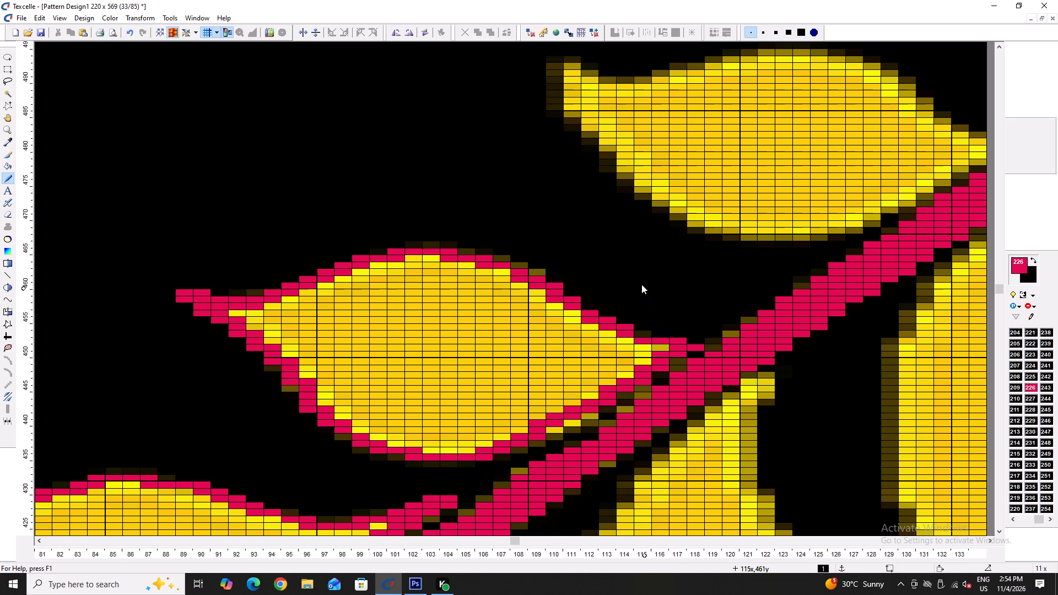
# Touch up this leaf's junction with the branch, adding crimson at column 115, row 454 and blackening column 119, row 454.
pyautogui.keyDown('ctrl'); pyautogui.scroll(-2, 495, 315); pyautogui.keyUp('ctrl')
pyautogui.keyDown('ctrl'); pyautogui.scroll(2, 601, 312); pyautogui.keyUp('ctrl')
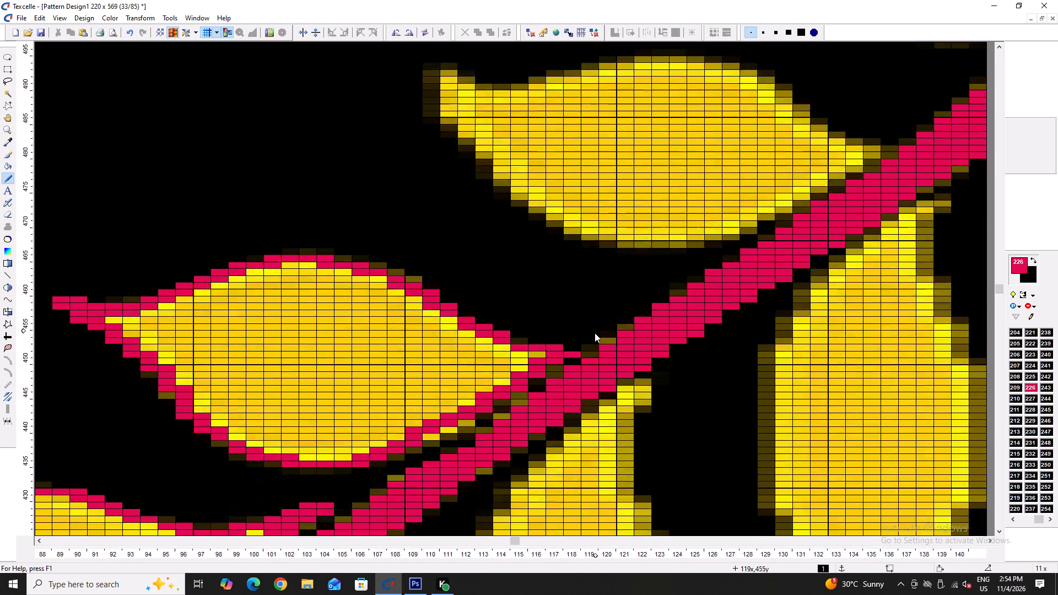
pyautogui.keyDown('ctrl'); pyautogui.scroll(3, 595, 333); pyautogui.keyUp('ctrl')
pyautogui.click(535, 365)
pyautogui.click(573, 351)
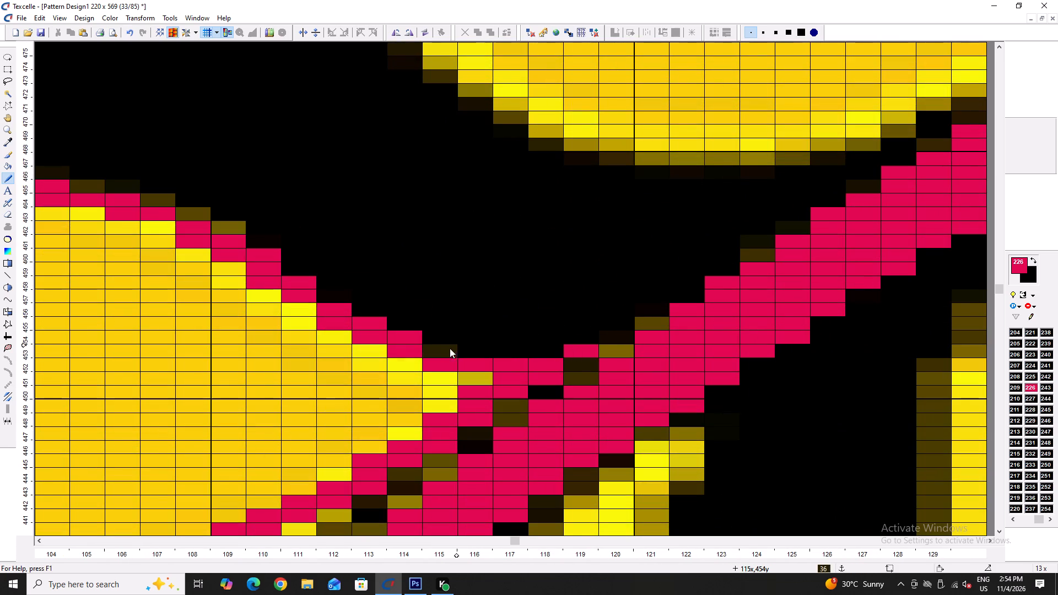
pyautogui.moveTo(450, 348); pyautogui.dragTo(441, 351)
pyautogui.rightClick(564, 355)
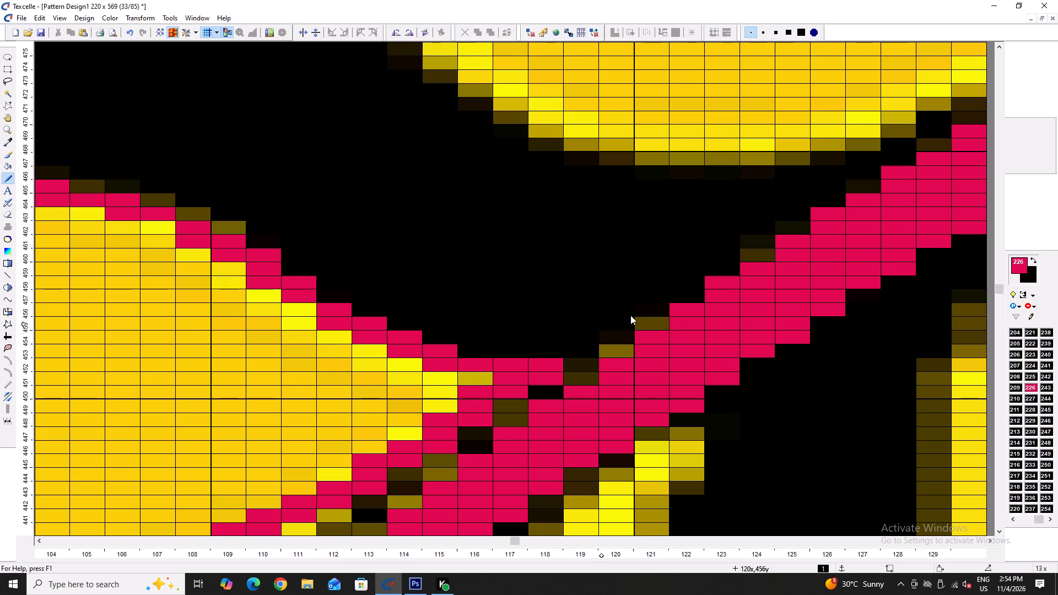
# Trace the next leaf's lower edge in crimson from its tip at column 110, row 495 via column 117, row 472 to column 125, row 469.
pyautogui.keyDown('ctrl'); pyautogui.scroll(-6, 553, 305); pyautogui.keyUp('ctrl')
pyautogui.keyDown('ctrl'); pyautogui.scroll(6, 619, 235); pyautogui.keyUp('ctrl')
pyautogui.press('x')
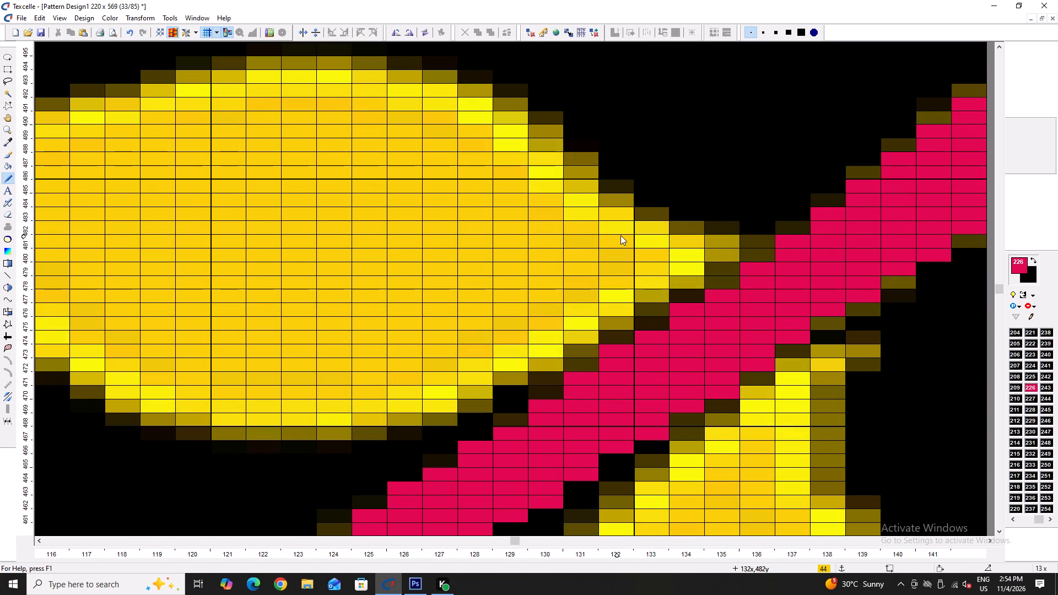
pyautogui.keyDown('ctrl'); pyautogui.scroll(-4, 643, 245); pyautogui.keyUp('ctrl')
pyautogui.keyDown('ctrl'); pyautogui.scroll(3, 587, 228); pyautogui.keyUp('ctrl')
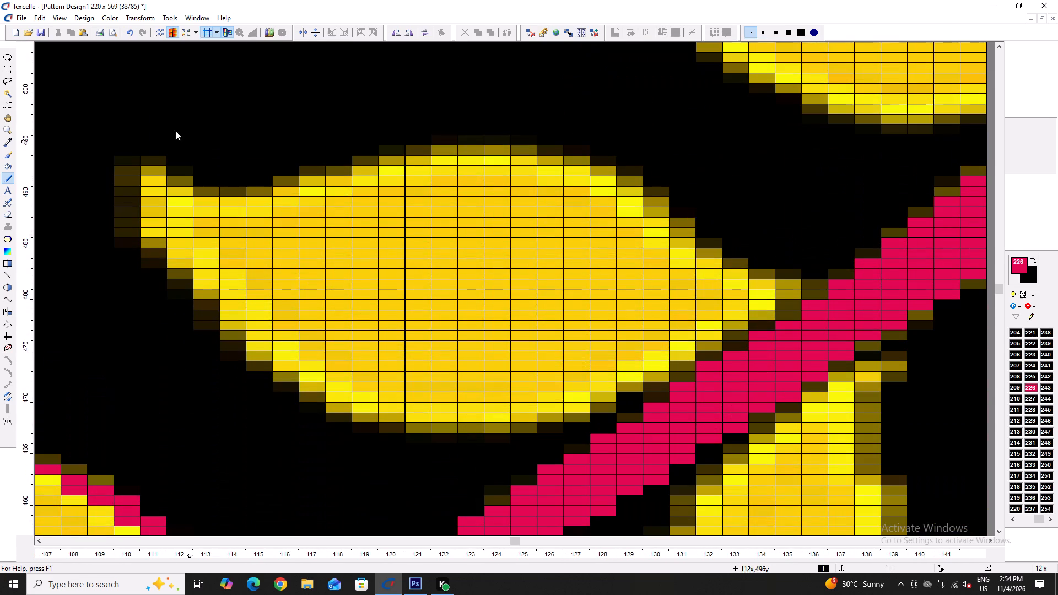
pyautogui.moveTo(117, 151); pyautogui.dragTo(139, 241)
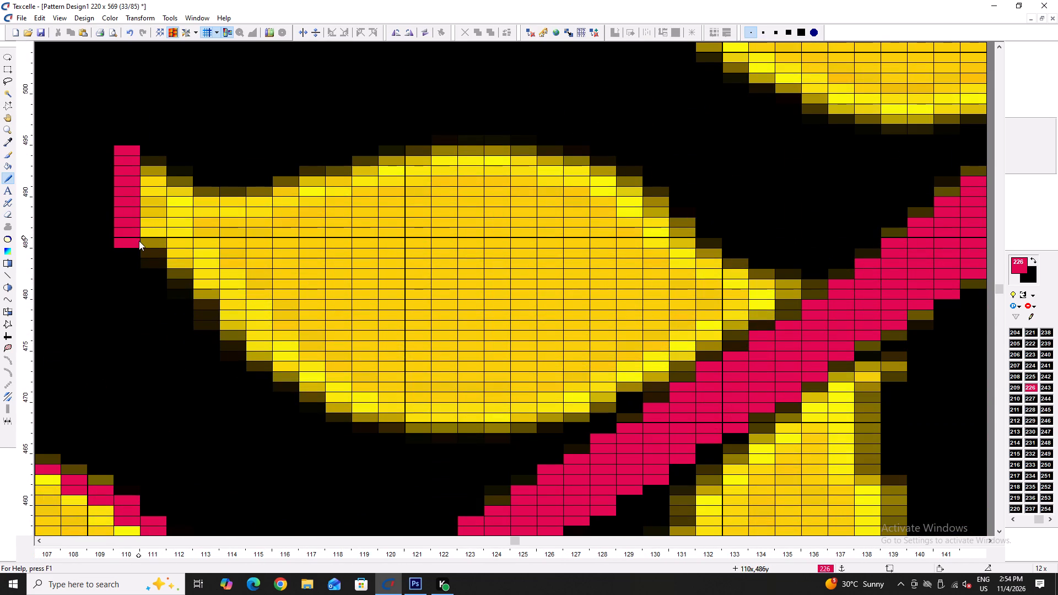
pyautogui.rightClick(139, 241)
pyautogui.rightClick(139, 233)
pyautogui.moveTo(148, 235); pyautogui.dragTo(324, 394)
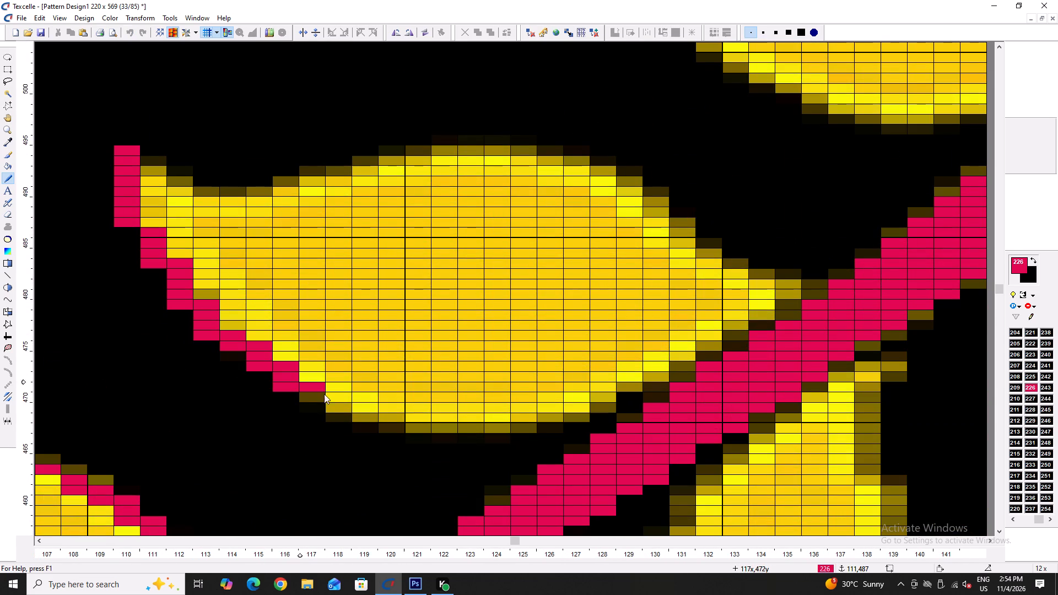
pyautogui.moveTo(324, 394); pyautogui.dragTo(528, 418)
pyautogui.click(445, 423)
pyautogui.moveTo(442, 423); pyautogui.dragTo(415, 423)
pyautogui.click(372, 415)
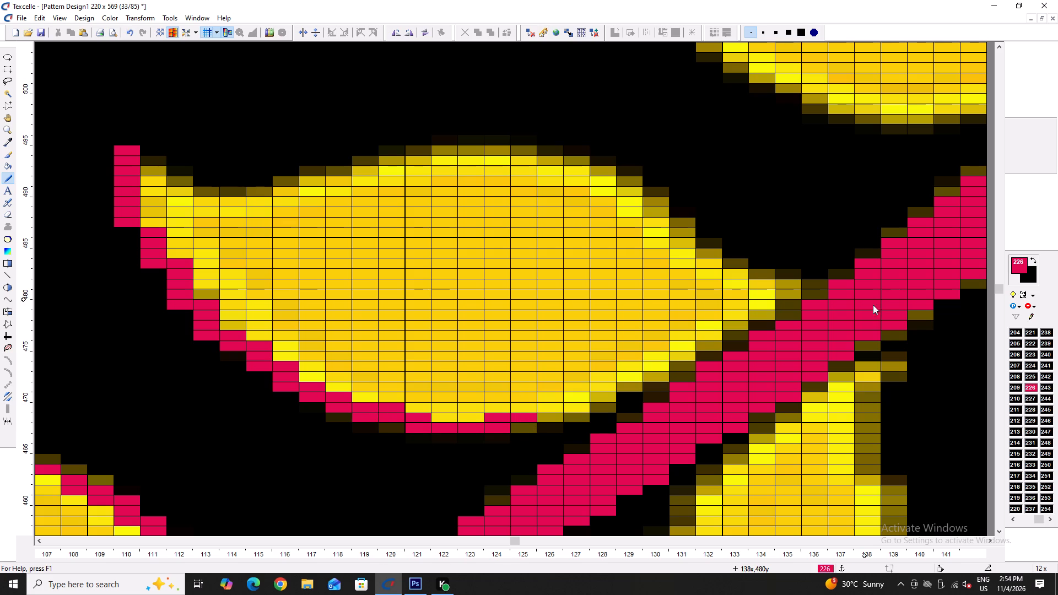
# Trace the edge facing the branch in crimson from the leaf's stem end at column 136, row 485 to column 125, row 469.
pyautogui.click(836, 258)
pyautogui.rightClick(851, 262)
pyautogui.moveTo(806, 256); pyautogui.dragTo(769, 291)
pyautogui.moveTo(768, 293); pyautogui.dragTo(712, 336)
pyautogui.click(709, 338)
pyautogui.moveTo(649, 361); pyautogui.dragTo(548, 403)
pyautogui.click(546, 404)
pyautogui.click(543, 405)
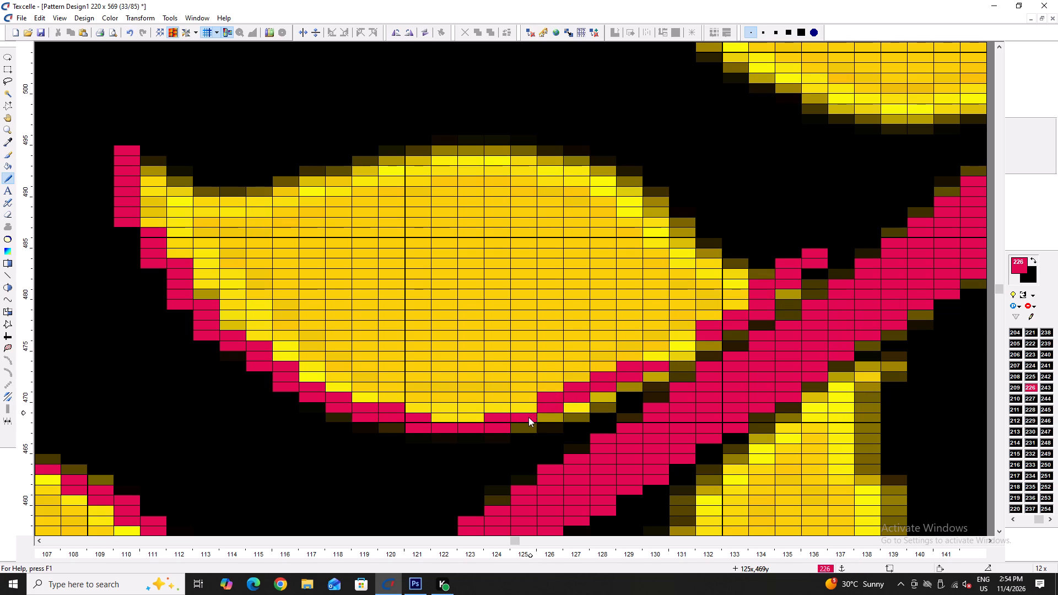
pyautogui.click(528, 417)
# Flatten the leaf's bottom outline in crimson along row 469 to column 124, blackening row 468 below it and column 125, row 469.
pyautogui.rightClick(500, 427)
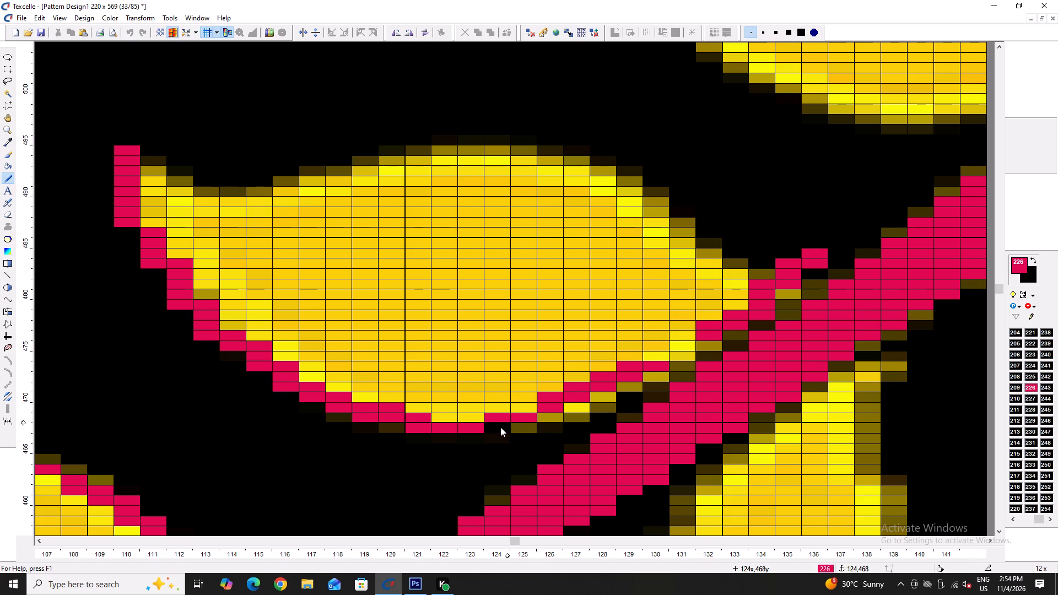
pyautogui.moveTo(467, 421); pyautogui.dragTo(440, 421)
pyautogui.click(439, 421)
pyautogui.moveTo(416, 431); pyautogui.dragTo(481, 430, button='right')
pyautogui.rightClick(483, 430)
pyautogui.click(516, 408)
pyautogui.click(507, 414)
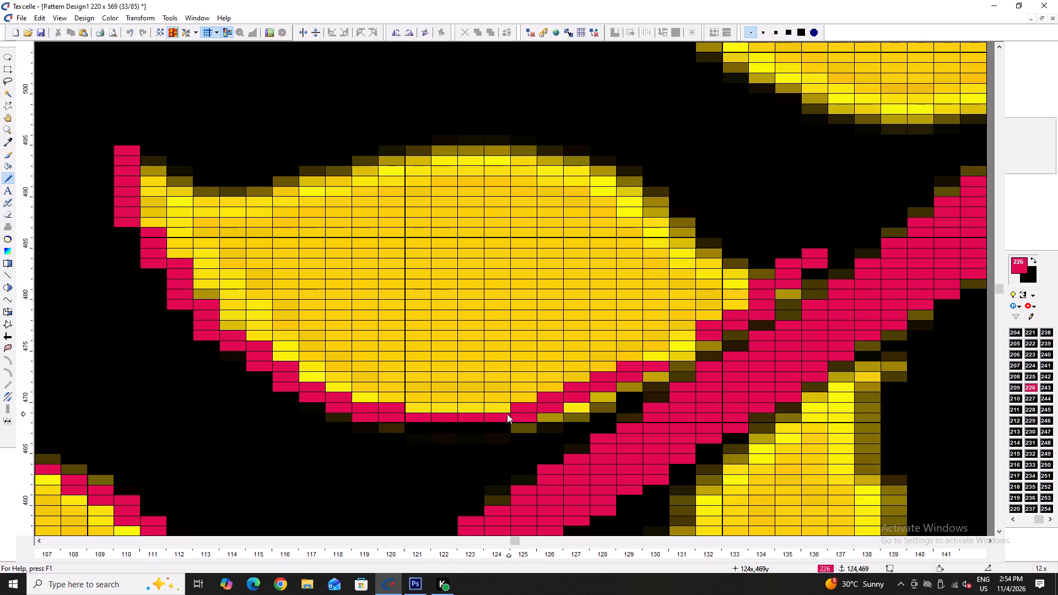
pyautogui.rightClick(522, 414)
# Close the outline gaps in crimson around columns 130 and 131, rows 475 to 477, and at the stem end, columns 134 and 135.
pyautogui.moveTo(679, 340); pyautogui.dragTo(672, 354)
pyautogui.click(672, 356)
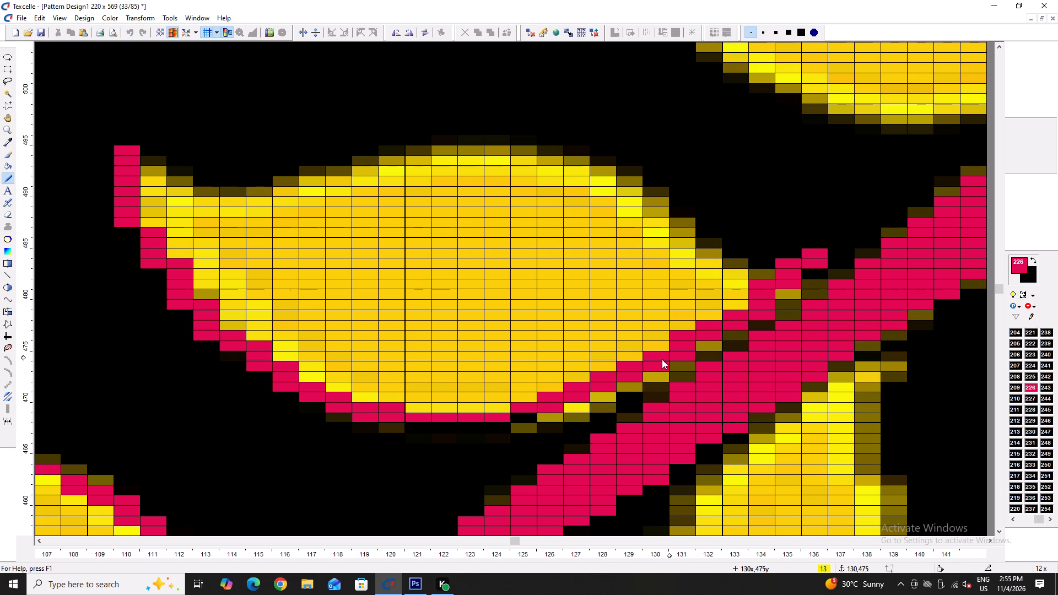
pyautogui.click(662, 359)
pyautogui.moveTo(811, 252); pyautogui.dragTo(801, 256)
pyautogui.moveTo(787, 261); pyautogui.dragTo(758, 266)
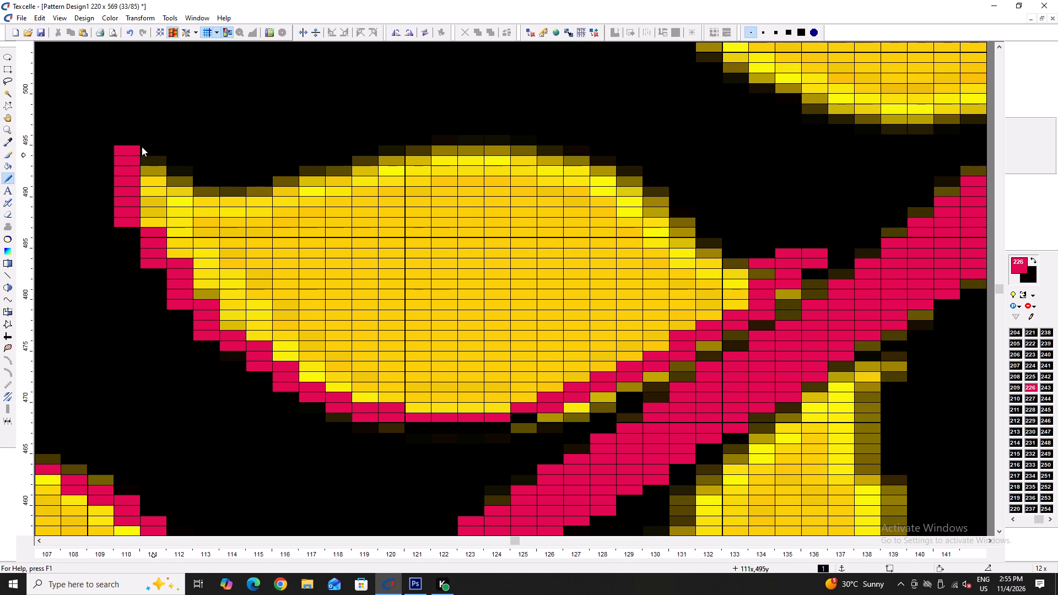
# Extend the leaf's tip to row 497 and trace its upper edge in crimson from column 110, row 496 to the stem end near column 135.
pyautogui.click(120, 131)
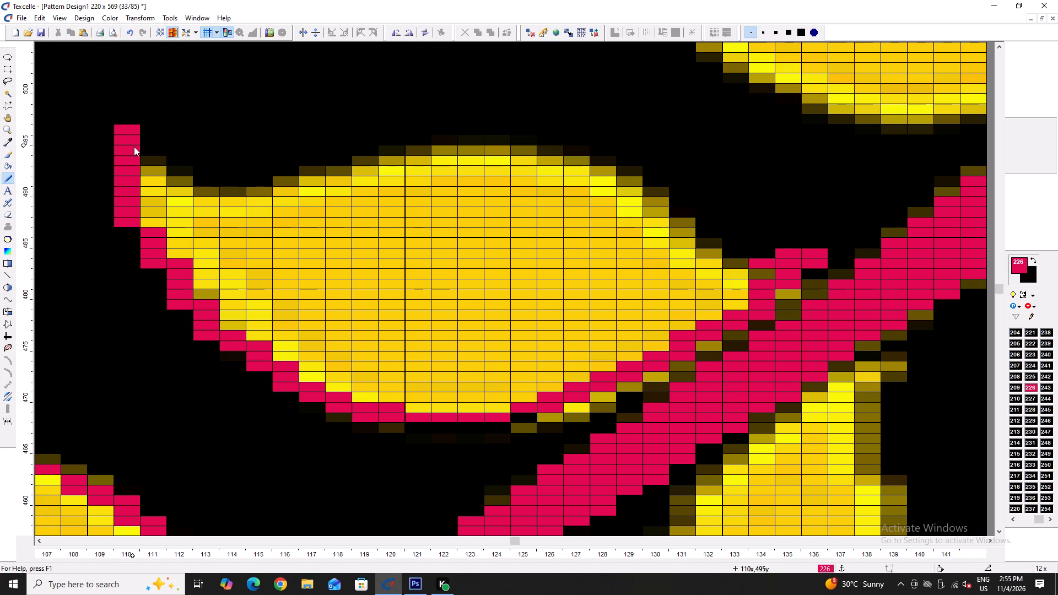
pyautogui.moveTo(125, 142); pyautogui.dragTo(376, 169)
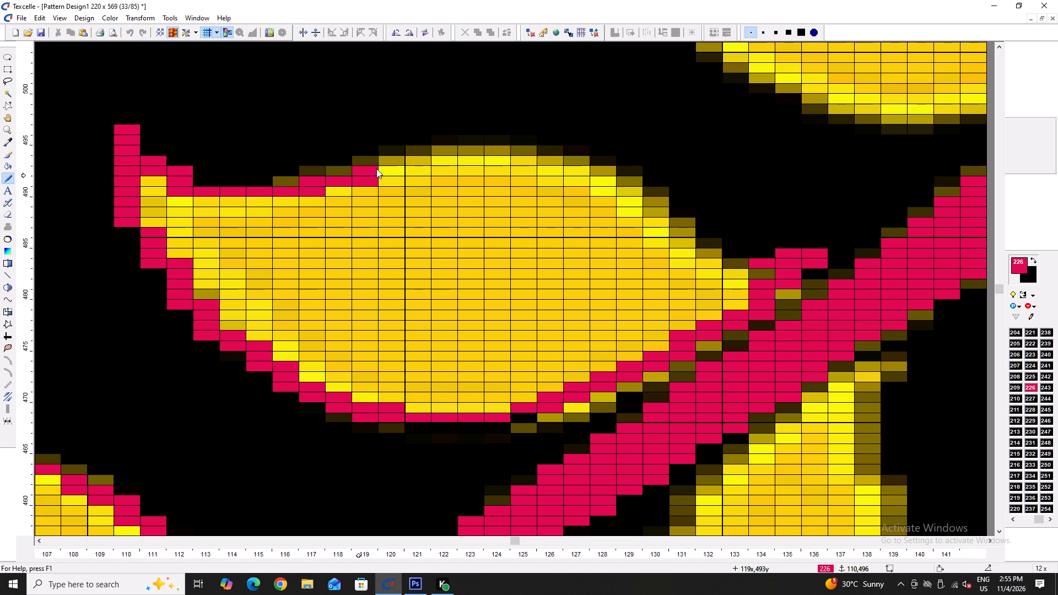
pyautogui.moveTo(376, 169); pyautogui.dragTo(373, 169)
pyautogui.moveTo(376, 169); pyautogui.dragTo(381, 167)
pyautogui.moveTo(384, 166); pyautogui.dragTo(796, 252)
# Build up the stem end in crimson at column 136, rows 486 and 487, column 135, row 481, and column 136, row 483.
pyautogui.click(806, 246)
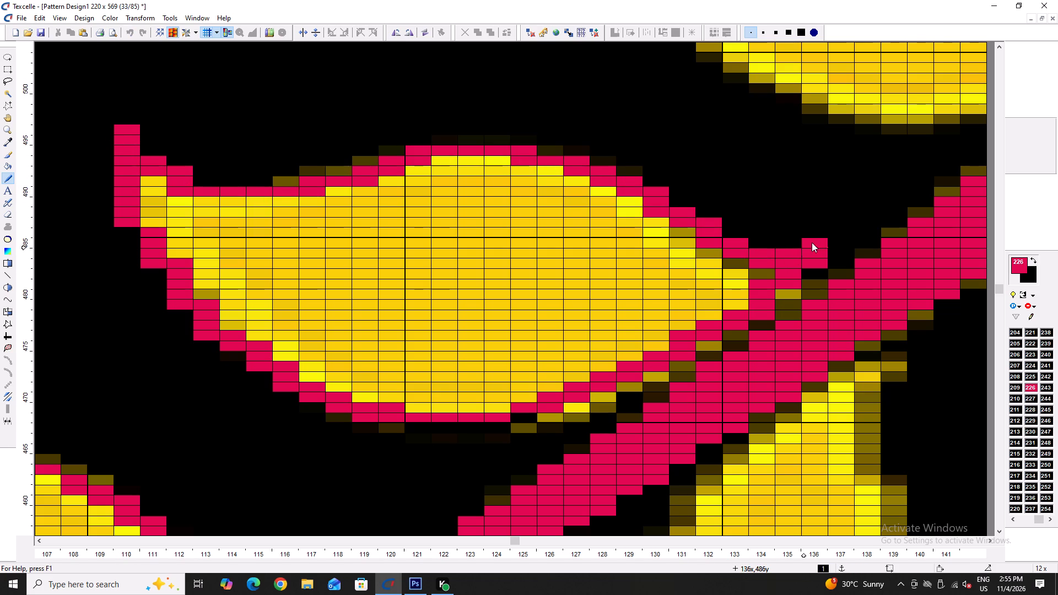
pyautogui.click(809, 244)
pyautogui.moveTo(811, 243); pyautogui.dragTo(820, 237)
pyautogui.click(820, 237)
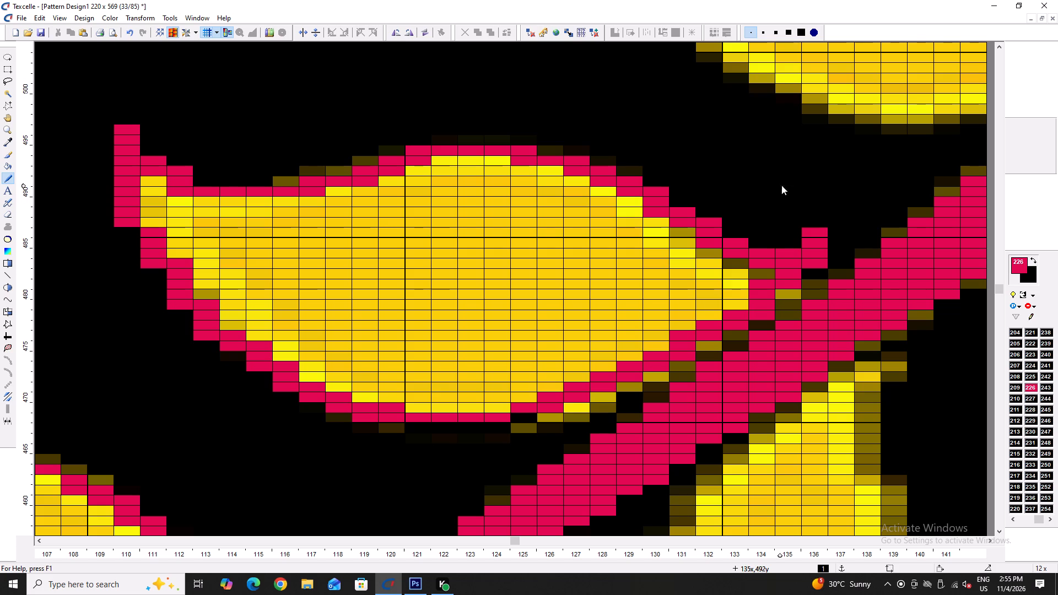
pyautogui.click(780, 296)
pyautogui.click(811, 272)
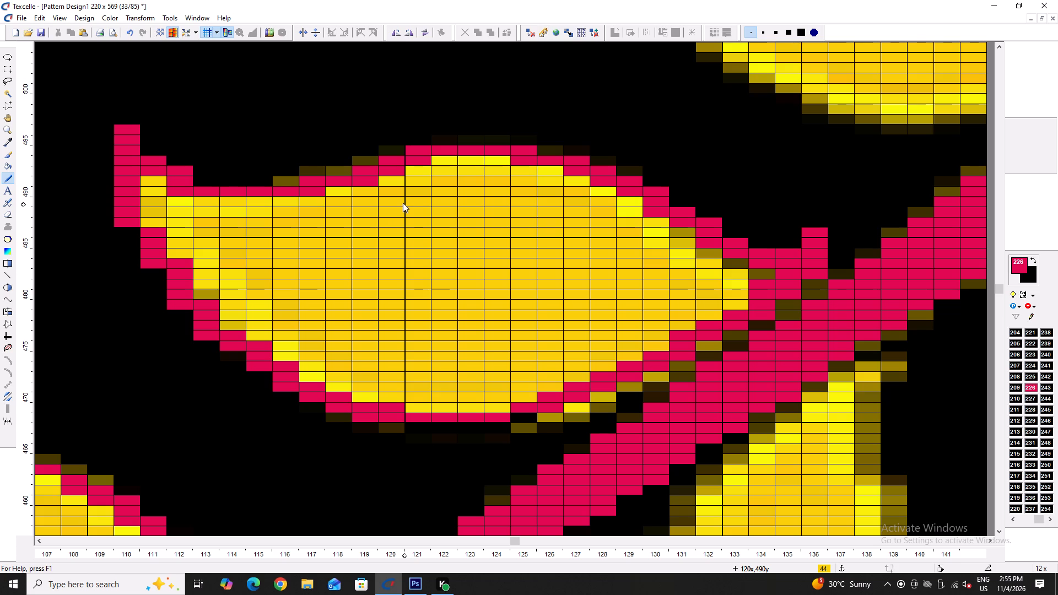
# Thicken the leaf's tip with crimson down column 111 from row 492 to row 488.
pyautogui.moveTo(154, 184); pyautogui.dragTo(157, 226)
# Move on to the next unoutlined yellow leaf up the branch, spanning columns 126 to 153.
pyautogui.scroll(5, 591, 229)
pyautogui.press('Right')
pyautogui.press('Right')
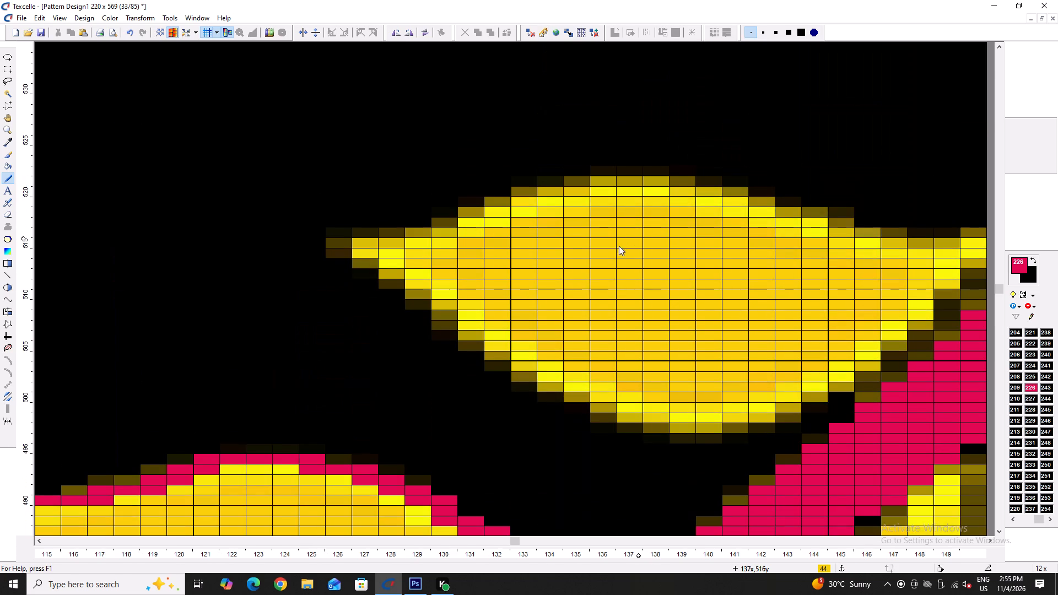
pyautogui.press('Right')
pyautogui.press('Right')
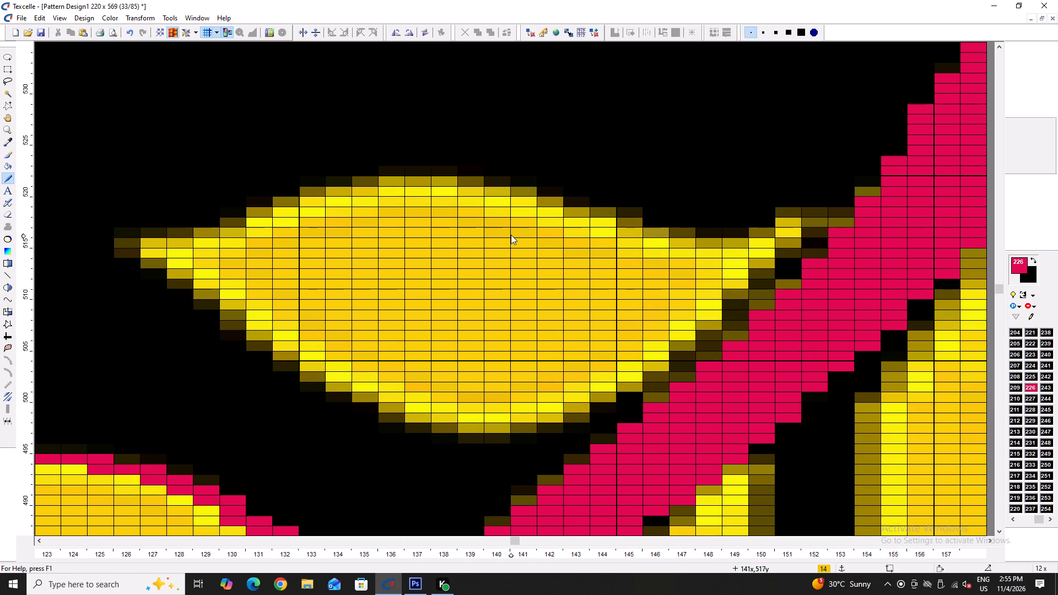
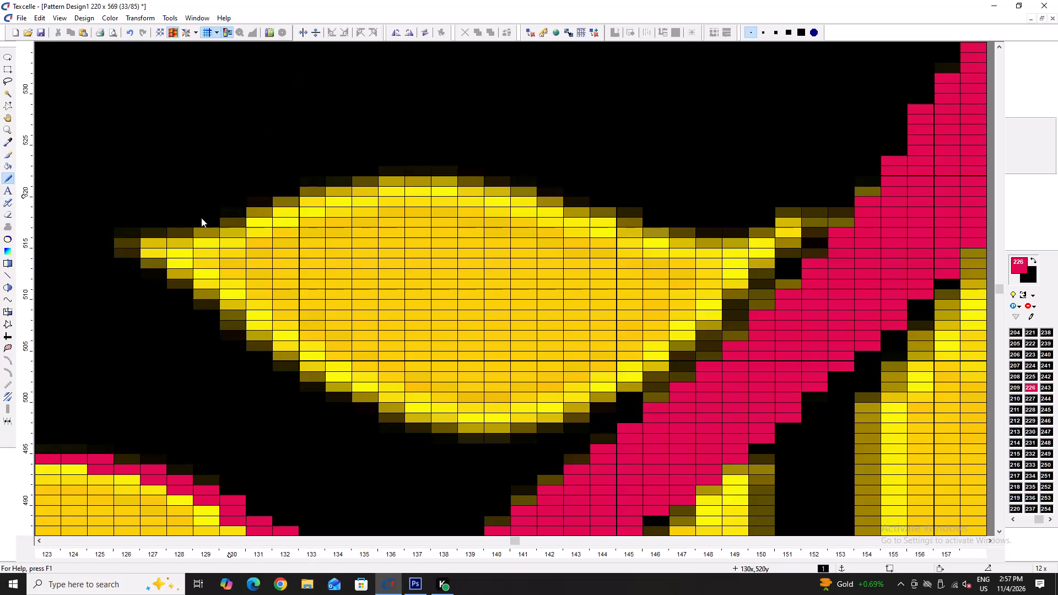
# Trace the leaf's lower edge in crimson from its tip at column 125, row 516, through column 138, row 499, to column 150 beside the branch.
pyautogui.press('x')
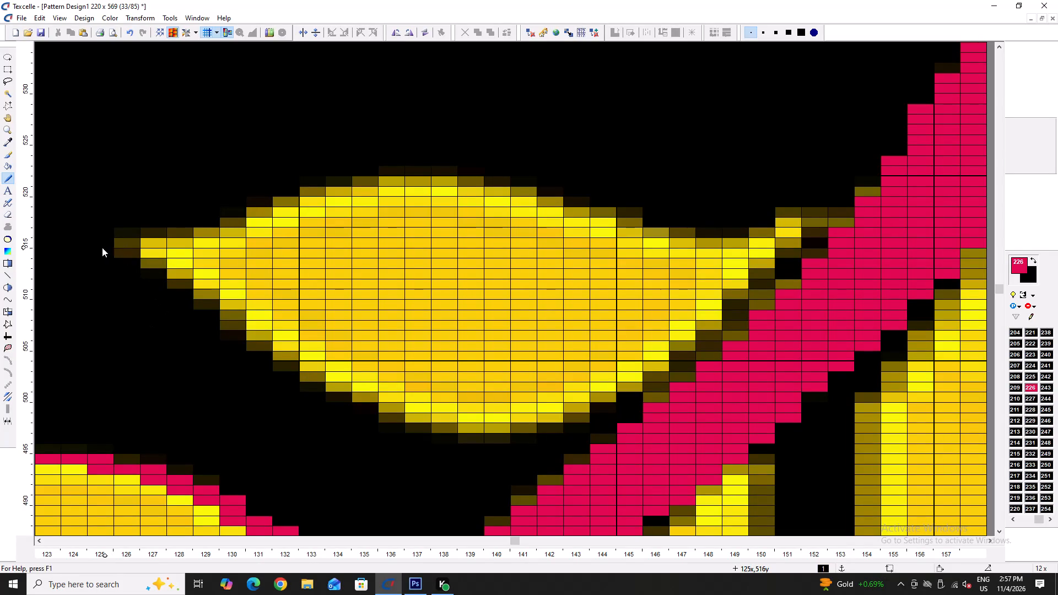
pyautogui.moveTo(102, 247); pyautogui.dragTo(443, 419)
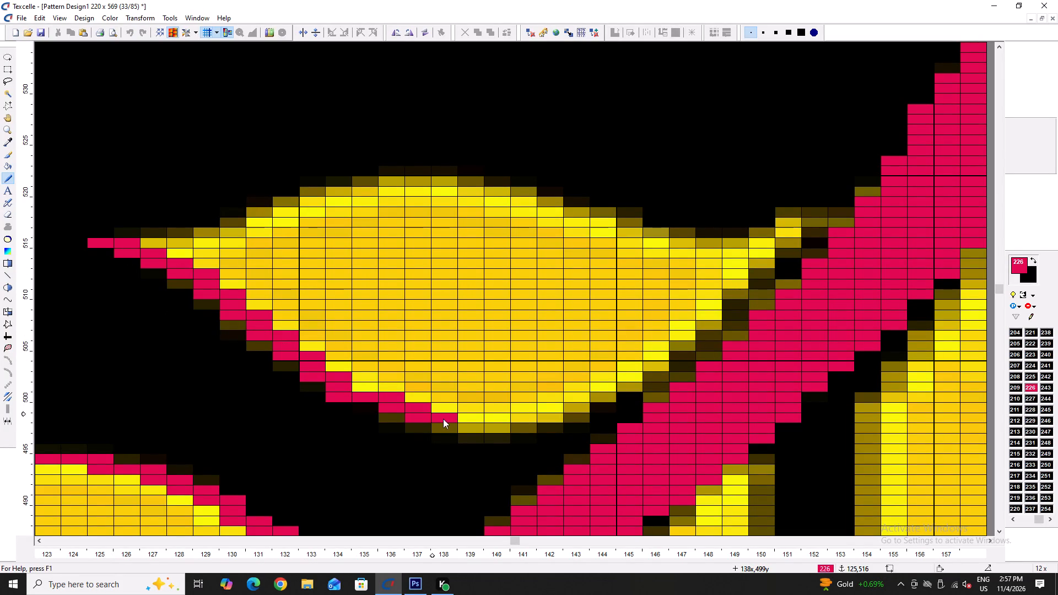
pyautogui.moveTo(443, 419); pyautogui.dragTo(607, 388)
pyautogui.click(627, 383)
pyautogui.moveTo(630, 382); pyautogui.dragTo(706, 323)
pyautogui.click(707, 322)
pyautogui.moveTo(732, 297); pyautogui.dragTo(757, 272)
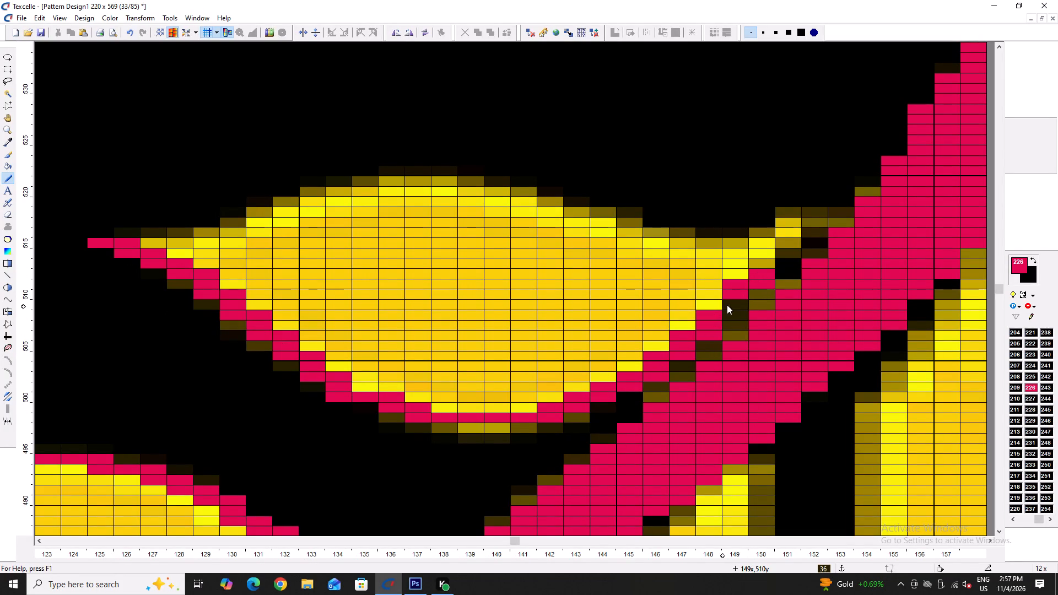
pyautogui.click(727, 305)
# Draw the crimson stem end from column 150, row 514, up to column 152, row 520, and black out the cell at column 152, row 517.
pyautogui.moveTo(772, 256); pyautogui.dragTo(819, 204)
pyautogui.click(820, 202)
pyautogui.rightClick(811, 234)
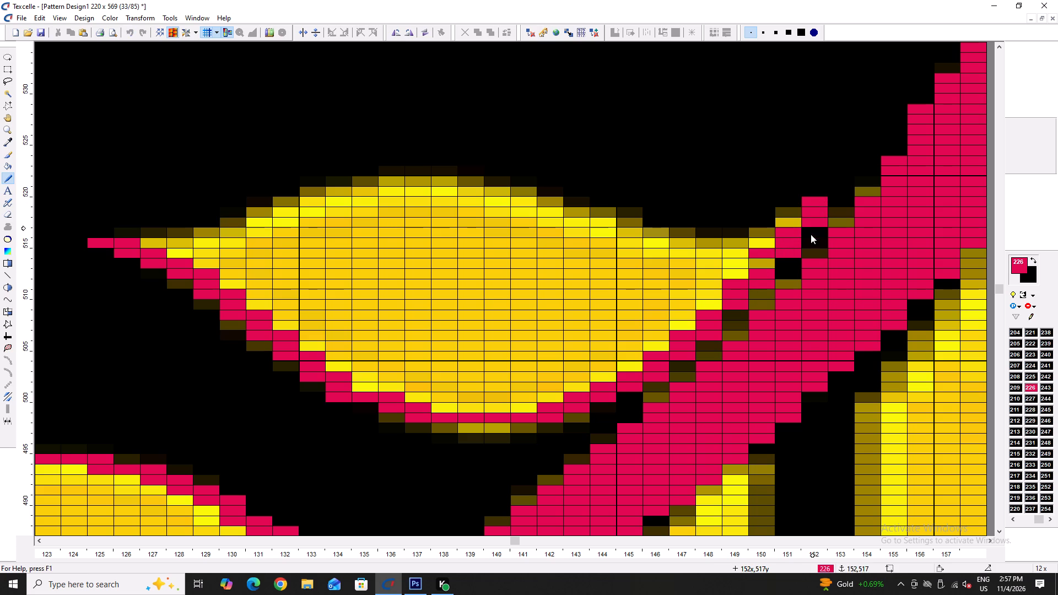
pyautogui.doubleClick(770, 261)
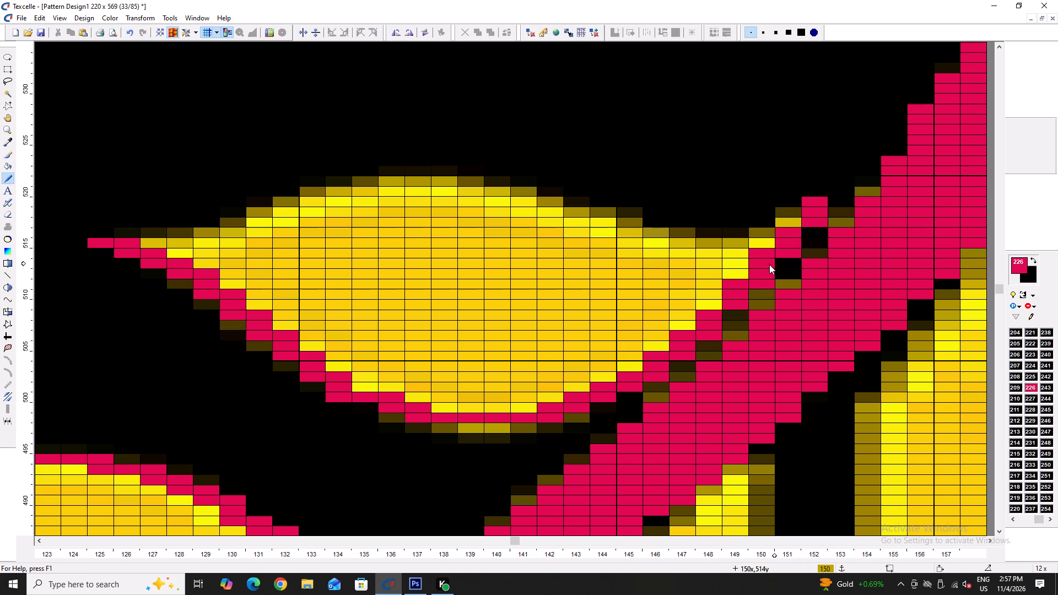
# Outline the upper edge near the leaf's tip in crimson, along row 516 from column 126 to 128 and stepping up to column 131, row 520.
pyautogui.moveTo(119, 242); pyautogui.dragTo(144, 243)
pyautogui.moveTo(149, 243); pyautogui.dragTo(182, 243)
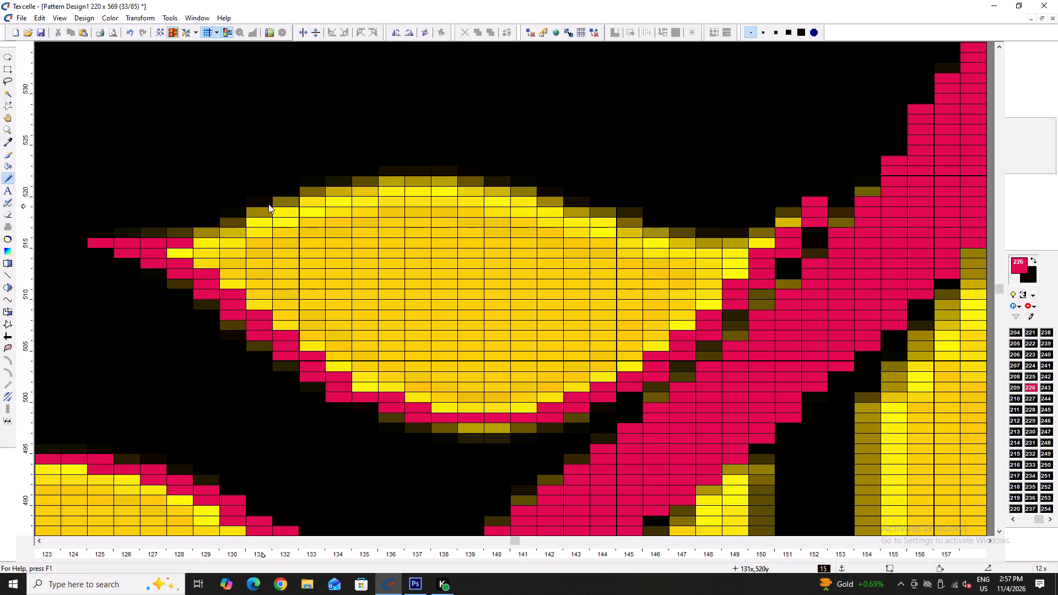
pyautogui.moveTo(268, 204); pyautogui.dragTo(228, 226)
pyautogui.click(225, 226)
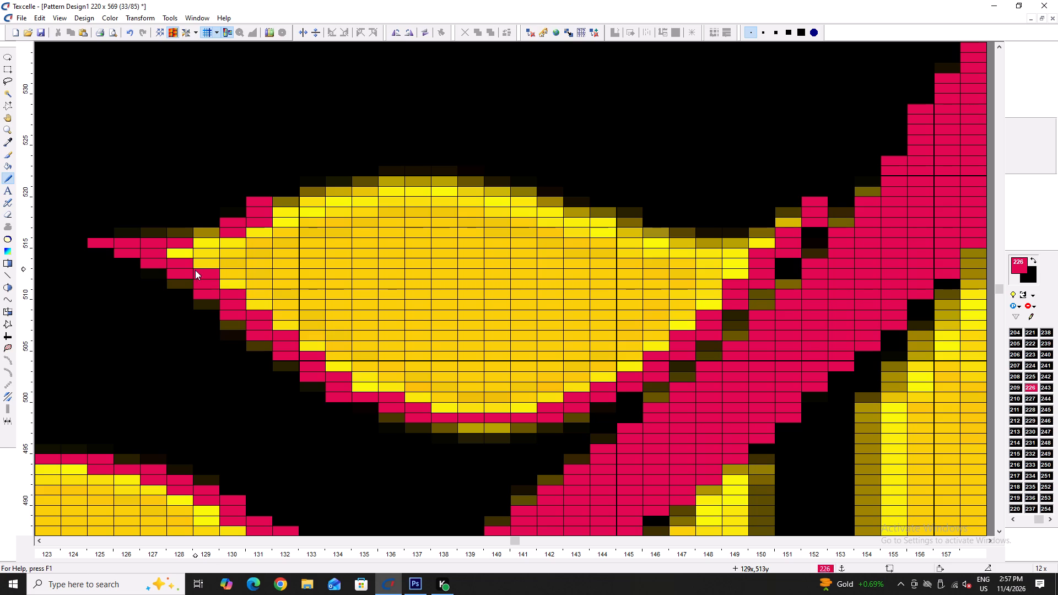
pyautogui.click(203, 239)
pyautogui.moveTo(228, 228); pyautogui.dragTo(236, 224)
pyautogui.moveTo(235, 225); pyautogui.dragTo(184, 232)
pyautogui.moveTo(228, 223); pyautogui.dragTo(259, 213)
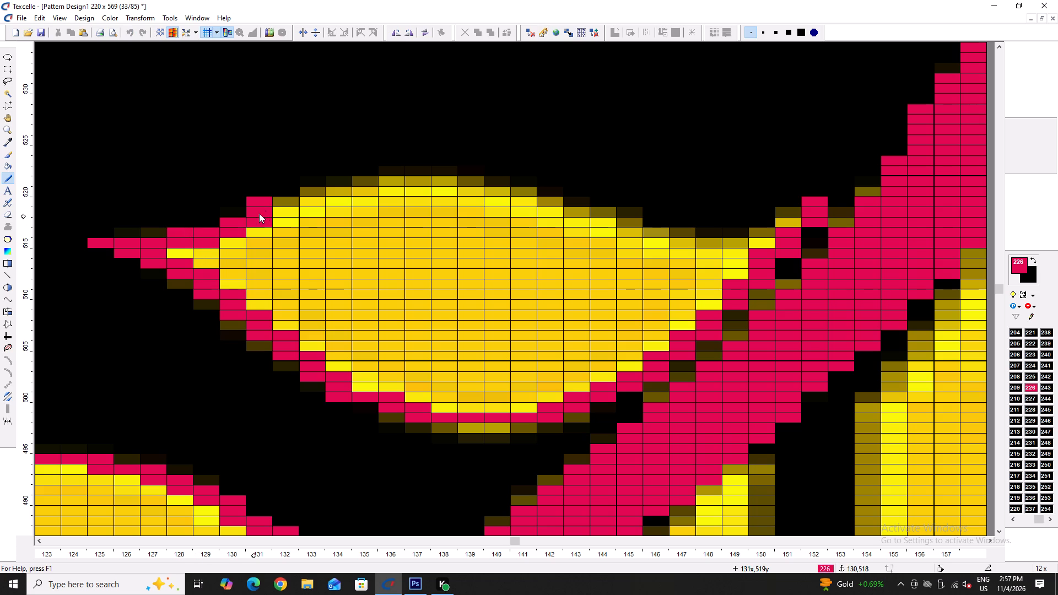
pyautogui.moveTo(259, 213); pyautogui.dragTo(261, 213)
# Build up the leaf's tip in crimson at column 125, rows 517 to 519, and along row 517 to column 127, blacking out stray cells around it.
pyautogui.click(166, 236)
pyautogui.moveTo(182, 228); pyautogui.dragTo(100, 216)
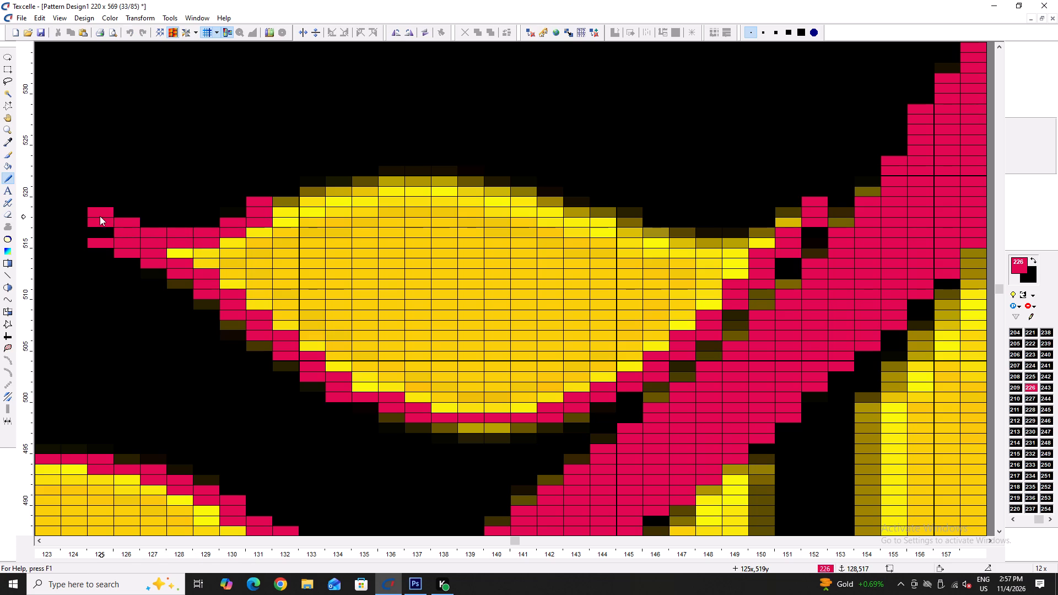
pyautogui.moveTo(100, 216); pyautogui.dragTo(120, 232)
pyautogui.click(87, 234)
pyautogui.click(102, 232)
pyautogui.moveTo(86, 231); pyautogui.dragTo(81, 234, button='right')
pyautogui.rightClick(113, 219)
pyautogui.moveTo(114, 220); pyautogui.dragTo(124, 223, button='right')
pyautogui.click(99, 220)
# Trace the leaf's upper edge in crimson from column 129, row 517, over the crest to the stem end at column 151, row 518.
pyautogui.moveTo(211, 228); pyautogui.dragTo(246, 223)
pyautogui.moveTo(246, 223); pyautogui.dragTo(782, 219)
pyautogui.click(782, 219)
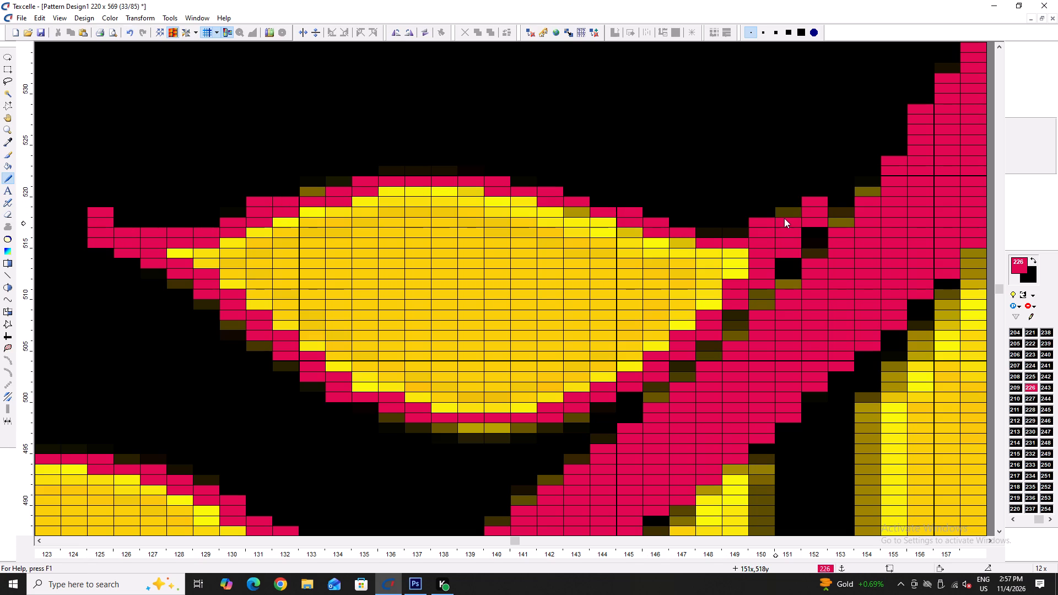
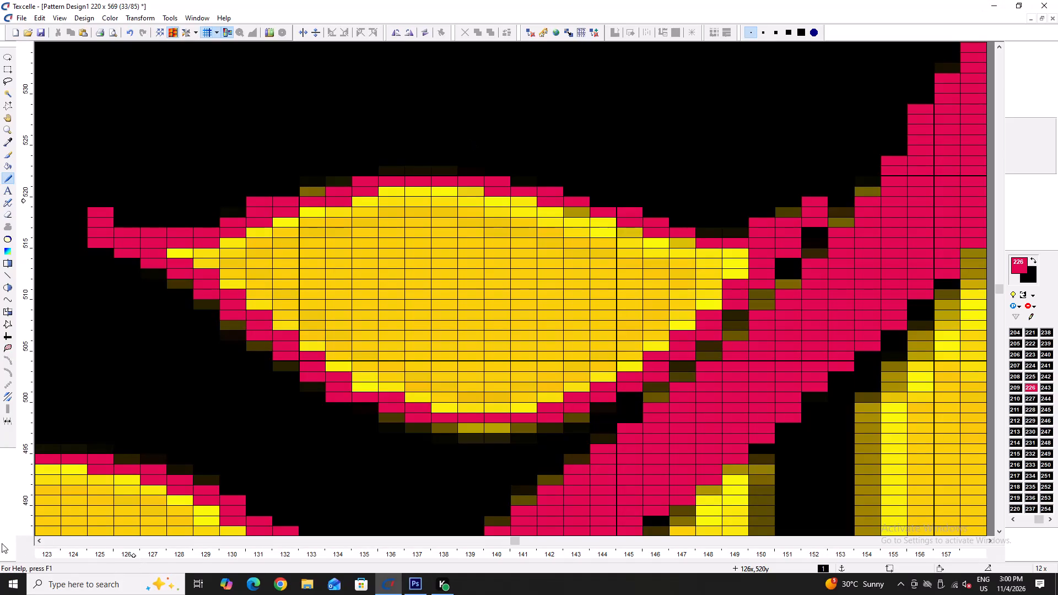
# Black out the stray cells under the leaf's tip in column 125, rows 515 and 516.
pyautogui.rightClick(101, 251)
pyautogui.rightClick(102, 240)
pyautogui.keyDown('ctrl'); pyautogui.scroll(-3, 62, 290); pyautogui.keyUp('ctrl')
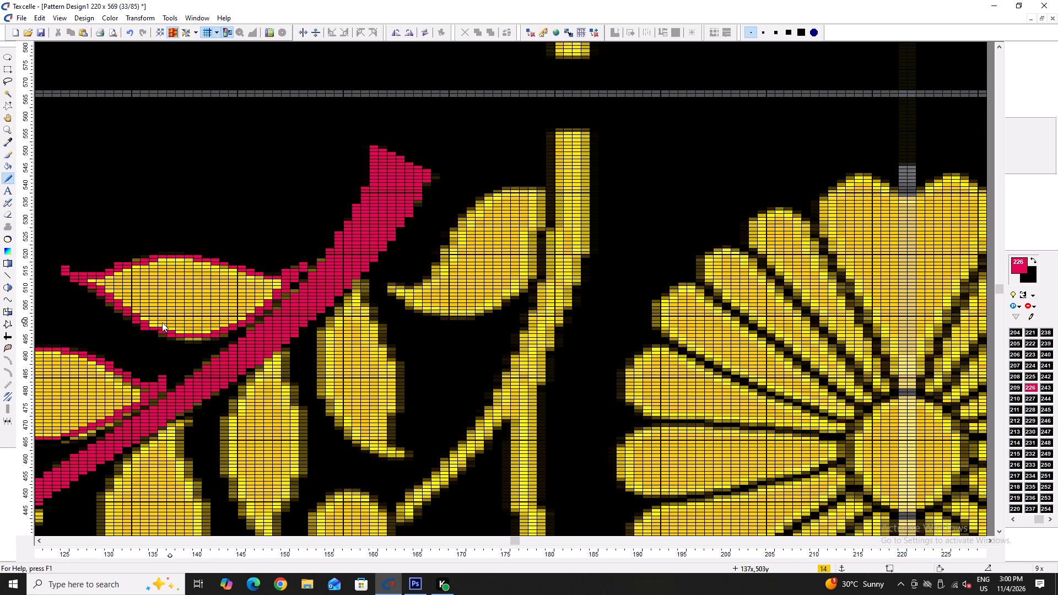
pyautogui.keyDown('ctrl'); pyautogui.scroll(4, 137, 325); pyautogui.keyUp('ctrl')
pyautogui.rightClick(147, 334)
# Begin the vertical stem's top end in crimson, from column 181, row 561, down to row 558 and across to column 182.
pyautogui.keyDown('ctrl'); pyautogui.scroll(-5, 136, 345); pyautogui.keyUp('ctrl')
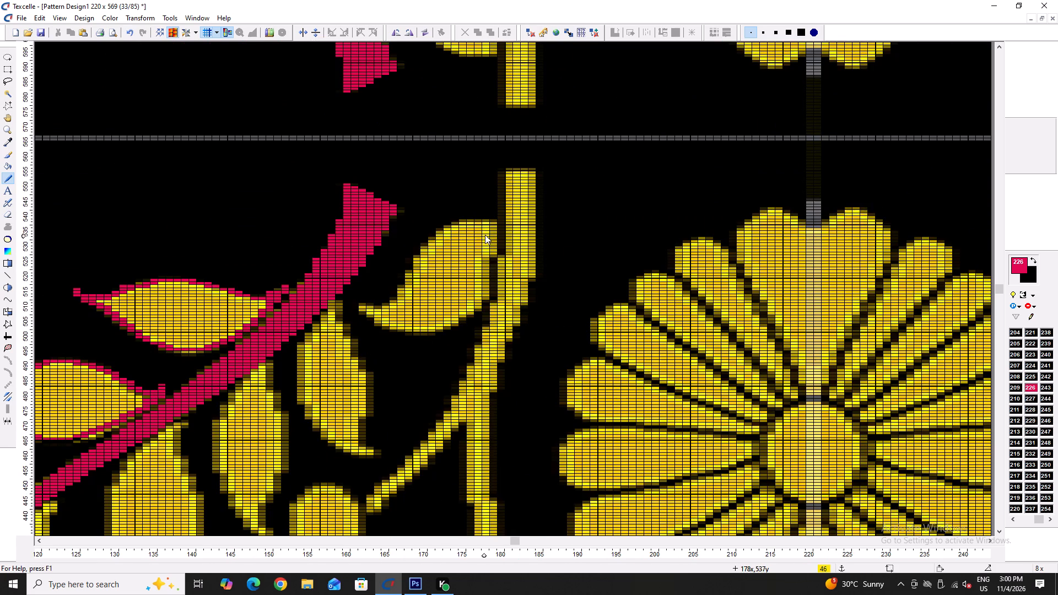
pyautogui.scroll(-2, 460, 251)
pyautogui.keyDown('ctrl'); pyautogui.scroll(3, 399, 212); pyautogui.keyUp('ctrl')
pyautogui.keyDown('ctrl'); pyautogui.scroll(-6, 324, 202); pyautogui.keyUp('ctrl')
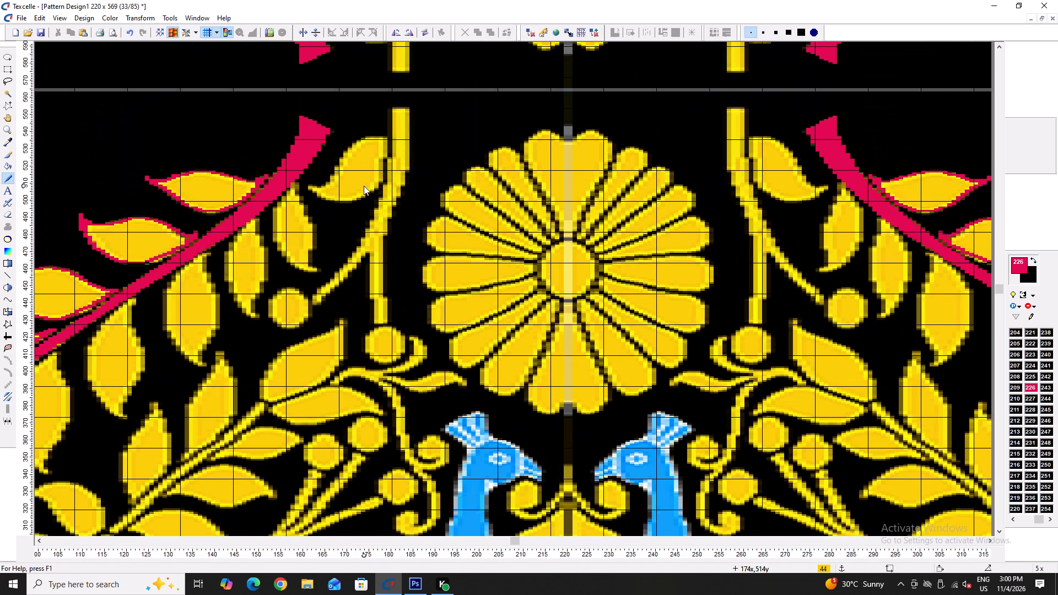
pyautogui.keyDown('ctrl'); pyautogui.scroll(3, 370, 183); pyautogui.keyUp('ctrl')
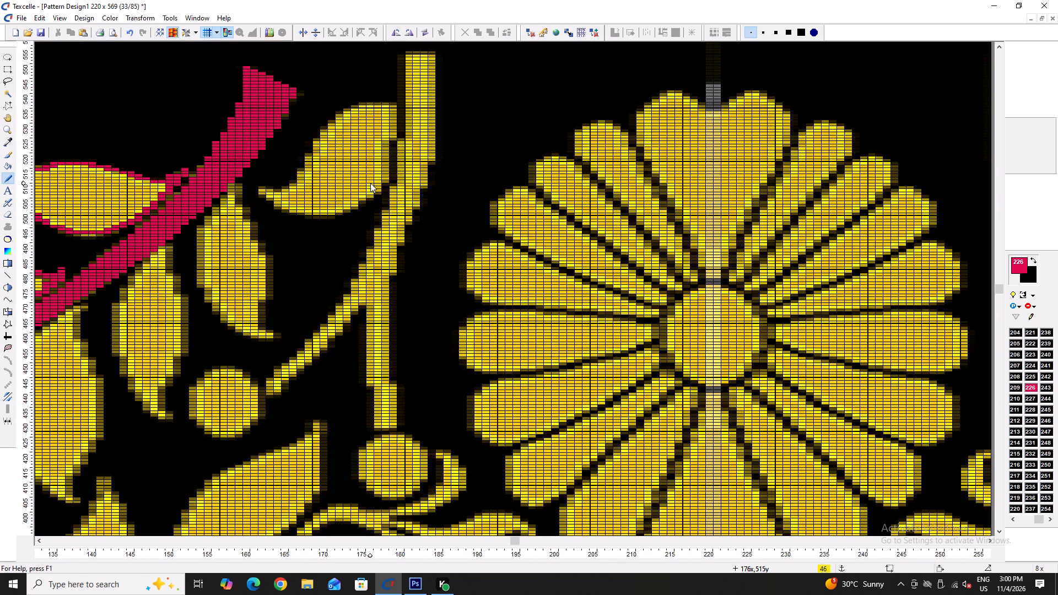
pyautogui.press('x')
pyautogui.keyDown('ctrl'); pyautogui.scroll(9, 449, 67); pyautogui.keyUp('ctrl')
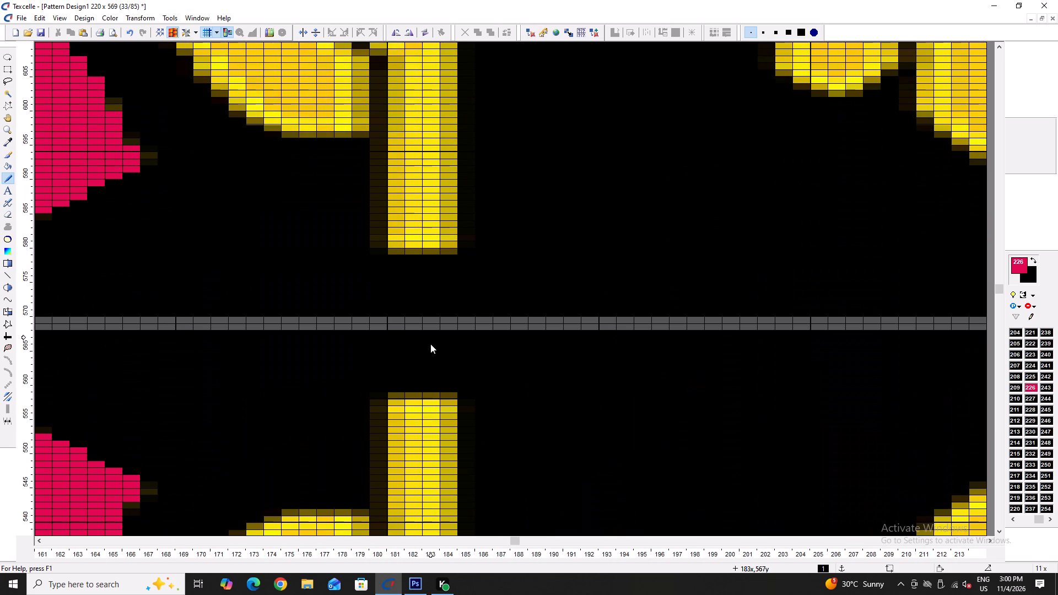
pyautogui.moveTo(402, 378); pyautogui.dragTo(405, 404)
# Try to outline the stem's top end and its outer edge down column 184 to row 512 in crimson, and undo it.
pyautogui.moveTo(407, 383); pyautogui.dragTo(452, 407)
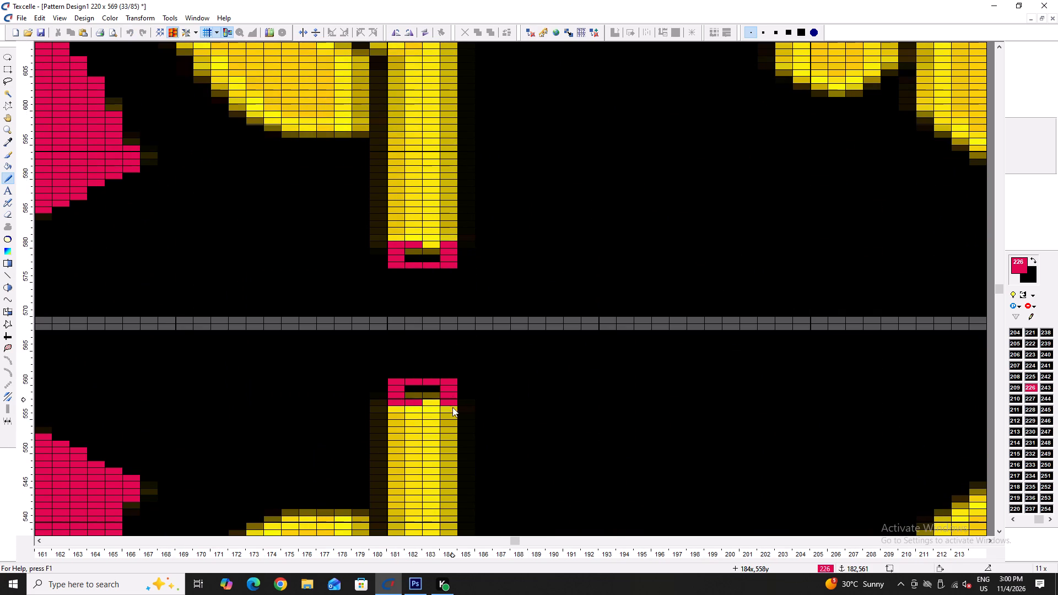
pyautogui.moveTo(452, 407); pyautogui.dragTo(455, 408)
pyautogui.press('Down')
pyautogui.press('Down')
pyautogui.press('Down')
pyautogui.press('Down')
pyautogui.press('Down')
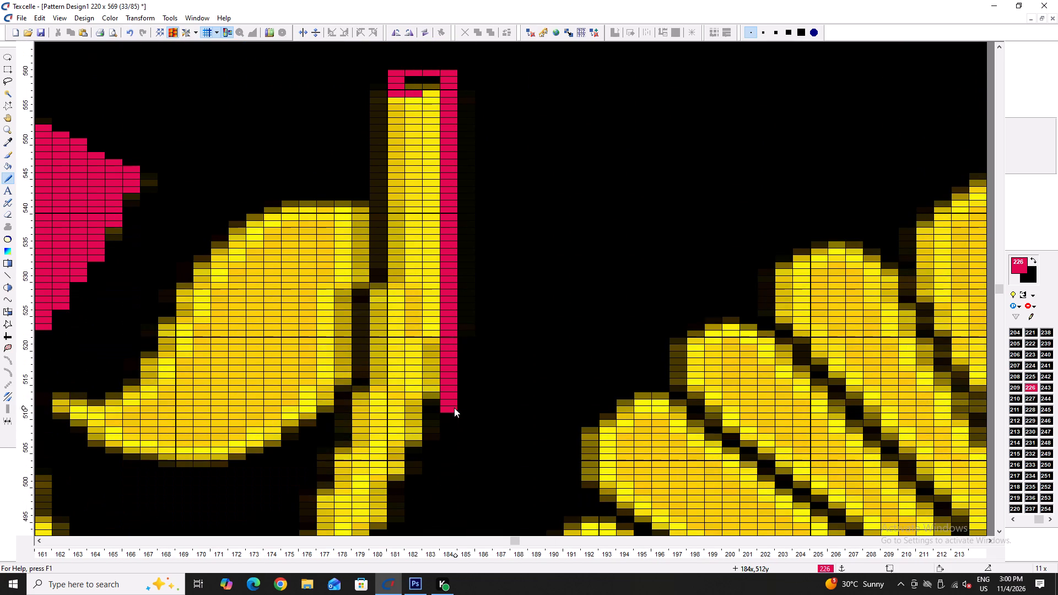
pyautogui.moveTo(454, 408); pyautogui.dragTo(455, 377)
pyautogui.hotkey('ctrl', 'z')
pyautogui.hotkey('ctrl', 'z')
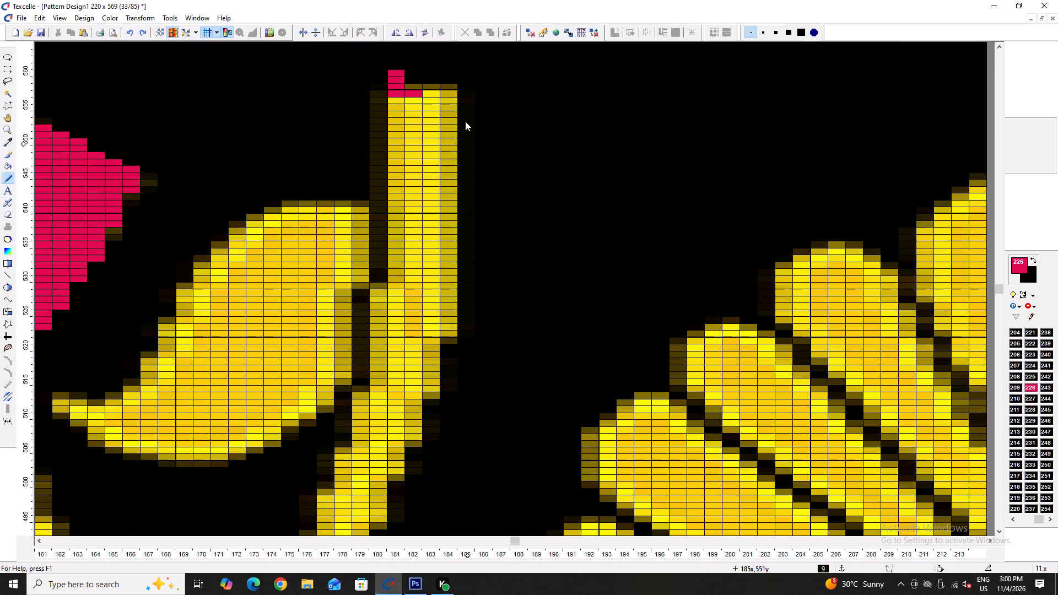
# Fill the stem's top rows in crimson across to column 184, and trace its flower-side edge down column 184 to row 523.
pyautogui.moveTo(402, 74); pyautogui.dragTo(433, 81)
pyautogui.moveTo(444, 75); pyautogui.dragTo(430, 74)
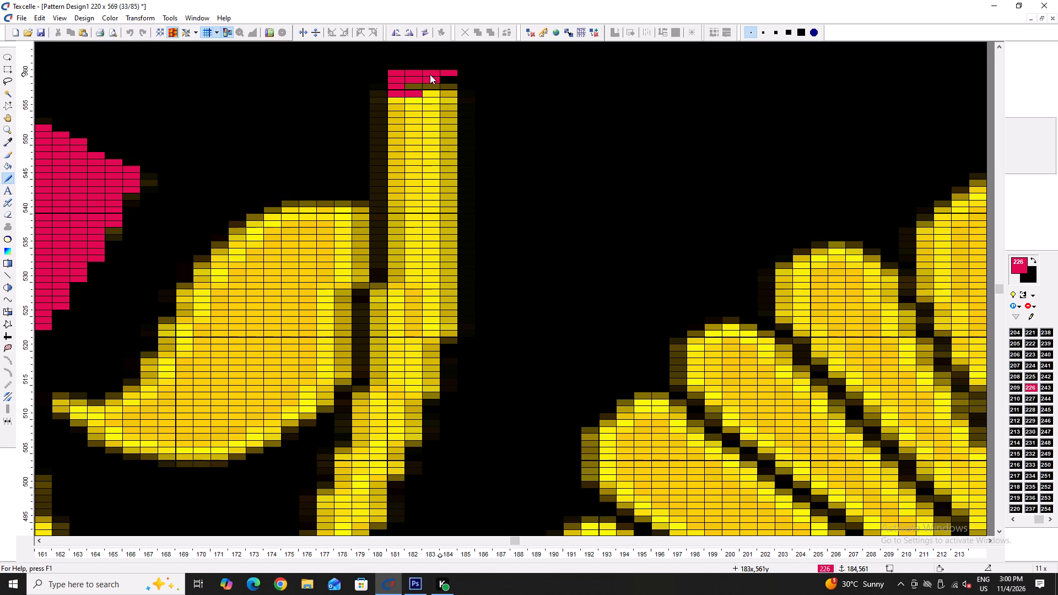
pyautogui.moveTo(430, 74); pyautogui.dragTo(426, 74)
pyautogui.moveTo(446, 75); pyautogui.dragTo(451, 87)
pyautogui.press('Down')
pyautogui.press('Down')
pyautogui.press('Down')
pyautogui.press('Down')
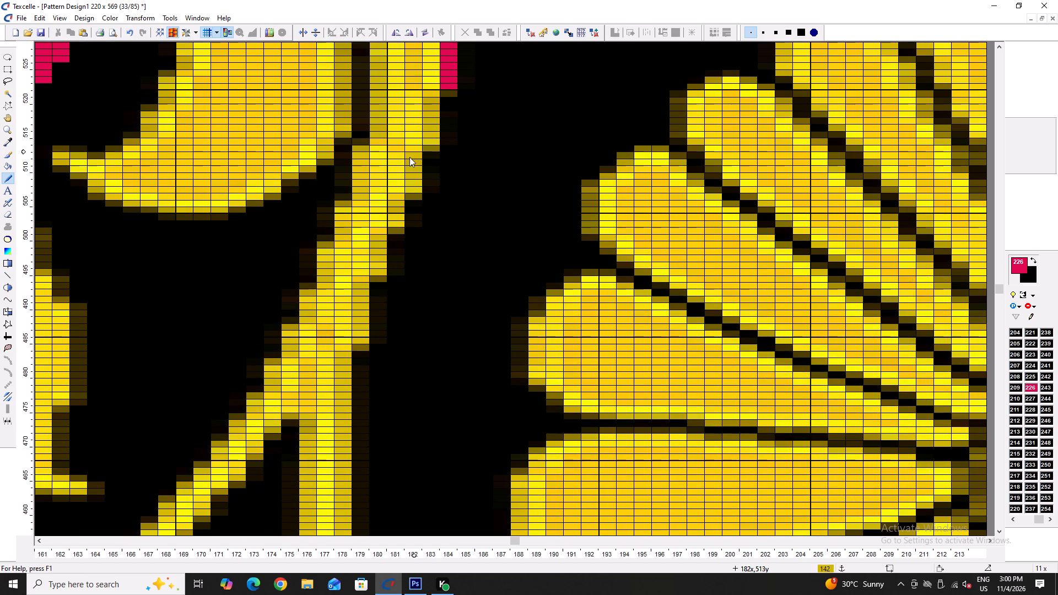
# Step the stem's flower-side edge down in crimson from column 183, row 522, to column 179, row 486.
pyautogui.scroll(1, 411, 166)
pyautogui.moveTo(435, 156); pyautogui.dragTo(427, 196)
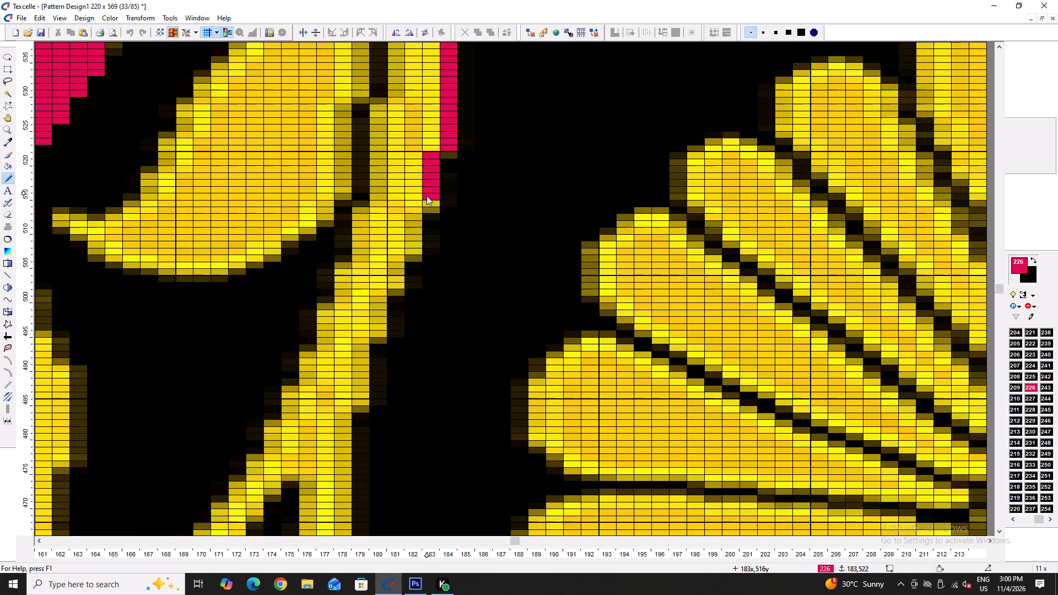
pyautogui.moveTo(427, 196); pyautogui.dragTo(427, 199)
pyautogui.click(427, 203)
pyautogui.moveTo(413, 212); pyautogui.dragTo(409, 248)
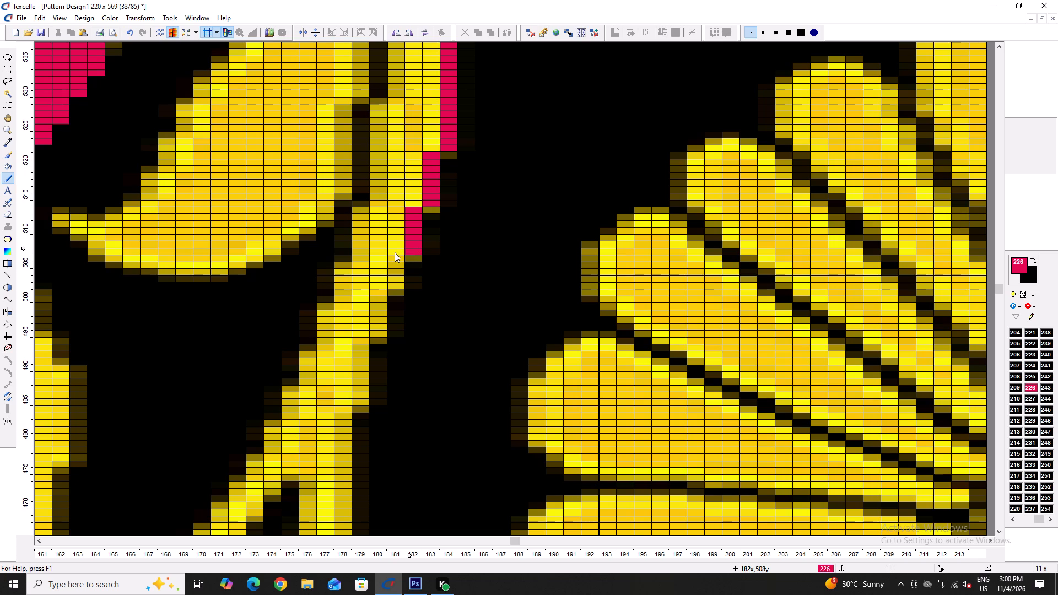
pyautogui.scroll(-2, 387, 259)
pyautogui.moveTo(398, 133); pyautogui.dragTo(401, 168)
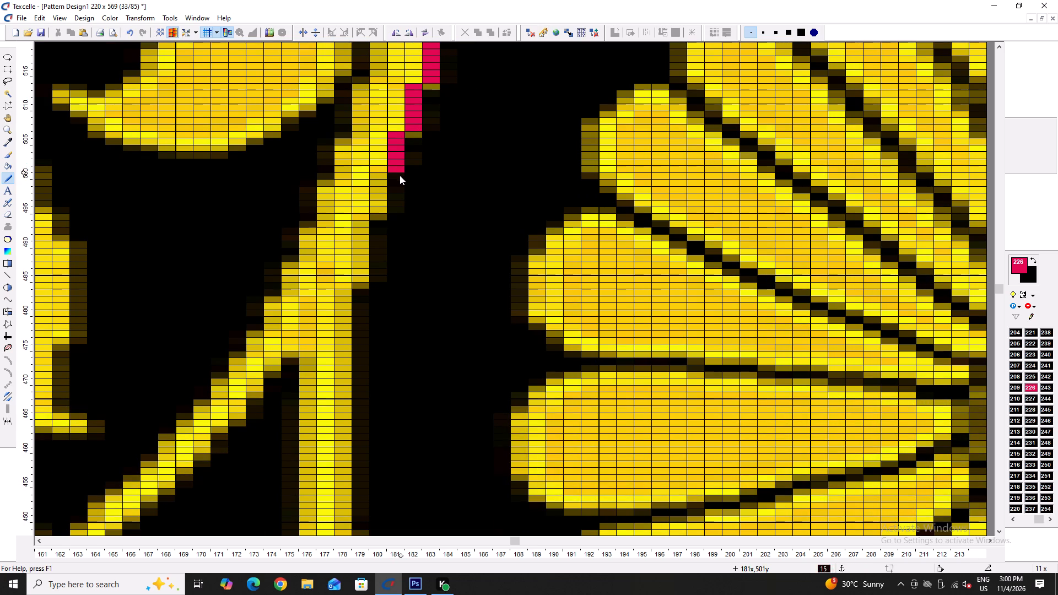
pyautogui.moveTo(383, 170); pyautogui.dragTo(380, 204)
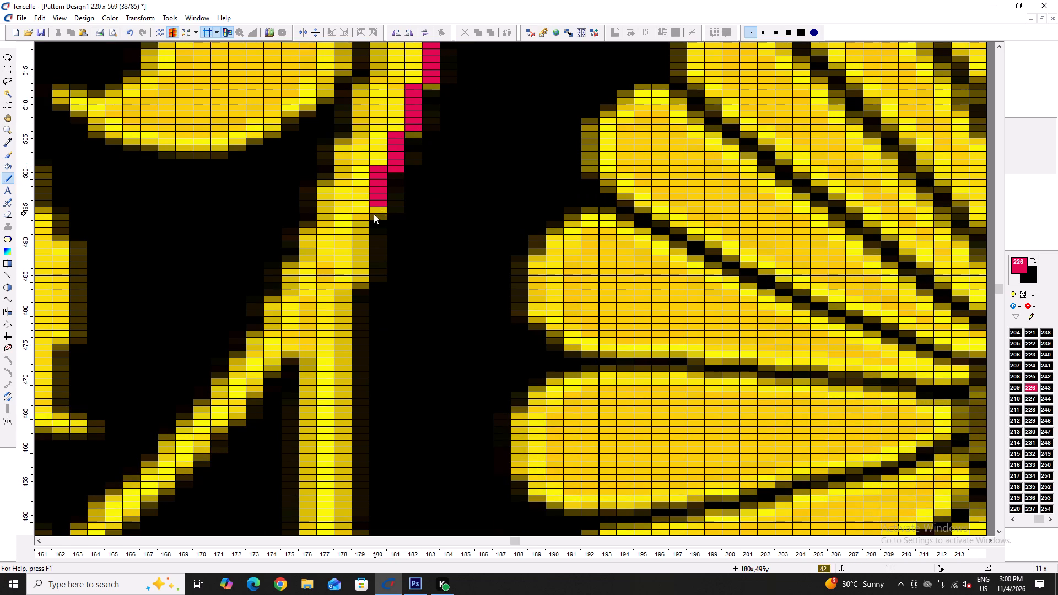
pyautogui.click(381, 211)
pyautogui.moveTo(364, 218); pyautogui.dragTo(360, 279)
# Continue the crimson edge down column 178 from row 485 to row 449, adding column 177 at the lower end.
pyautogui.scroll(-4, 359, 274)
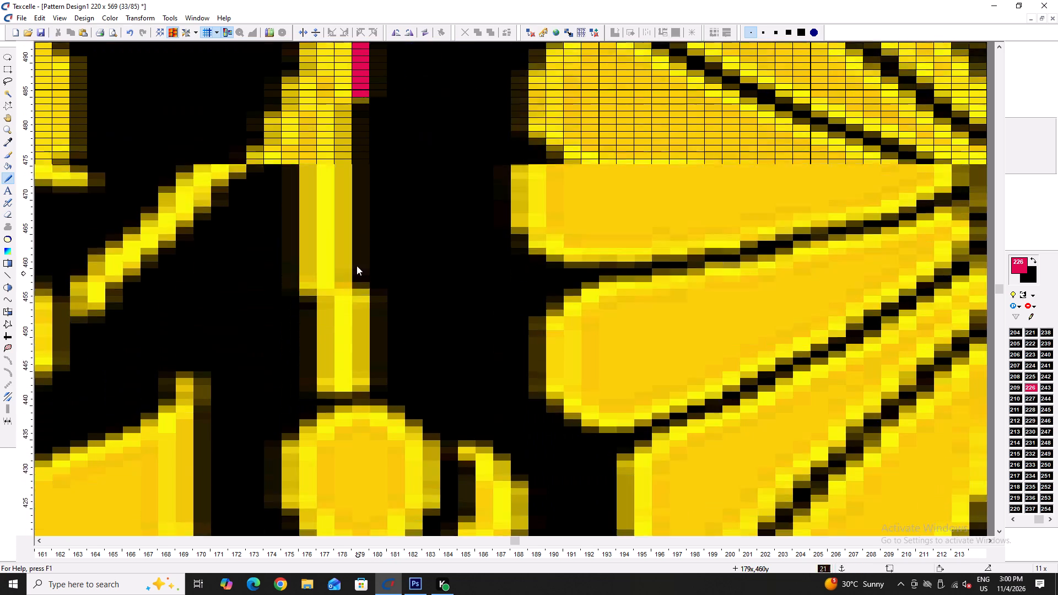
pyautogui.scroll(2, 337, 89)
pyautogui.moveTo(344, 163); pyautogui.dragTo(339, 314)
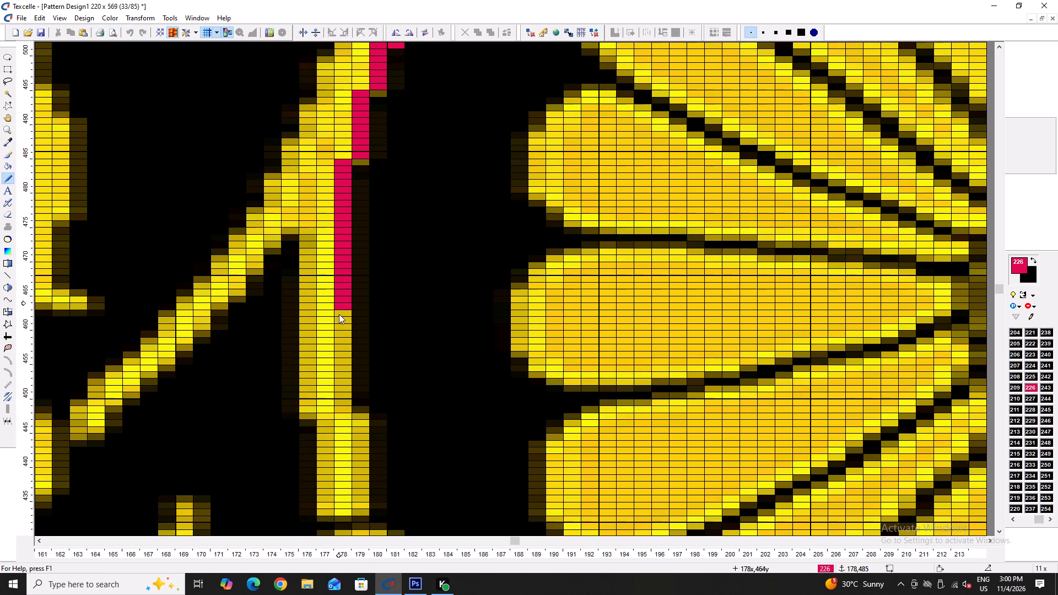
pyautogui.moveTo(339, 314); pyautogui.dragTo(332, 412)
pyautogui.scroll(-2, 337, 375)
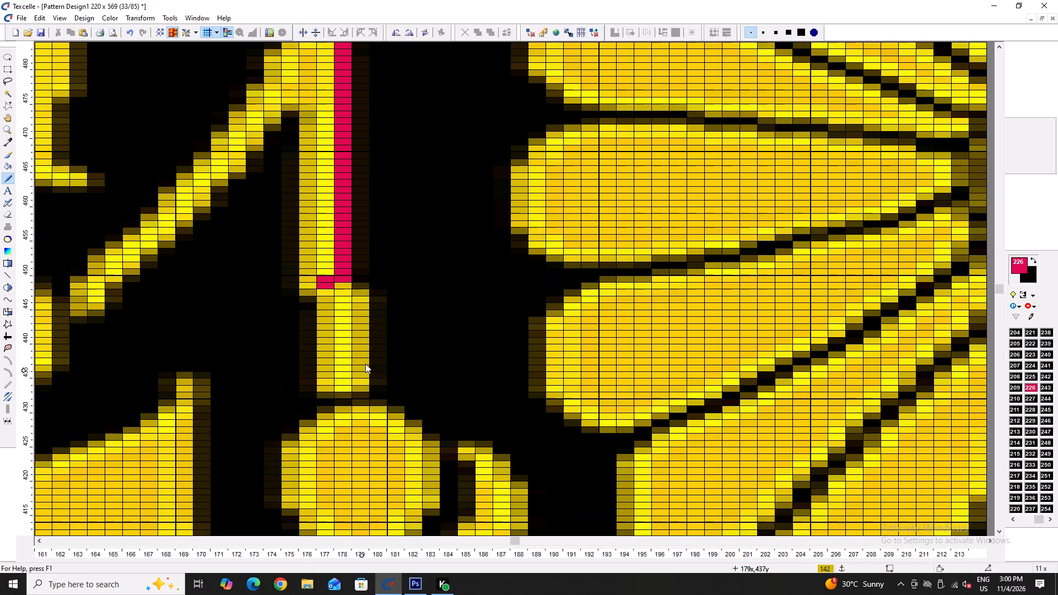
pyautogui.click(344, 284)
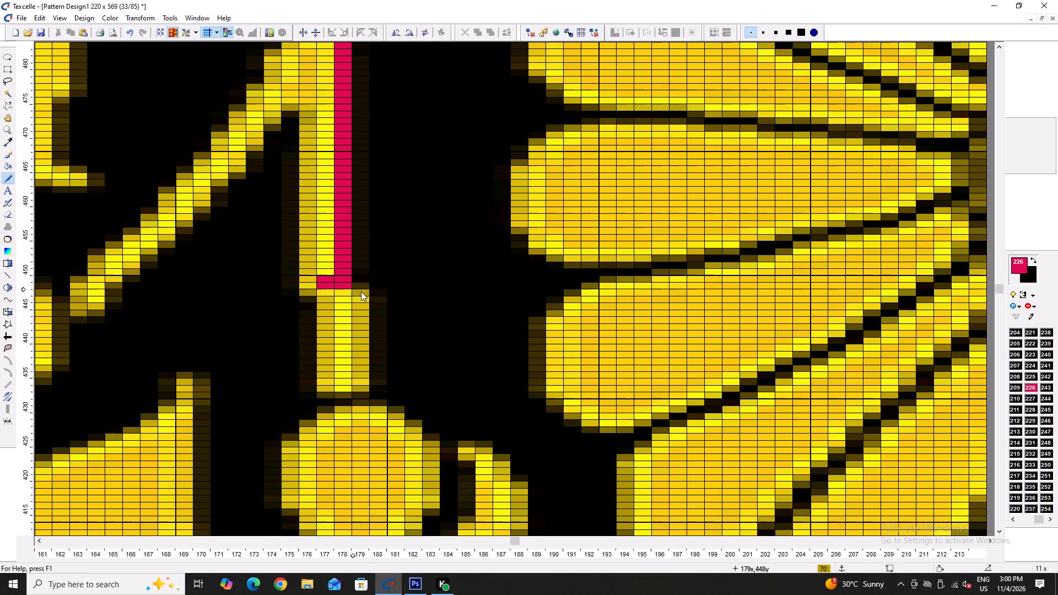
# Outline the stem's lower block in crimson across columns 177 to 179, rows 448 to 434, and fill its inside.
pyautogui.moveTo(361, 291); pyautogui.dragTo(363, 383)
pyautogui.doubleClick(363, 383)
pyautogui.moveTo(363, 384); pyautogui.dragTo(330, 387)
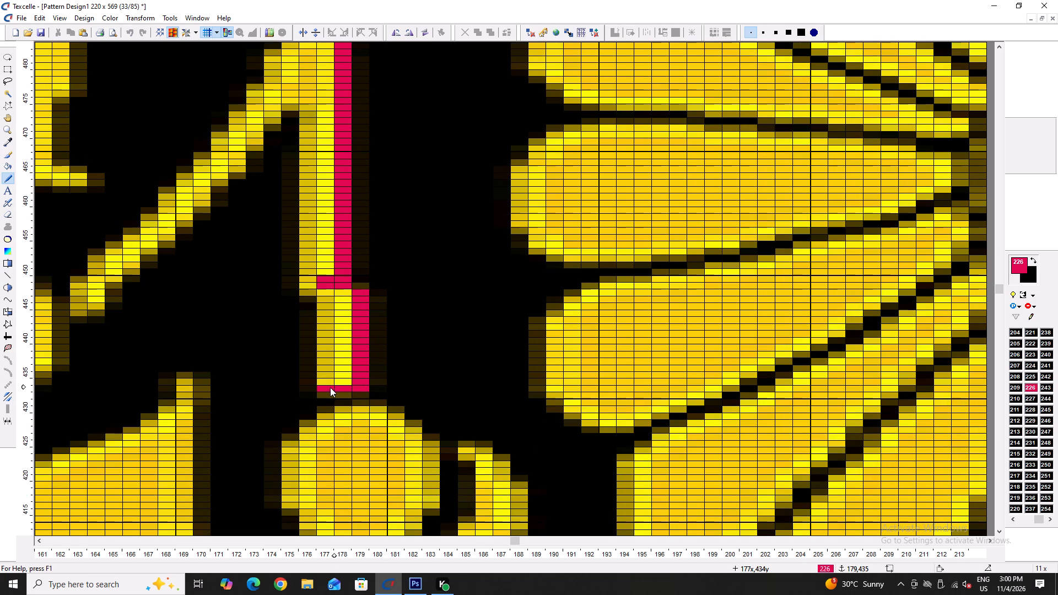
pyautogui.moveTo(330, 387); pyautogui.dragTo(329, 387)
pyautogui.click(329, 387)
pyautogui.moveTo(329, 387); pyautogui.dragTo(327, 299)
pyautogui.moveTo(325, 291); pyautogui.dragTo(326, 385)
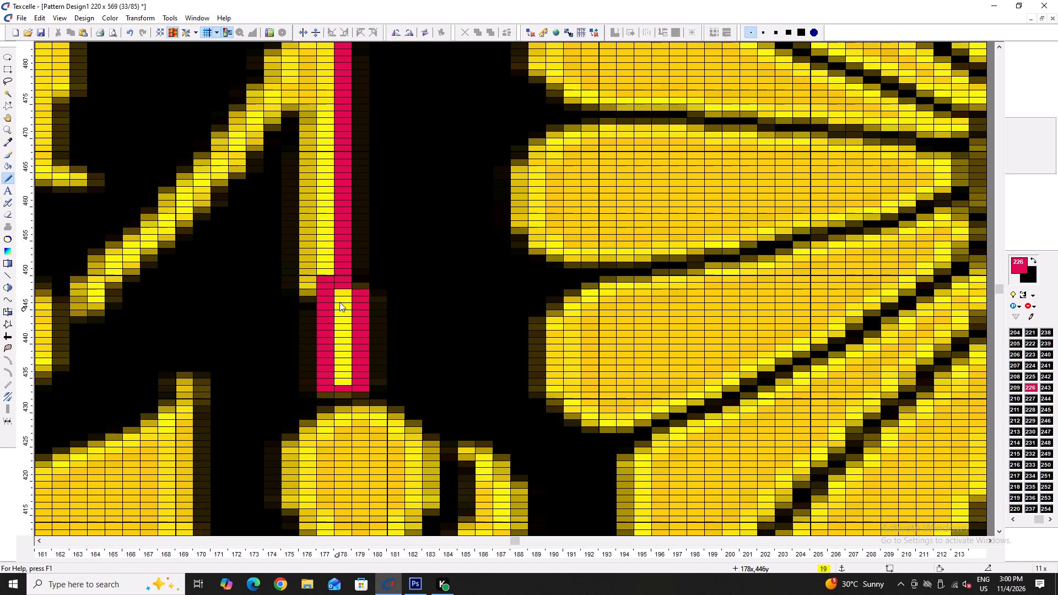
pyautogui.moveTo(341, 291); pyautogui.dragTo(342, 385)
# Trace the stem's opposite edge in crimson up column 176 from row 448 to row 480.
pyautogui.moveTo(314, 287); pyautogui.dragTo(315, 280)
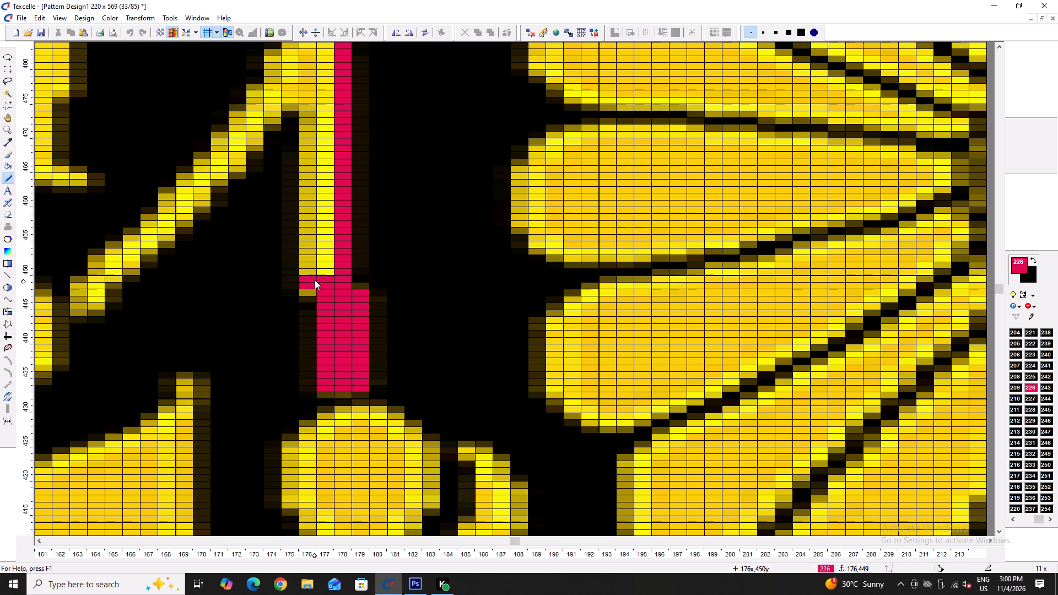
pyautogui.moveTo(315, 280); pyautogui.dragTo(315, 279)
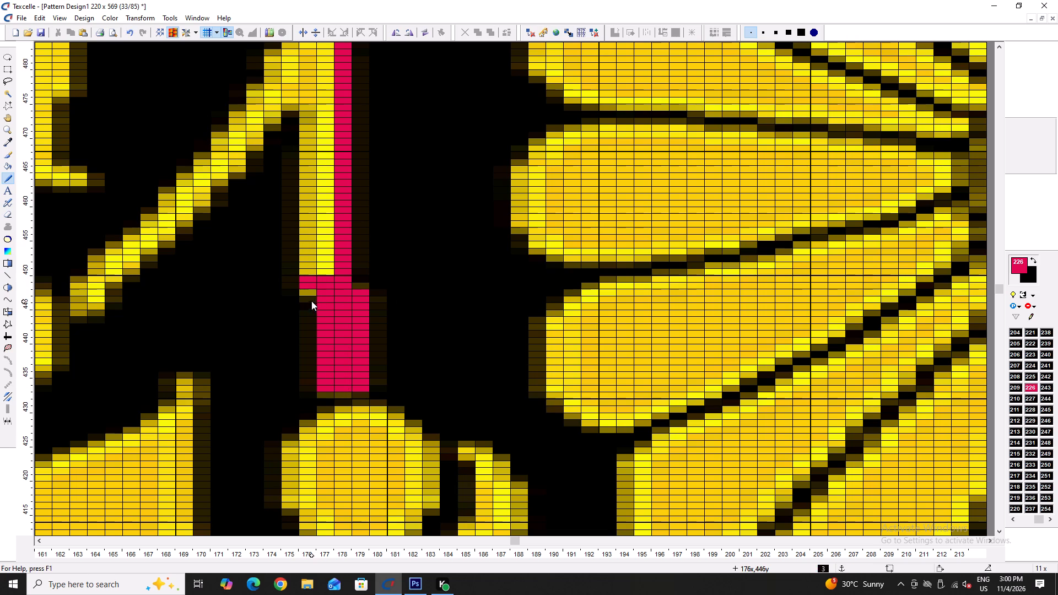
pyautogui.moveTo(309, 289); pyautogui.dragTo(310, 259)
pyautogui.press('Up')
pyautogui.press('Up')
pyautogui.press('Up')
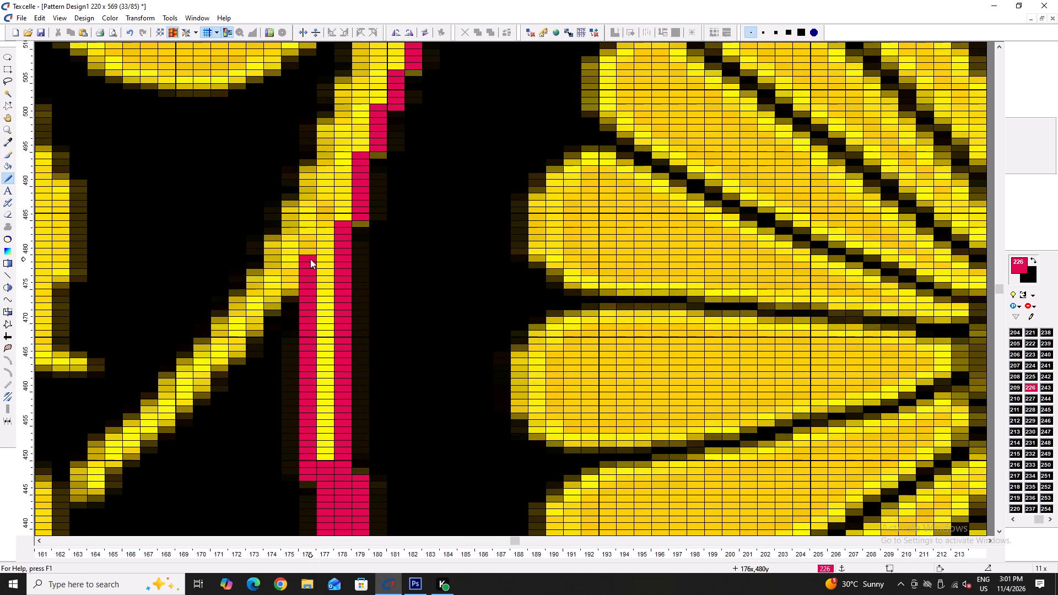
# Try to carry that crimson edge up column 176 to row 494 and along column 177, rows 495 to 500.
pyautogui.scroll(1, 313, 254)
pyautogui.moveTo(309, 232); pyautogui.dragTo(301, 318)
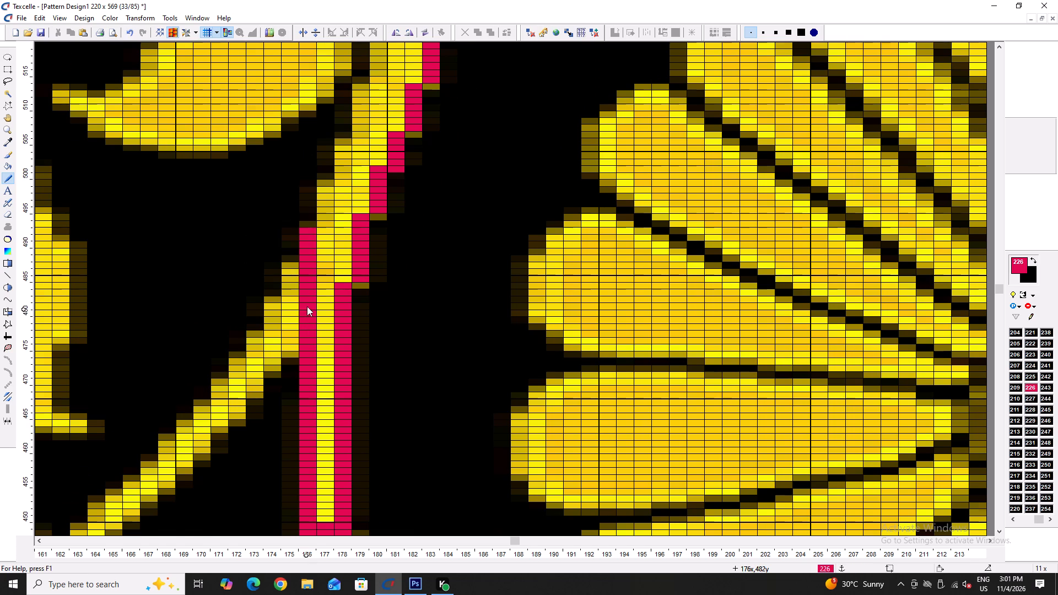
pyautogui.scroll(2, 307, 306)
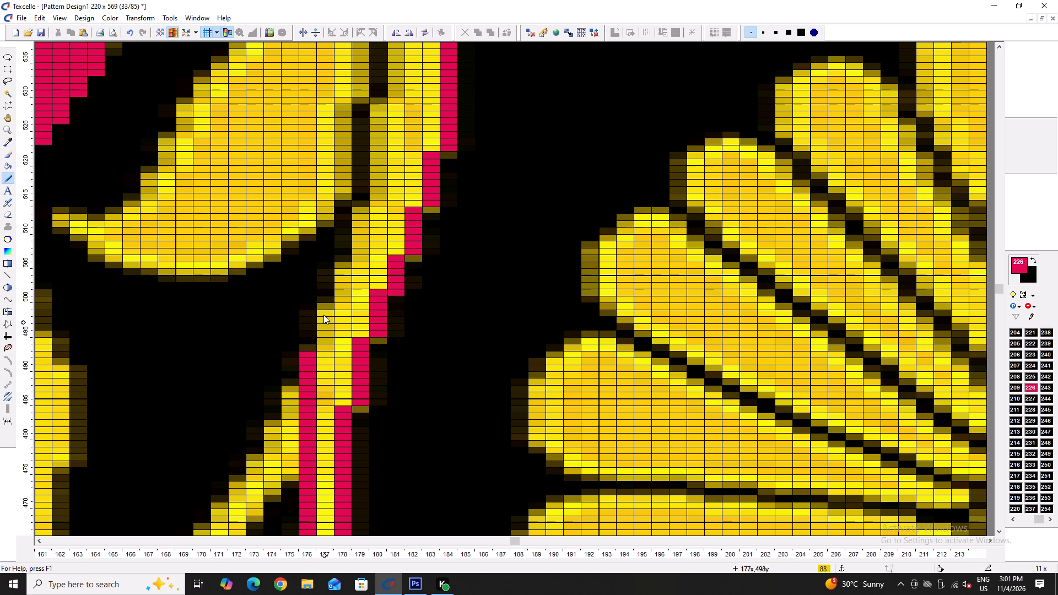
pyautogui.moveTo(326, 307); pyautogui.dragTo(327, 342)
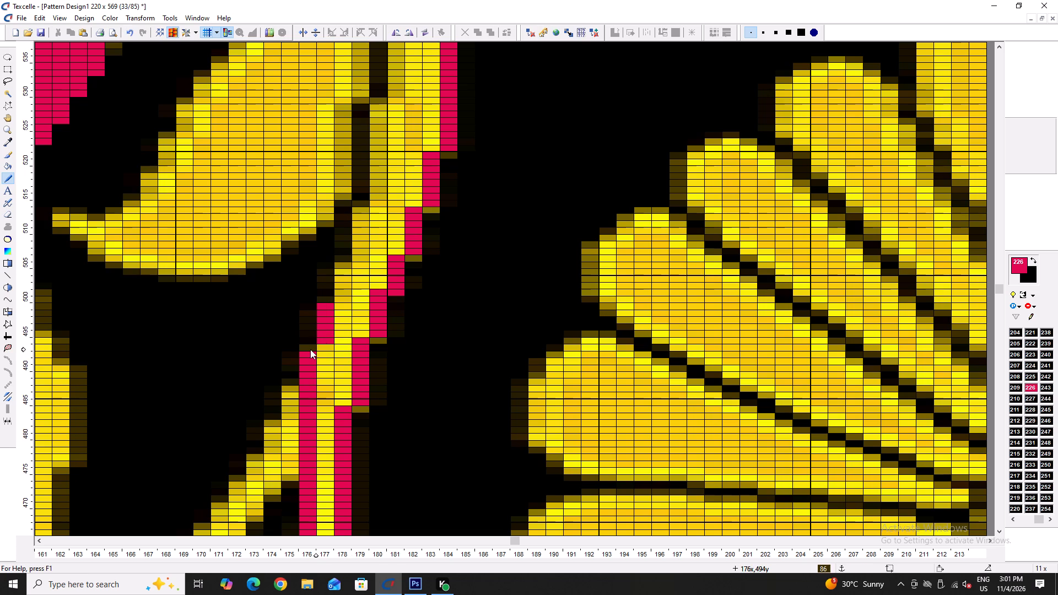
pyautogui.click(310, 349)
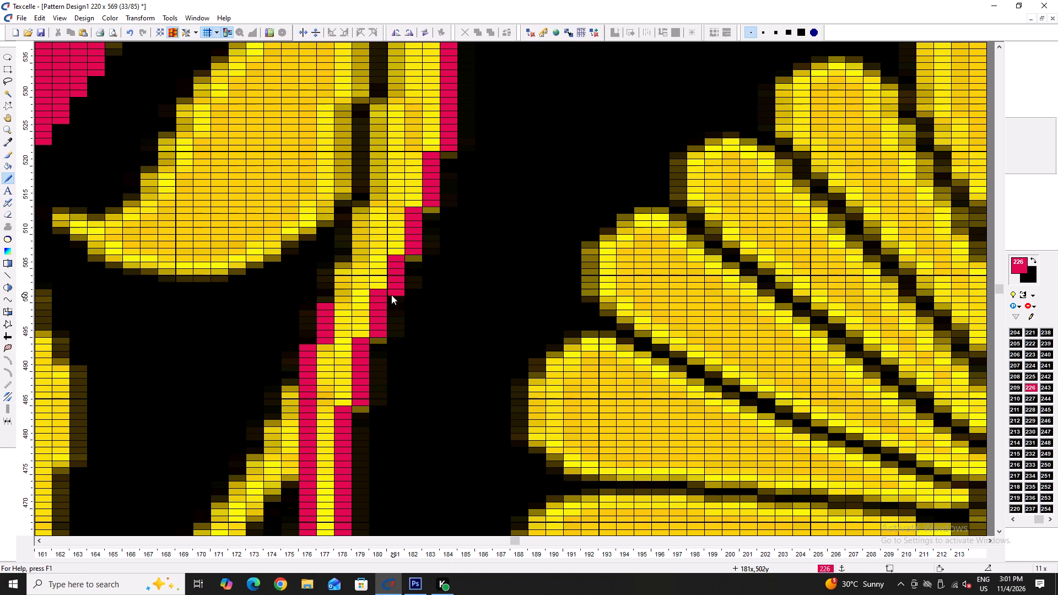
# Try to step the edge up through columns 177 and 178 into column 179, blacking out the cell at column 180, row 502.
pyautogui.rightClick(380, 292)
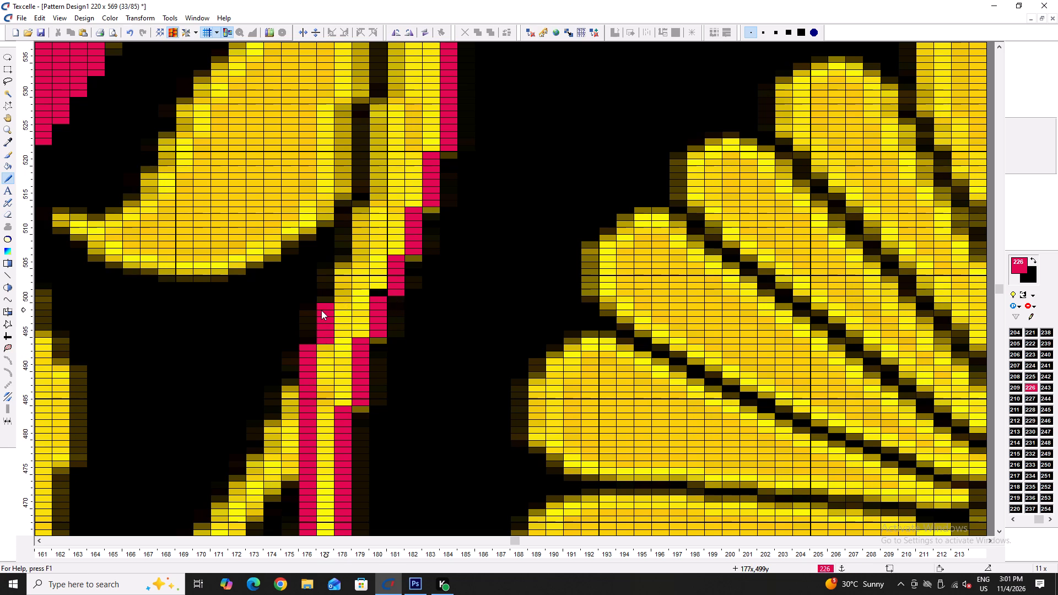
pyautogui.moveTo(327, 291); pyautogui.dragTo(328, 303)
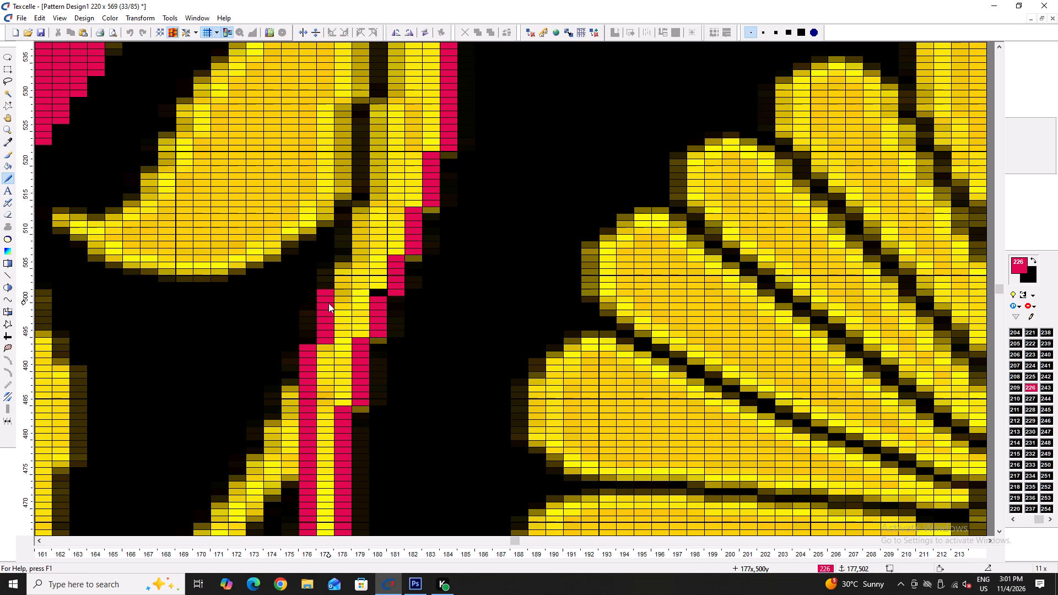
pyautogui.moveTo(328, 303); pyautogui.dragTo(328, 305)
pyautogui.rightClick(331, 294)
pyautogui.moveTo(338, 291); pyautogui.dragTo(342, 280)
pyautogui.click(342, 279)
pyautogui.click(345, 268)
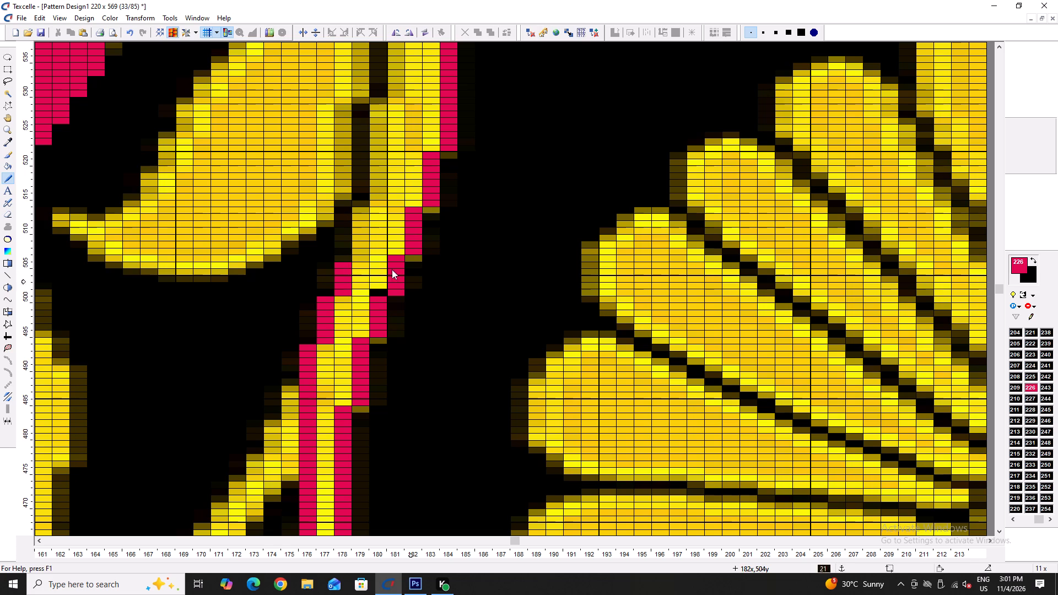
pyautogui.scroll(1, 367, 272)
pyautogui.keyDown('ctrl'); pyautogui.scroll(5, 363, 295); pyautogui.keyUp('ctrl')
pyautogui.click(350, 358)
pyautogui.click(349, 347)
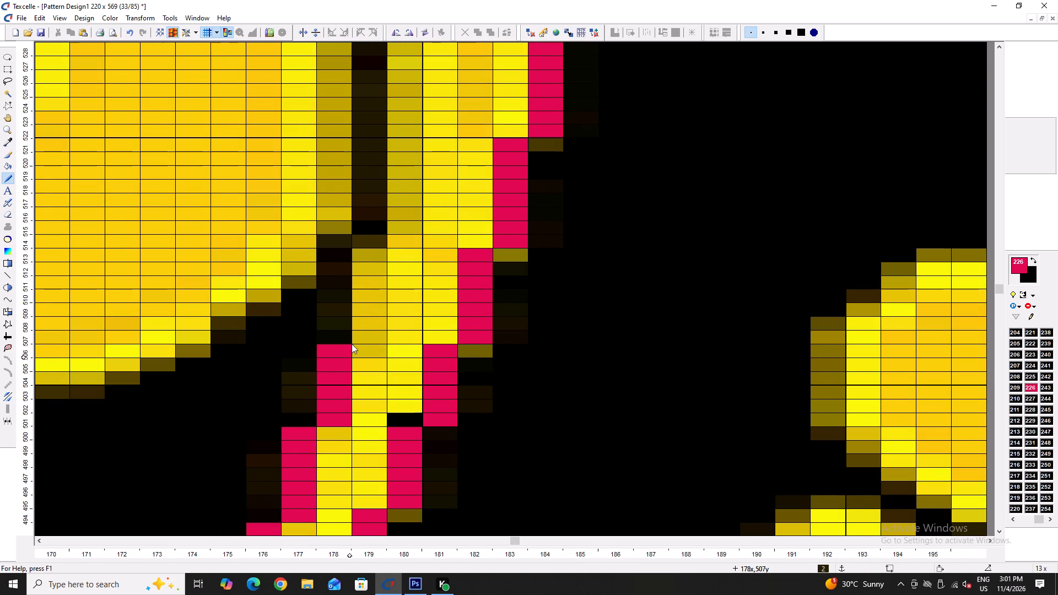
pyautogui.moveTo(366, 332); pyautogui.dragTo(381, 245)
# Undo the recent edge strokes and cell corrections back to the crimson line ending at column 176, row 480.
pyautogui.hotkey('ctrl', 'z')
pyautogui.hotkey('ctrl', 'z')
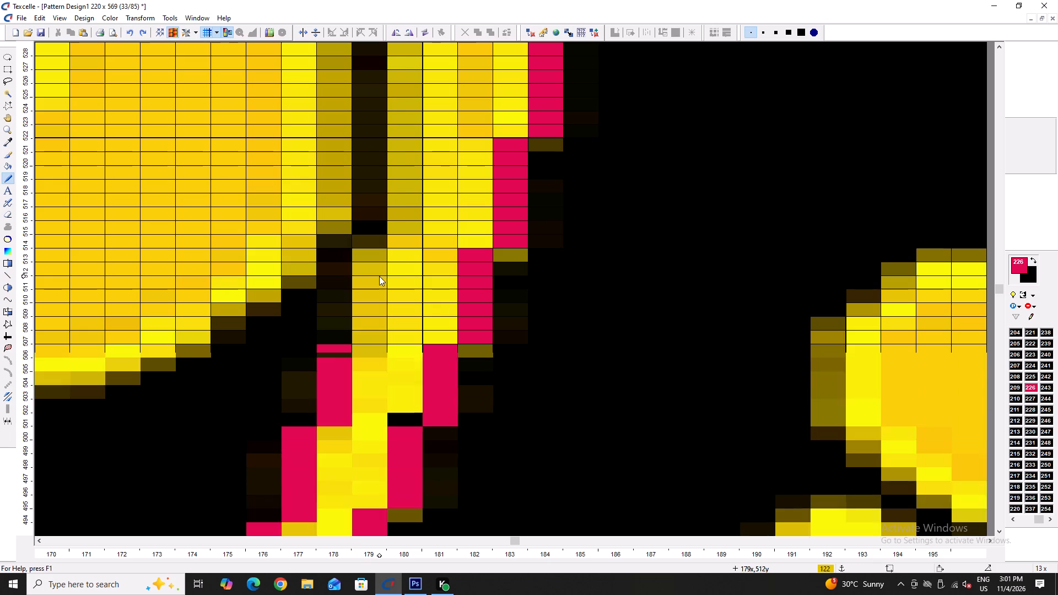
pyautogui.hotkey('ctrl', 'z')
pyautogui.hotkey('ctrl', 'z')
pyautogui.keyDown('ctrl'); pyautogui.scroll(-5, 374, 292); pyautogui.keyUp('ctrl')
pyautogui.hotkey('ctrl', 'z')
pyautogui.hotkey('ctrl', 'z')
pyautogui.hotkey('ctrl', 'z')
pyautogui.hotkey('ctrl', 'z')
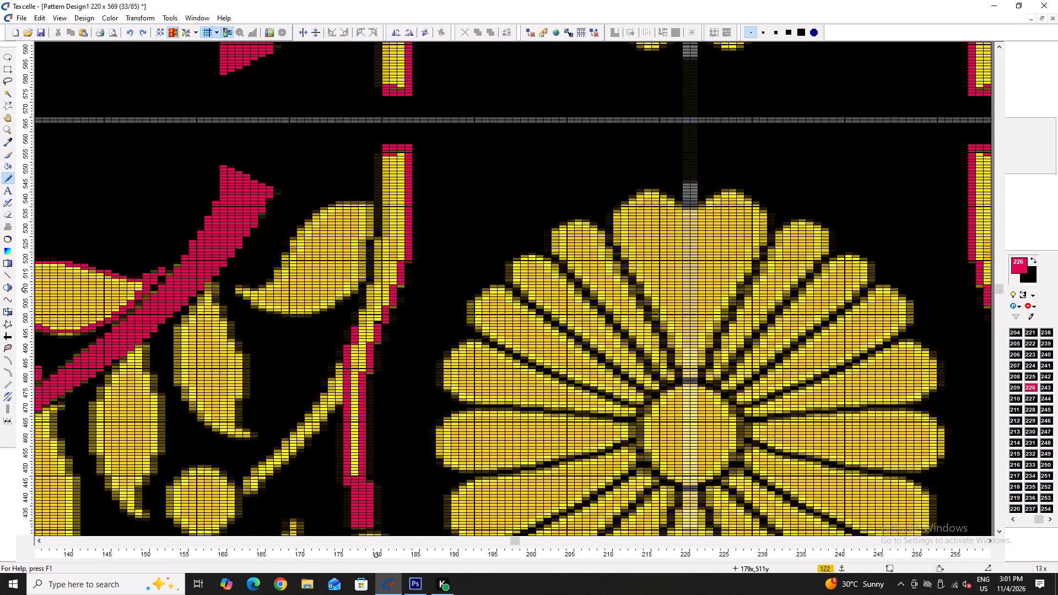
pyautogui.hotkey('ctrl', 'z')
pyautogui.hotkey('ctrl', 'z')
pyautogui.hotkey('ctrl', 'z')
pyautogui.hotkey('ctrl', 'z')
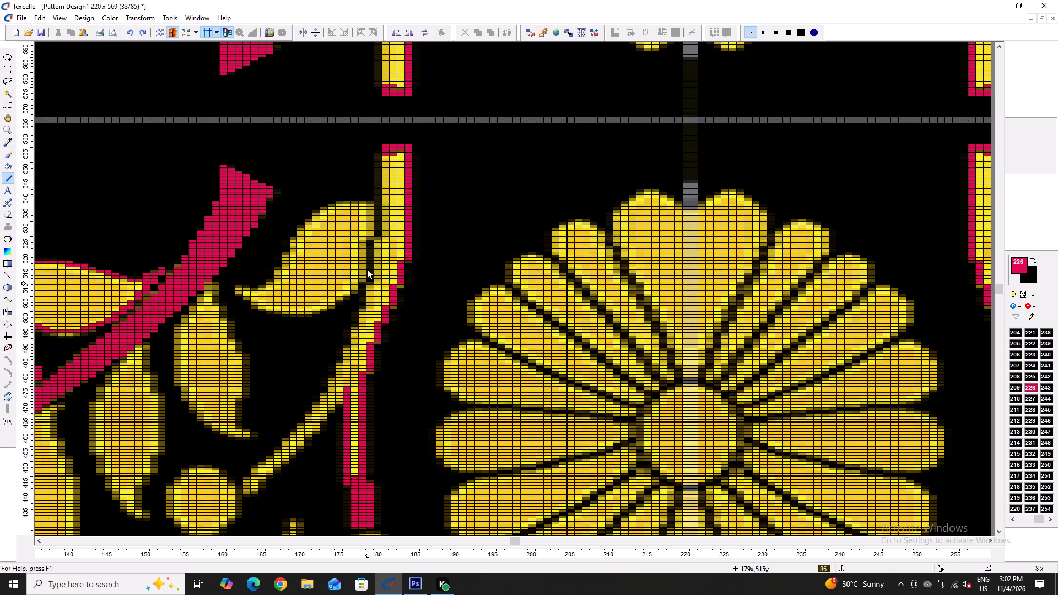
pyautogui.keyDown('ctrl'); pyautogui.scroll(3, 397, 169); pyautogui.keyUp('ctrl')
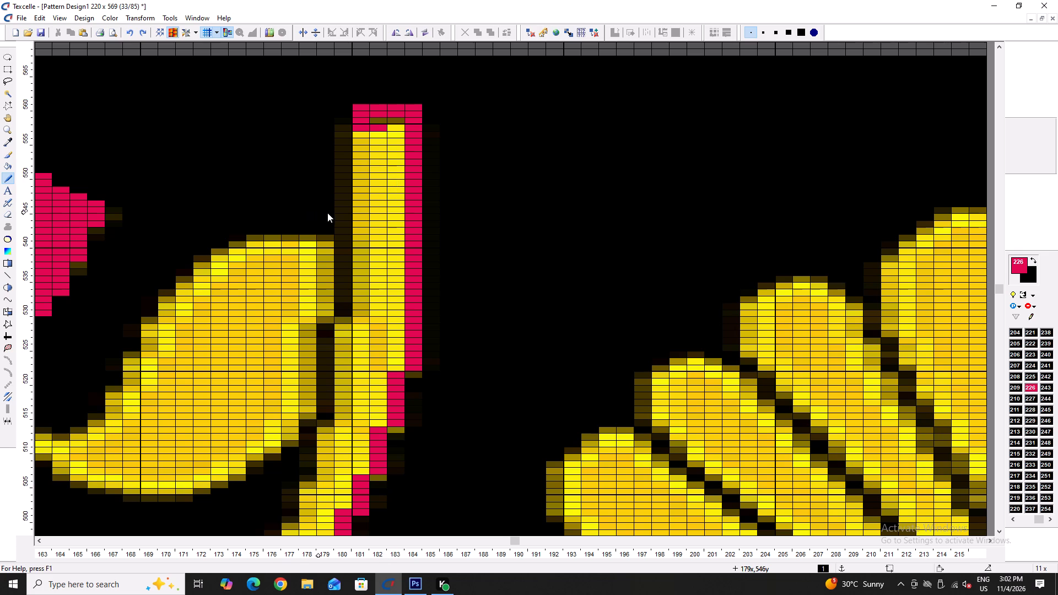
# Black out the surplus crimson cells in column 181, rows 559 to 561, at the top of the stem.
pyautogui.keyDown('ctrl'); pyautogui.scroll(3, 374, 125); pyautogui.keyUp('ctrl')
pyautogui.moveTo(341, 60); pyautogui.dragTo(334, 91, button='right')
pyautogui.rightClick(334, 92)
pyautogui.rightClick(334, 94)
# Trace the stem's inner edge in crimson down column 182 from row 559 to row 524, blacking out the stray cells at column 183, rows 540 and 541.
pyautogui.click(367, 88)
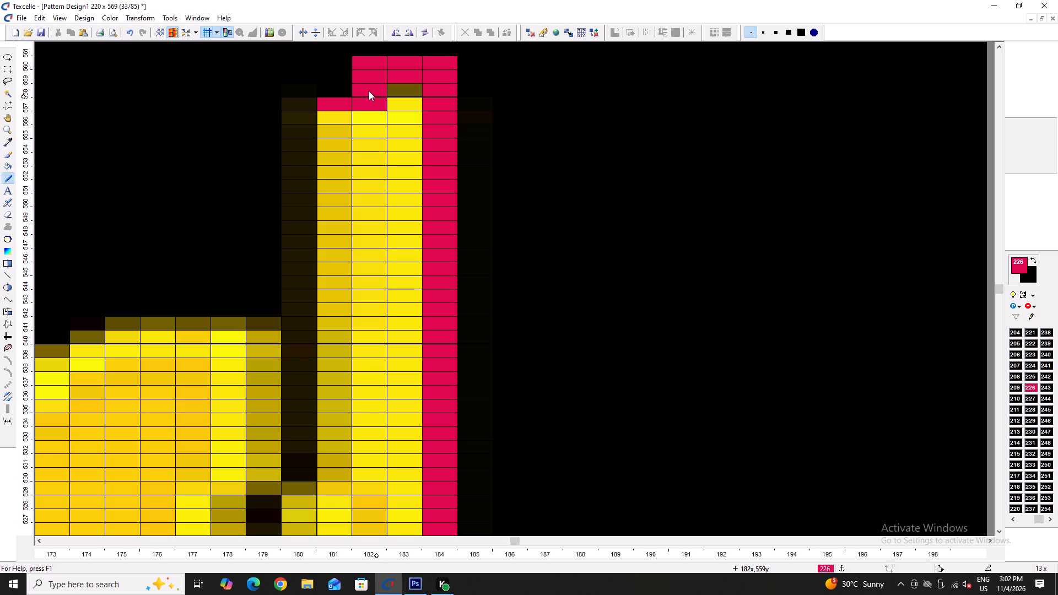
pyautogui.moveTo(367, 89); pyautogui.dragTo(388, 357)
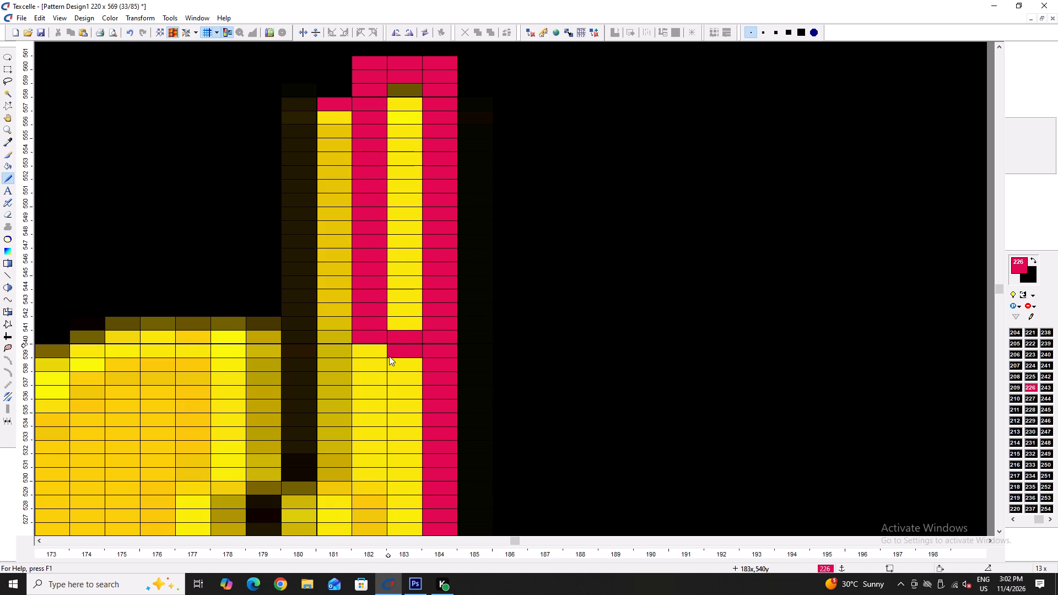
pyautogui.scroll(-1, 423, 327)
pyautogui.moveTo(361, 278); pyautogui.dragTo(381, 393)
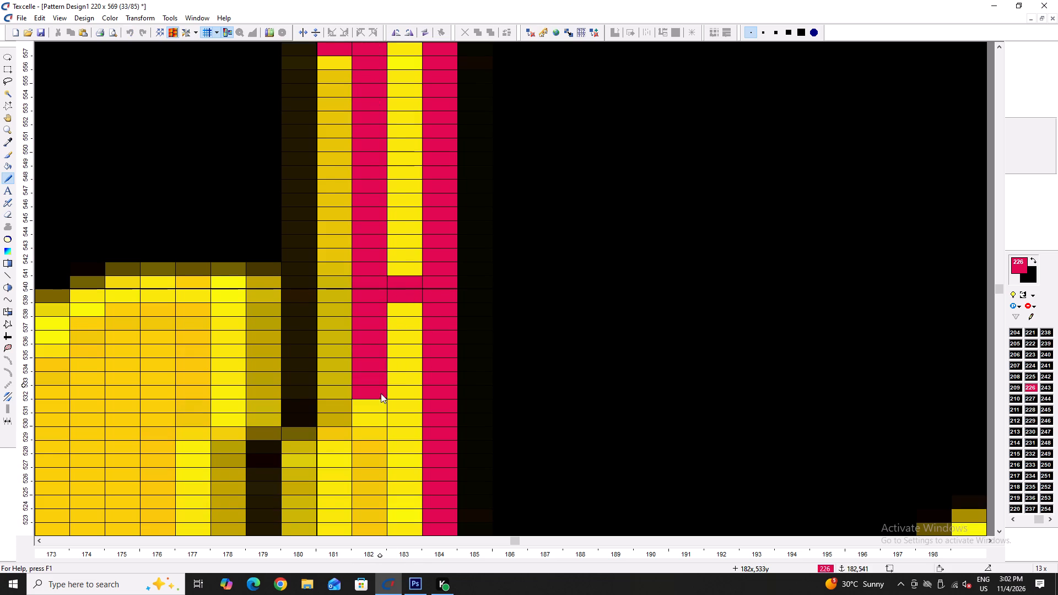
pyautogui.moveTo(381, 393); pyautogui.dragTo(381, 394)
pyautogui.scroll(-2, 384, 361)
pyautogui.moveTo(377, 285); pyautogui.dragTo(370, 366)
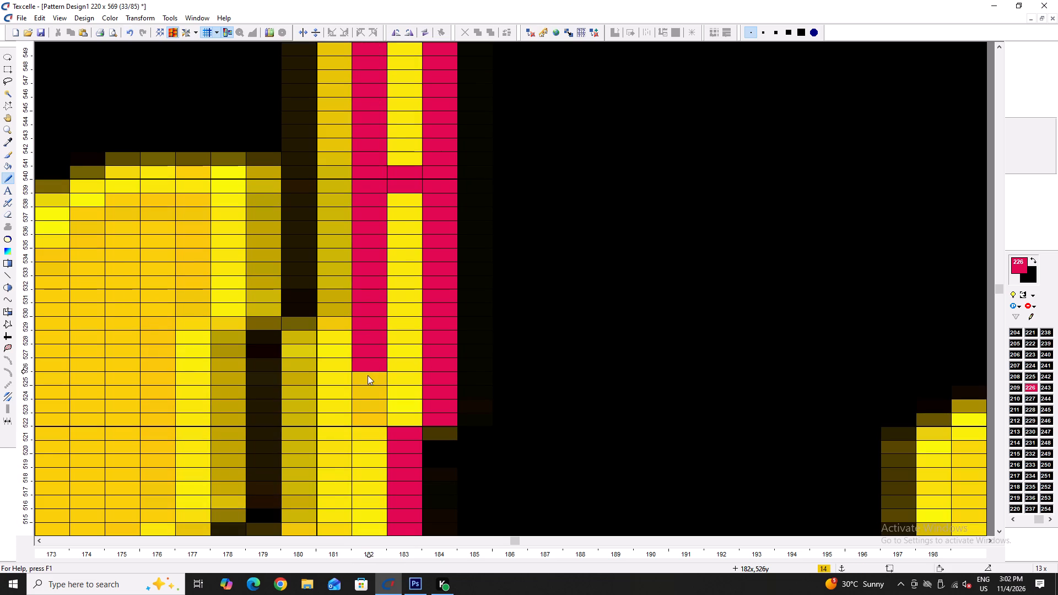
pyautogui.click(368, 375)
pyautogui.click(368, 378)
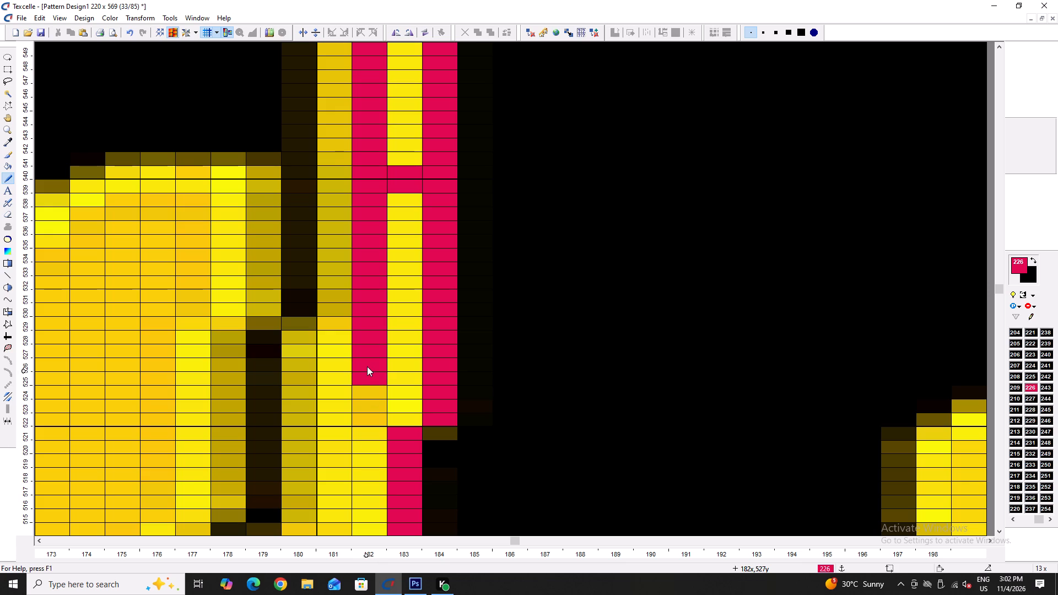
pyautogui.moveTo(365, 362); pyautogui.dragTo(369, 409)
pyautogui.moveTo(408, 175); pyautogui.dragTo(401, 202, button='right')
# Continue the crimson edge down column 181, rows 523 to 515, and column 180, rows 514 to 509.
pyautogui.keyDown('ctrl'); pyautogui.scroll(-5, 378, 225); pyautogui.keyUp('ctrl')
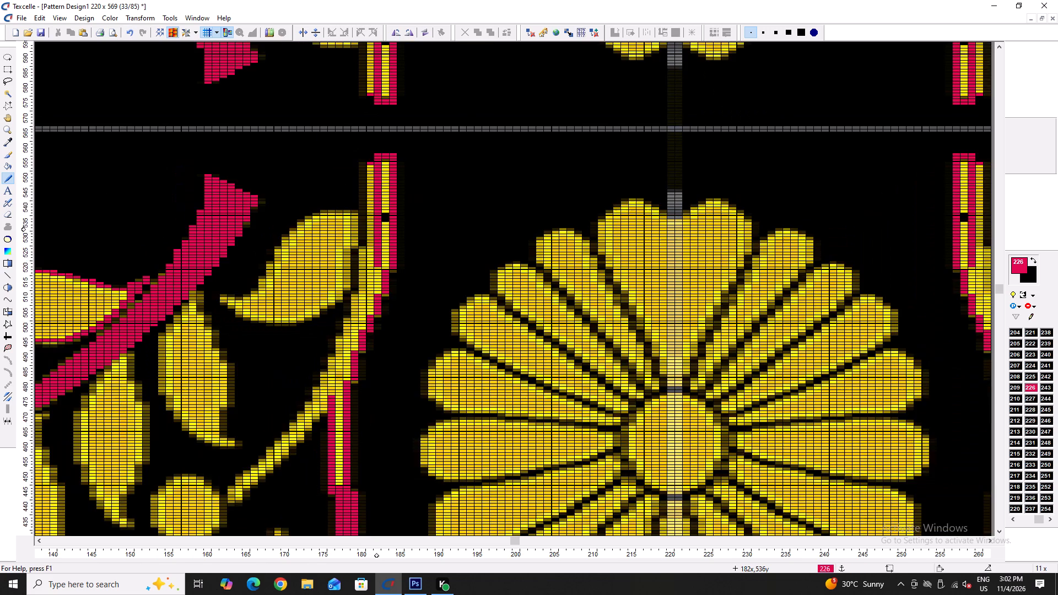
pyautogui.keyDown('ctrl'); pyautogui.scroll(5, 384, 287); pyautogui.keyUp('ctrl')
pyautogui.moveTo(337, 211); pyautogui.dragTo(323, 307)
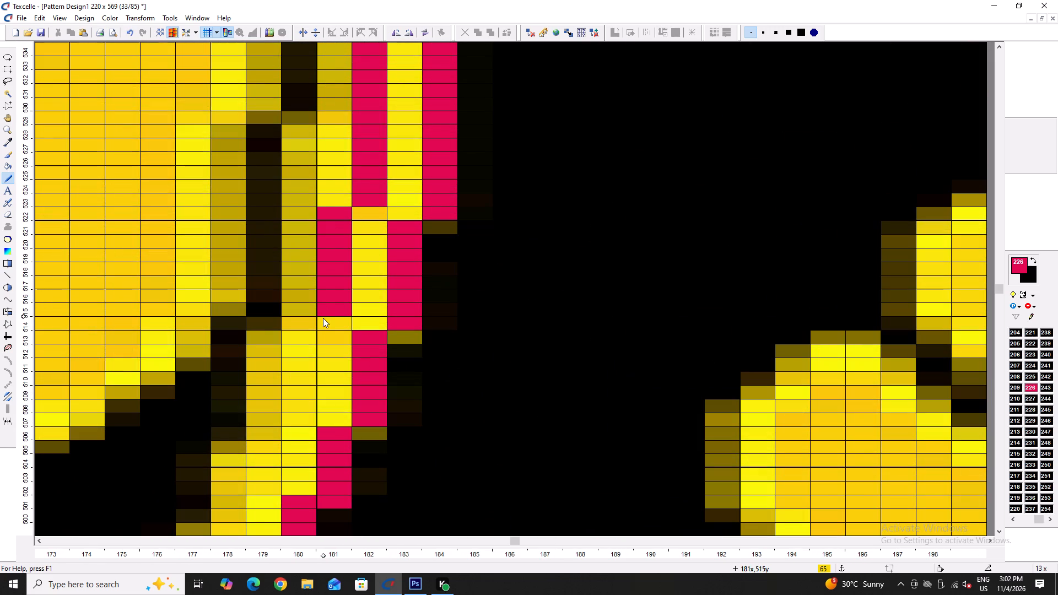
pyautogui.click(323, 317)
pyautogui.moveTo(294, 337); pyautogui.dragTo(299, 354)
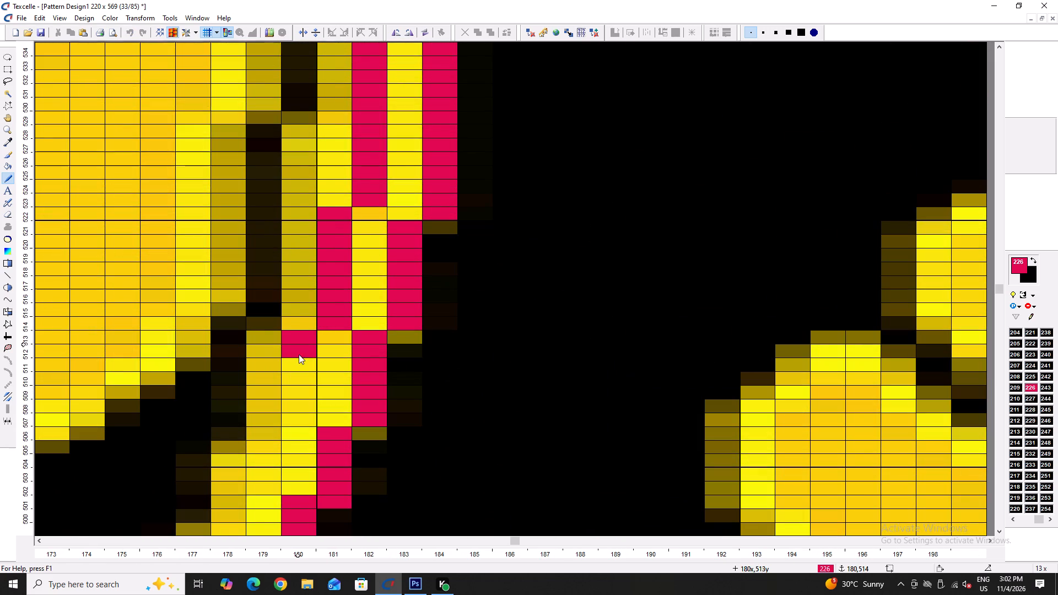
pyautogui.moveTo(299, 354); pyautogui.dragTo(300, 402)
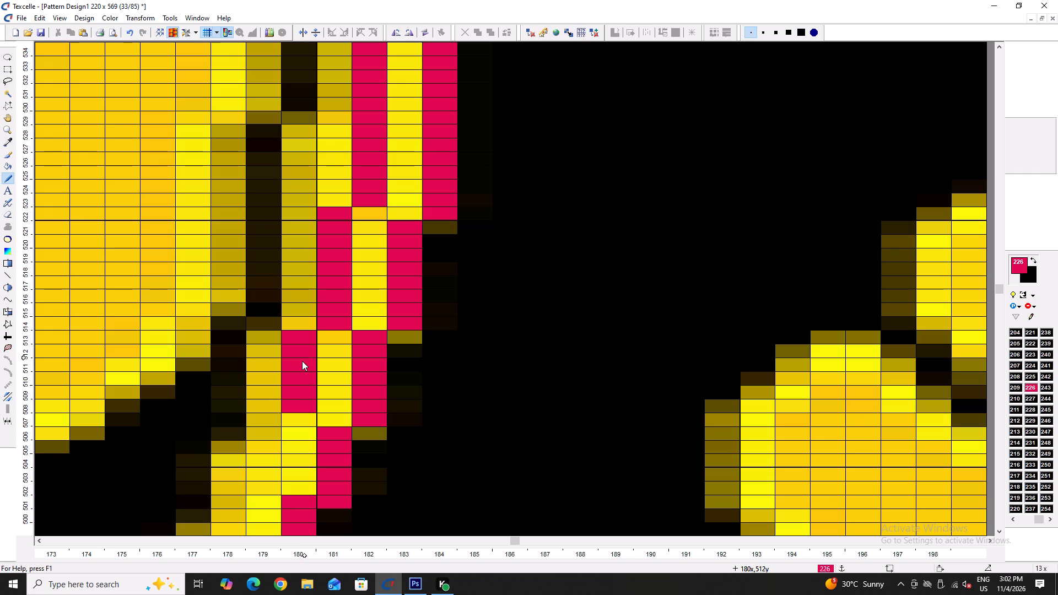
# Adjust the edge's step by making column 180, row 515 crimson and blacking out column 181, row 515 and column 180, row 516.
pyautogui.scroll(-1, 363, 337)
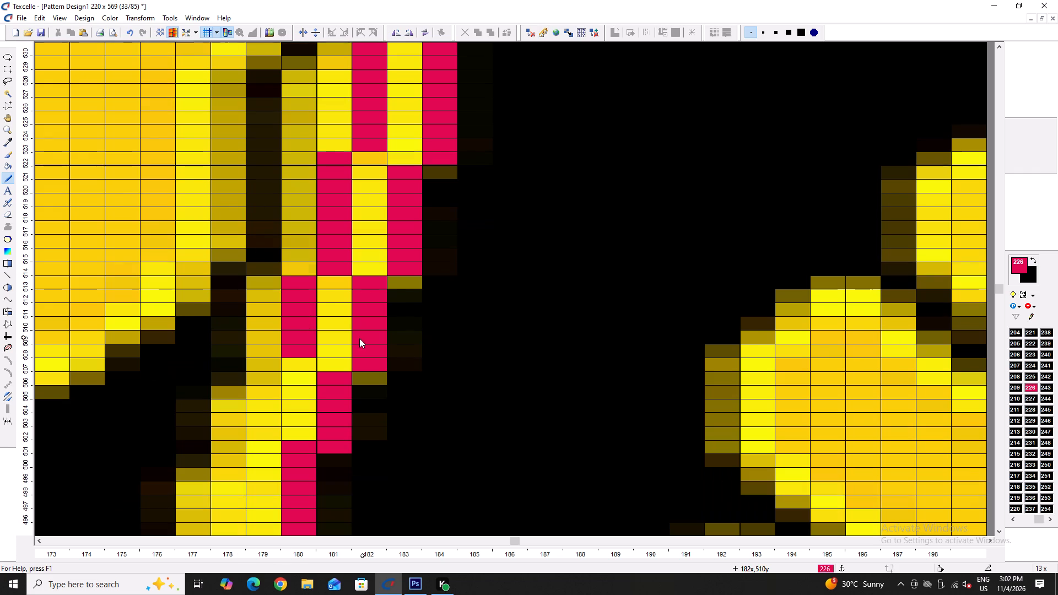
pyautogui.rightClick(331, 261)
pyautogui.click(294, 259)
pyautogui.click(326, 250)
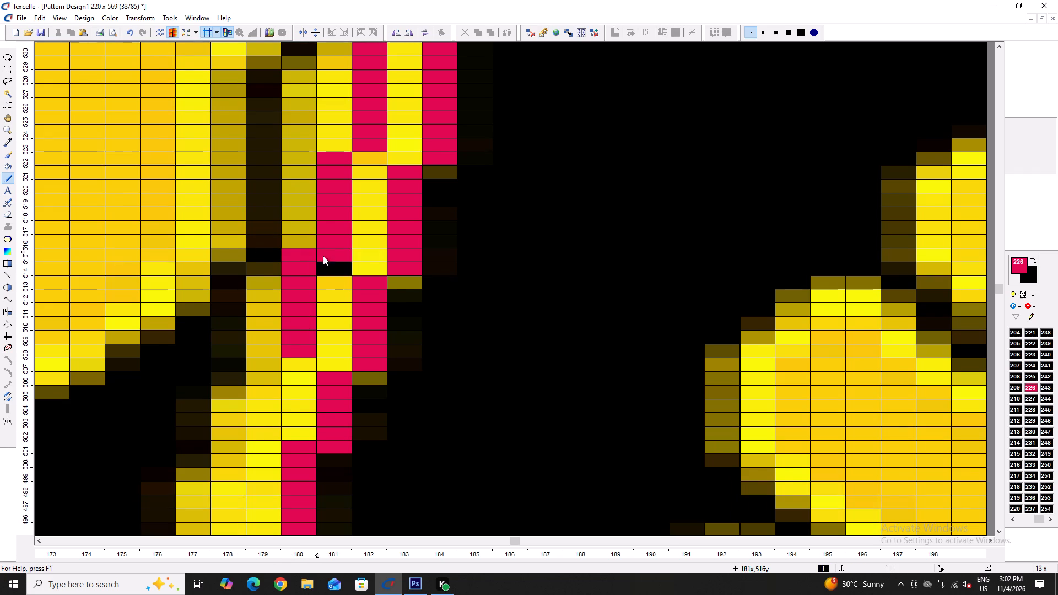
pyautogui.scroll(-2, 305, 277)
pyautogui.rightClick(298, 147)
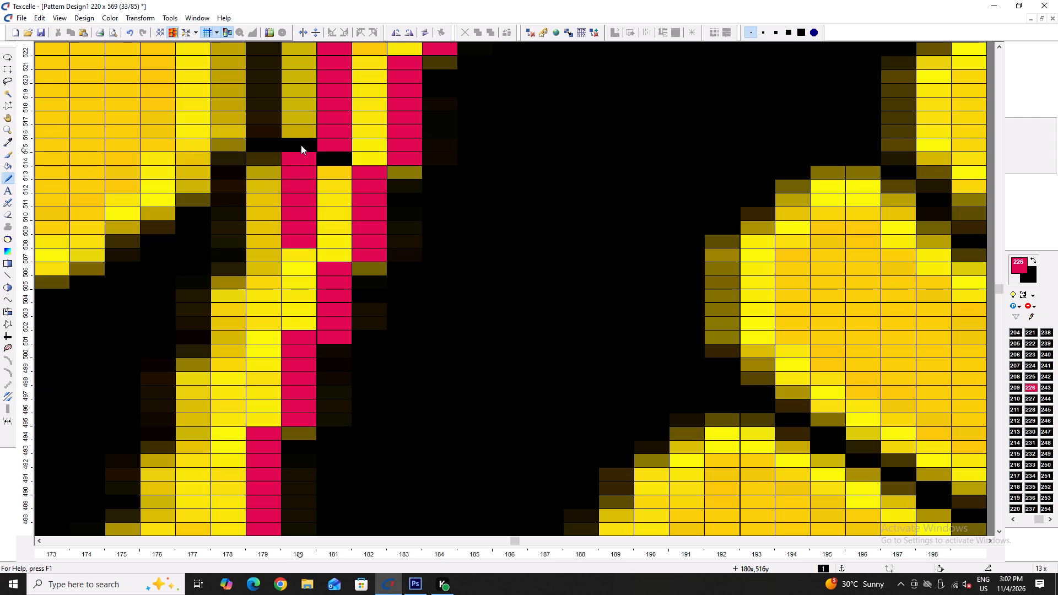
# Step the crimson edge down through column 179, rows 508 to 504, column 178, rows 503 to 497, and column 177, rows 496 to 488.
pyautogui.moveTo(267, 251); pyautogui.dragTo(270, 308)
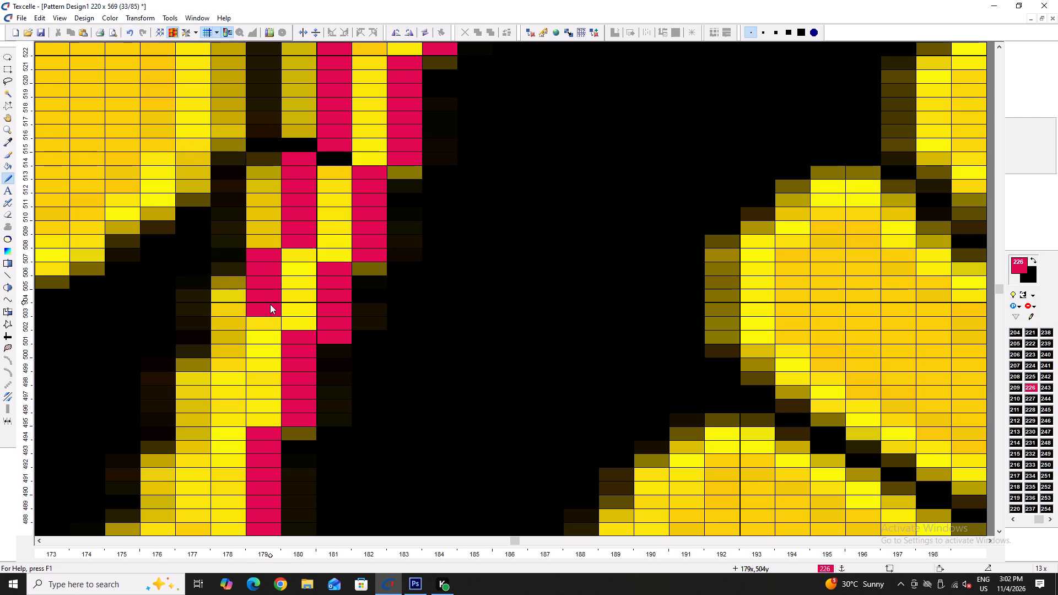
pyautogui.scroll(-2, 266, 279)
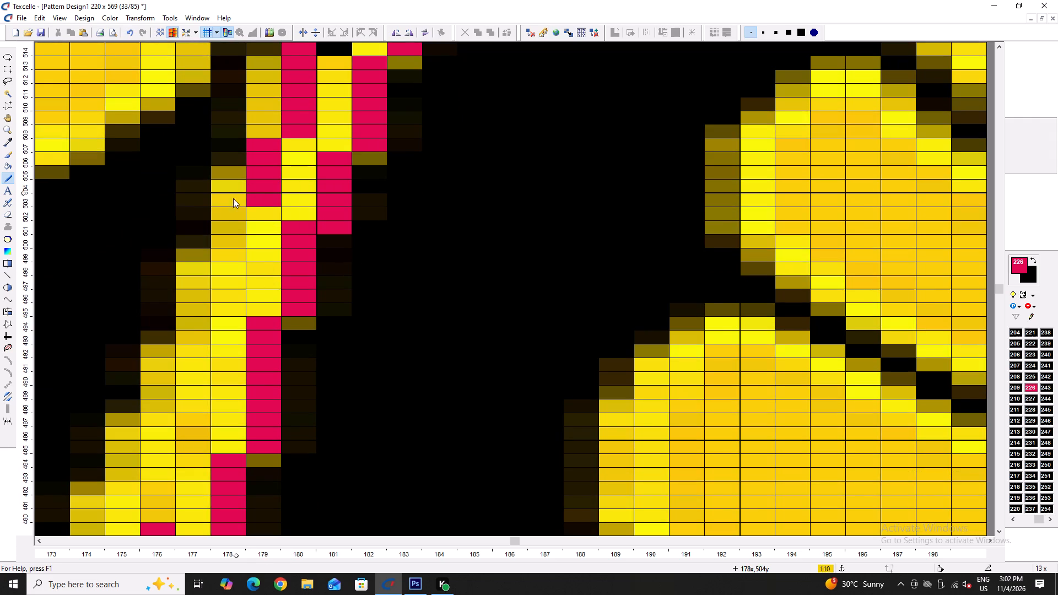
pyautogui.moveTo(224, 214); pyautogui.dragTo(222, 262)
pyautogui.click(222, 268)
pyautogui.click(222, 274)
pyautogui.moveTo(220, 278); pyautogui.dragTo(221, 286)
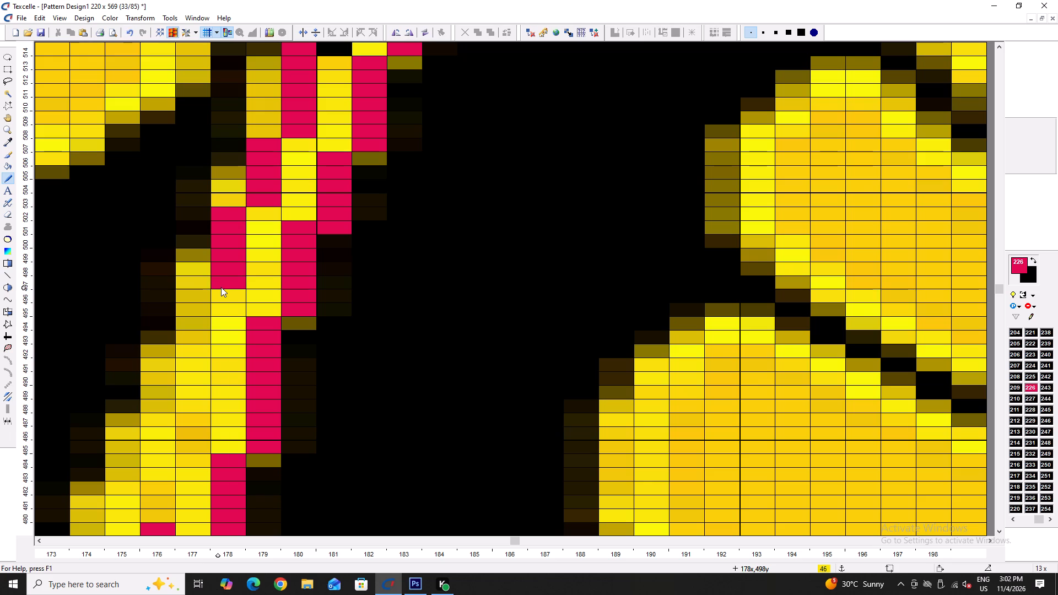
pyautogui.click(221, 291)
pyautogui.click(200, 313)
pyautogui.moveTo(200, 313); pyautogui.dragTo(198, 346)
pyautogui.moveTo(204, 316); pyautogui.dragTo(204, 321)
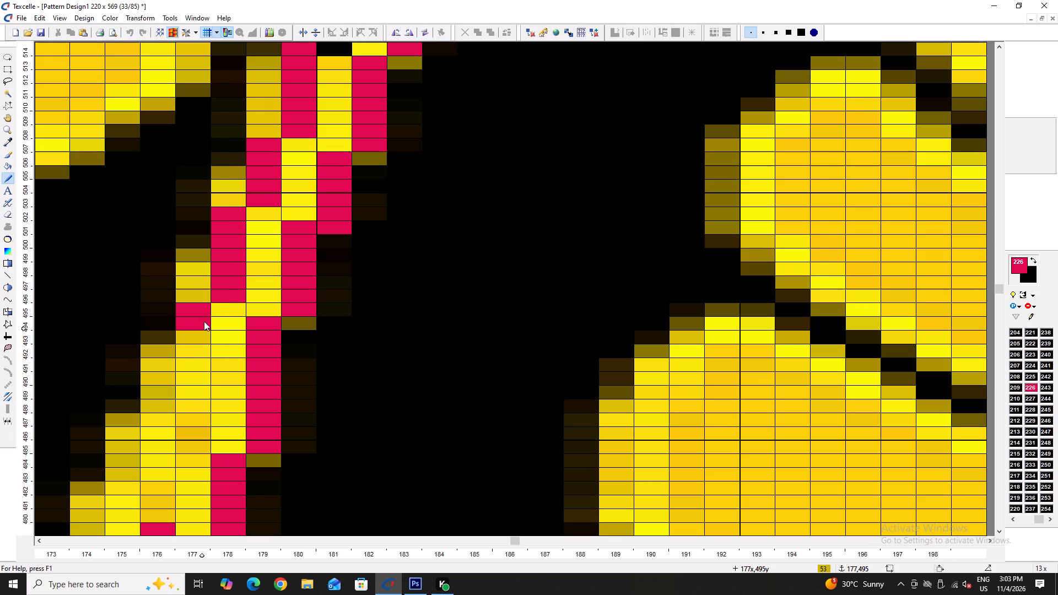
pyautogui.moveTo(204, 321); pyautogui.dragTo(188, 415)
# Draw a crimson curve along the diagonal side branch's upper edge from column 162, row 449 up to the main stem.
pyautogui.keyDown('ctrl'); pyautogui.scroll(-4, 188, 405); pyautogui.keyUp('ctrl')
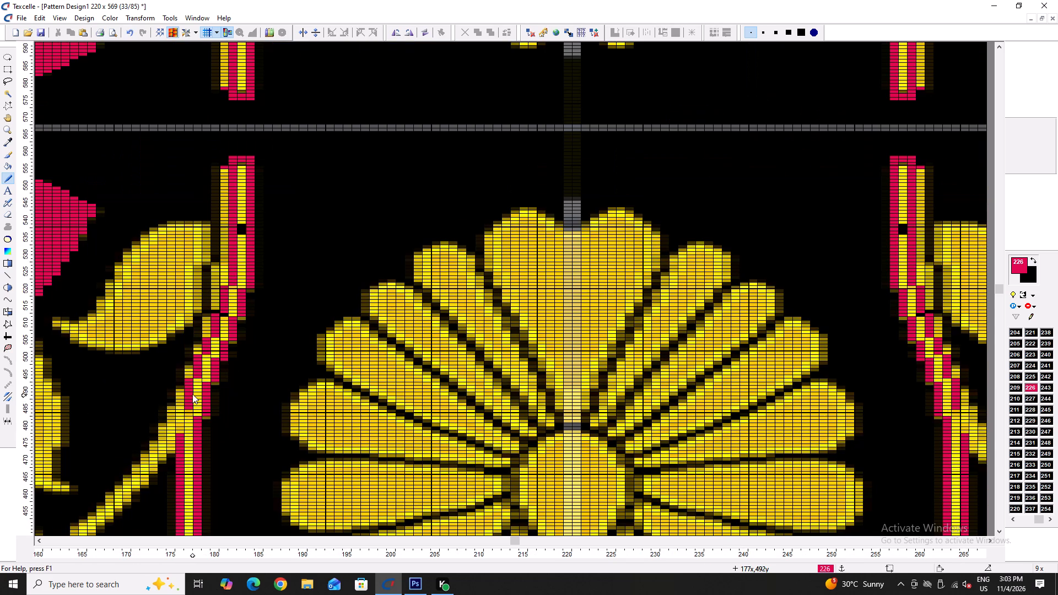
pyautogui.press('y')
pyautogui.press('Left')
pyautogui.press('Left')
pyautogui.scroll(-1, 425, 356)
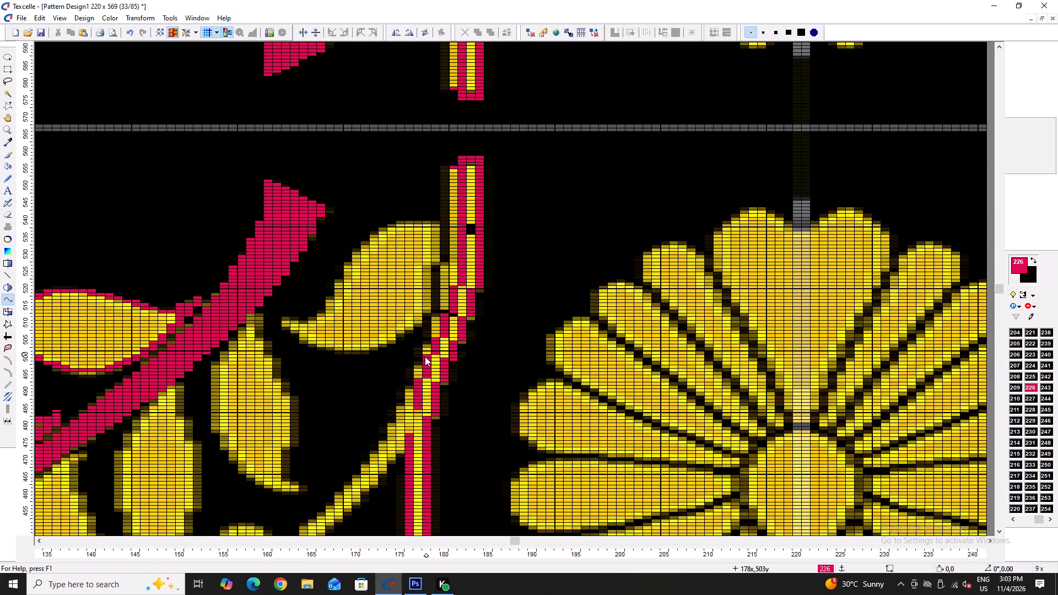
pyautogui.scroll(-1, 426, 355)
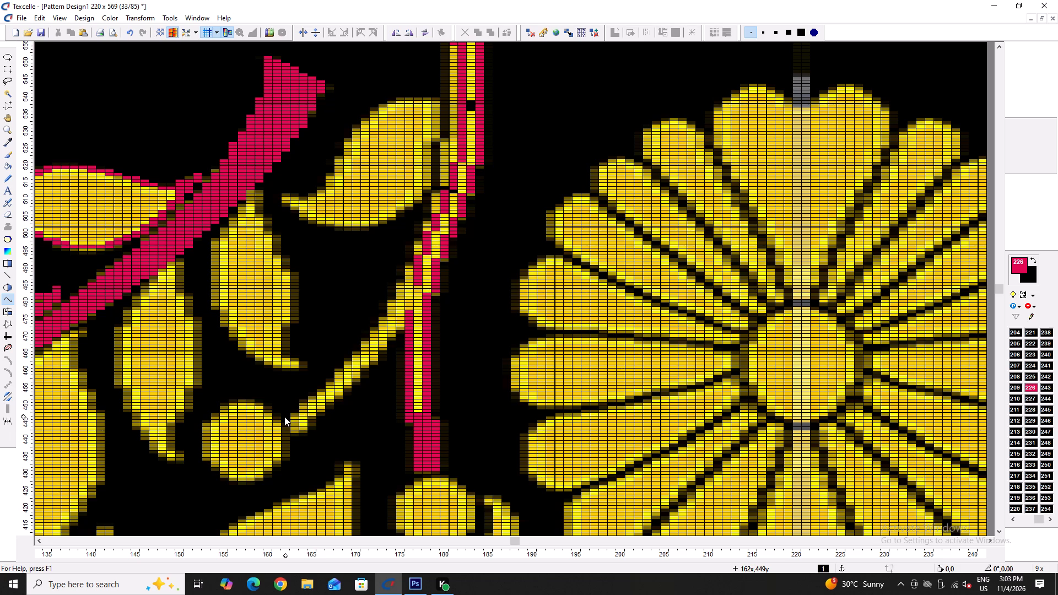
pyautogui.click(284, 418)
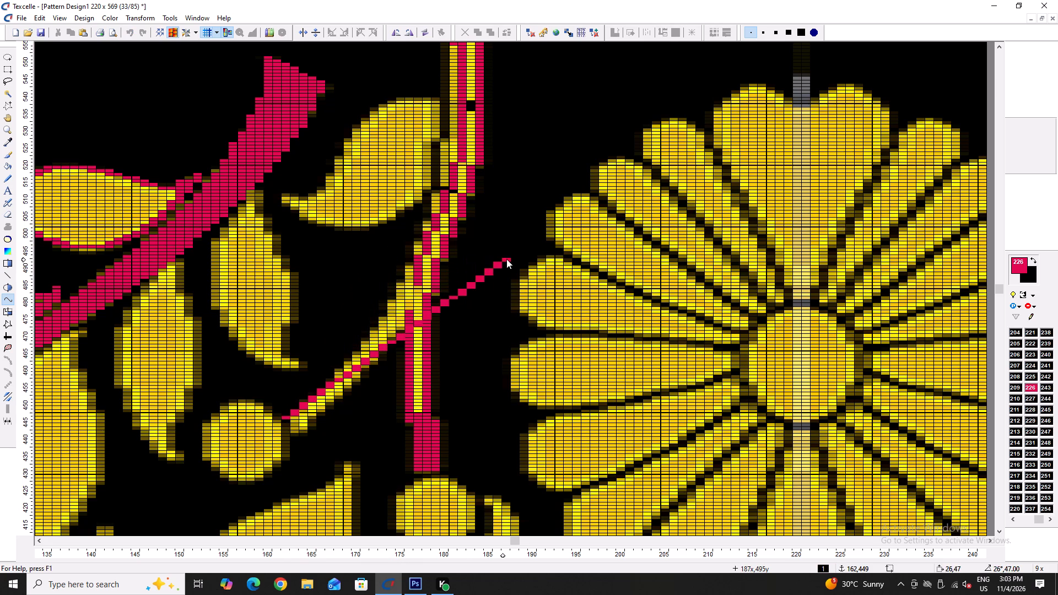
pyautogui.click(424, 231)
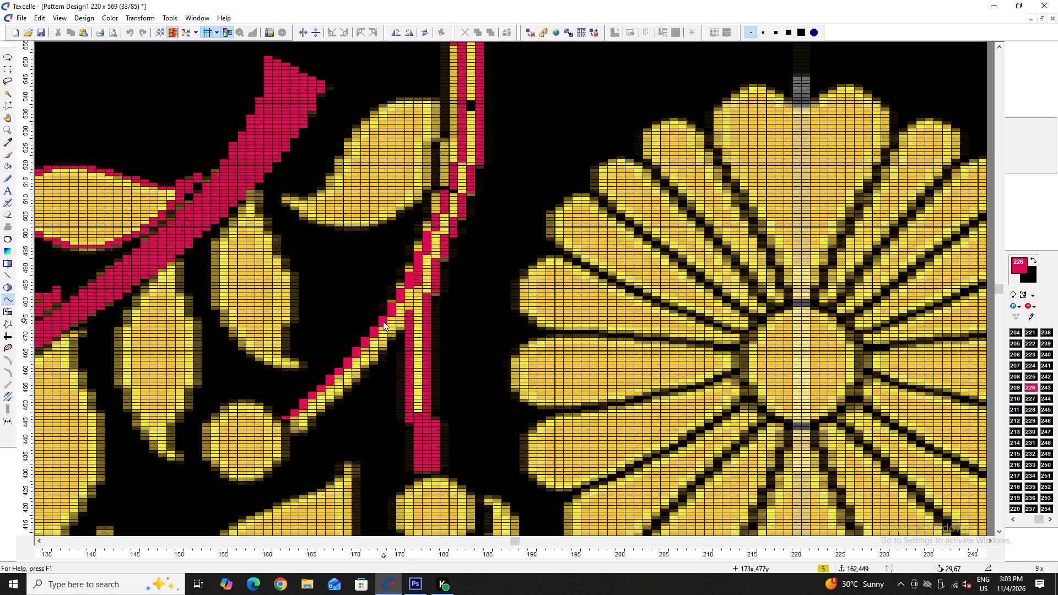
pyautogui.click(383, 321)
# Black out the curve's starting cell at column 162, row 449, with the freehand drawing tool.
pyautogui.press('x')
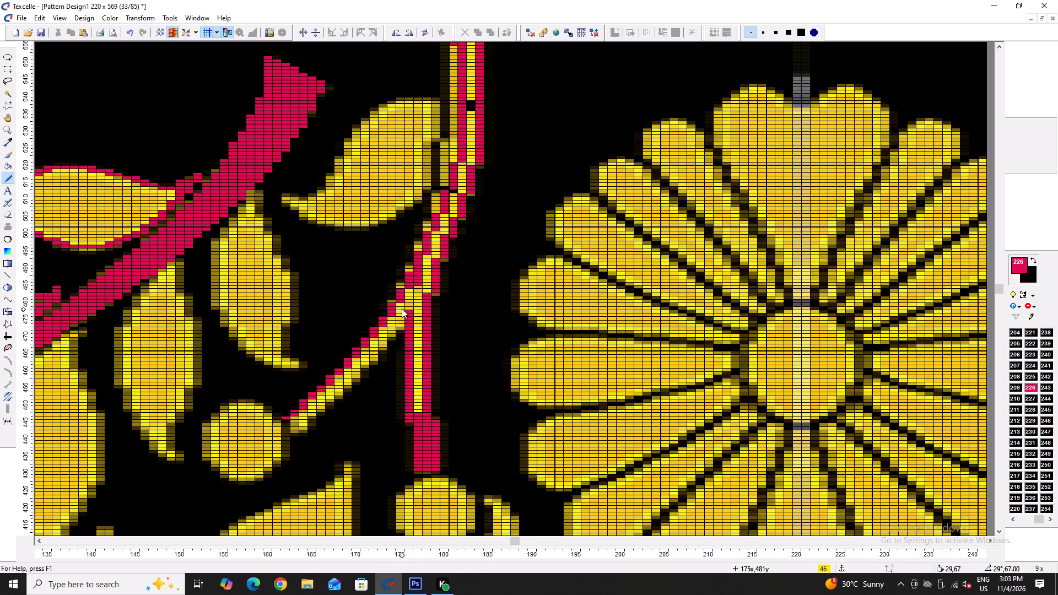
pyautogui.keyDown('ctrl'); pyautogui.scroll(5, 266, 438); pyautogui.keyUp('ctrl')
pyautogui.moveTo(310, 380); pyautogui.dragTo(302, 387, button='right')
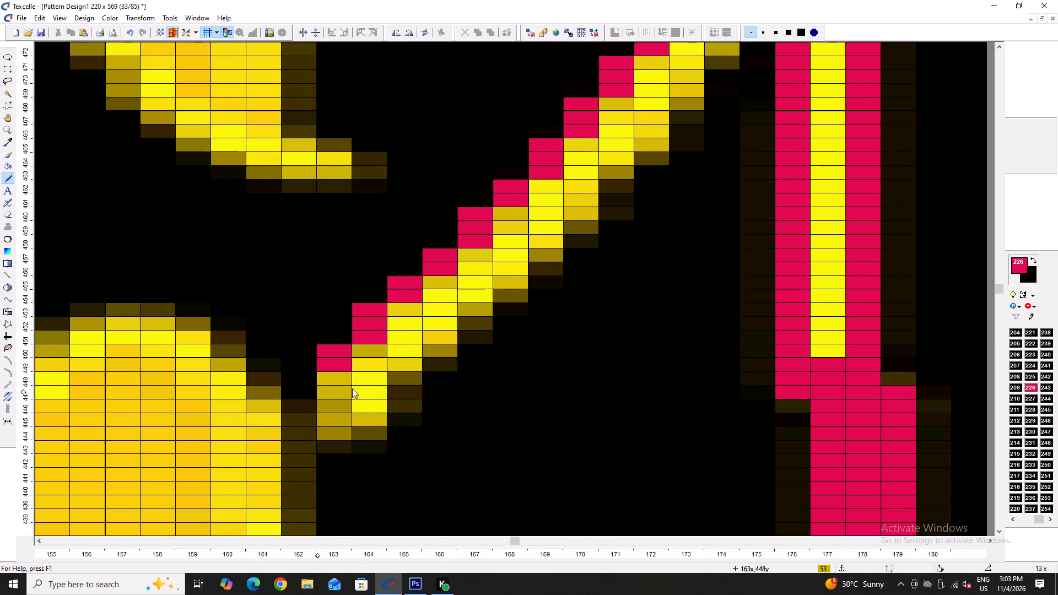
# Trace the diagonal branch's lower edge in crimson through columns 164 to 166, rows 447 to 453, blacking out column 164, row 449 and column 165, row 451.
pyautogui.moveTo(380, 380); pyautogui.dragTo(375, 397)
pyautogui.doubleClick(375, 397)
pyautogui.click(374, 401)
pyautogui.rightClick(373, 377)
pyautogui.click(403, 374)
pyautogui.click(404, 369)
pyautogui.click(404, 366)
pyautogui.click(404, 362)
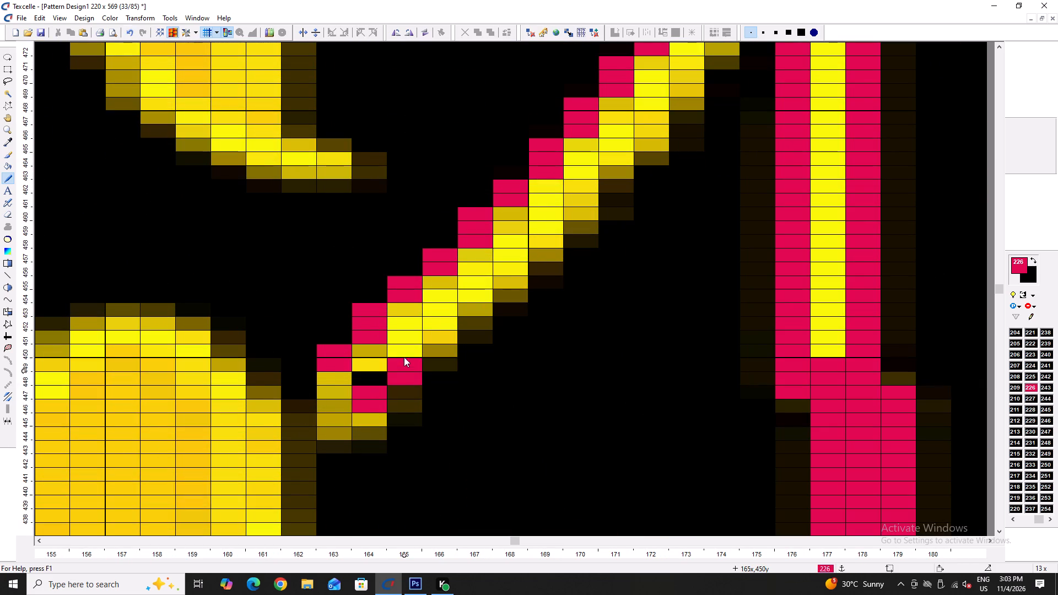
pyautogui.click(404, 357)
pyautogui.rightClick(409, 351)
pyautogui.moveTo(433, 349); pyautogui.dragTo(435, 336)
pyautogui.doubleClick(437, 324)
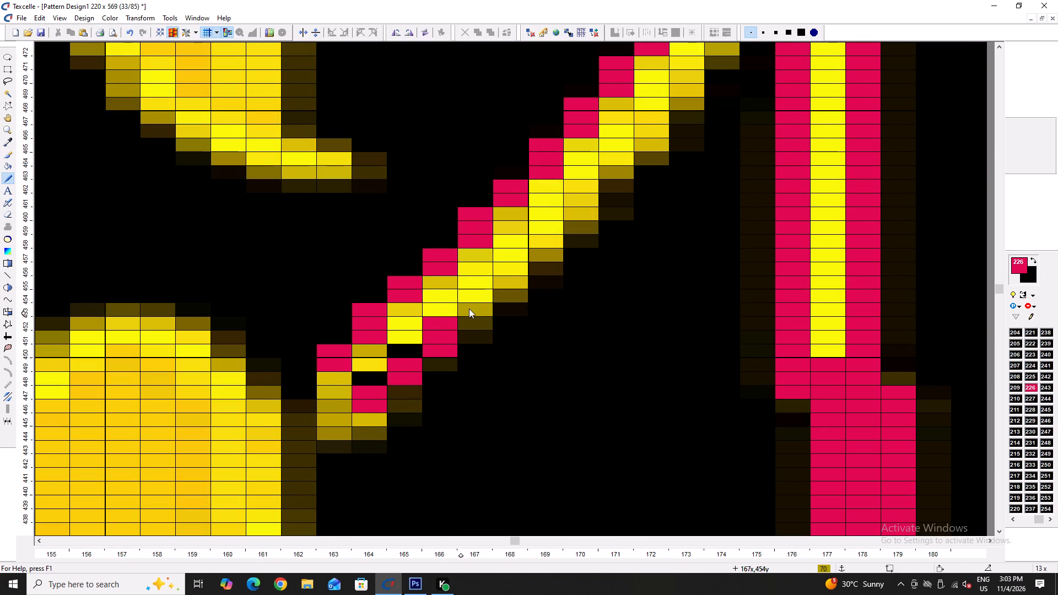
# Continue the diagonal branch's lower crimson edge stepwise through columns 167 to 171, from row 454 to row 465.
pyautogui.moveTo(472, 307); pyautogui.dragTo(473, 301)
pyautogui.scroll(1, 546, 332)
pyautogui.moveTo(512, 336); pyautogui.dragTo(512, 328)
pyautogui.click(512, 324)
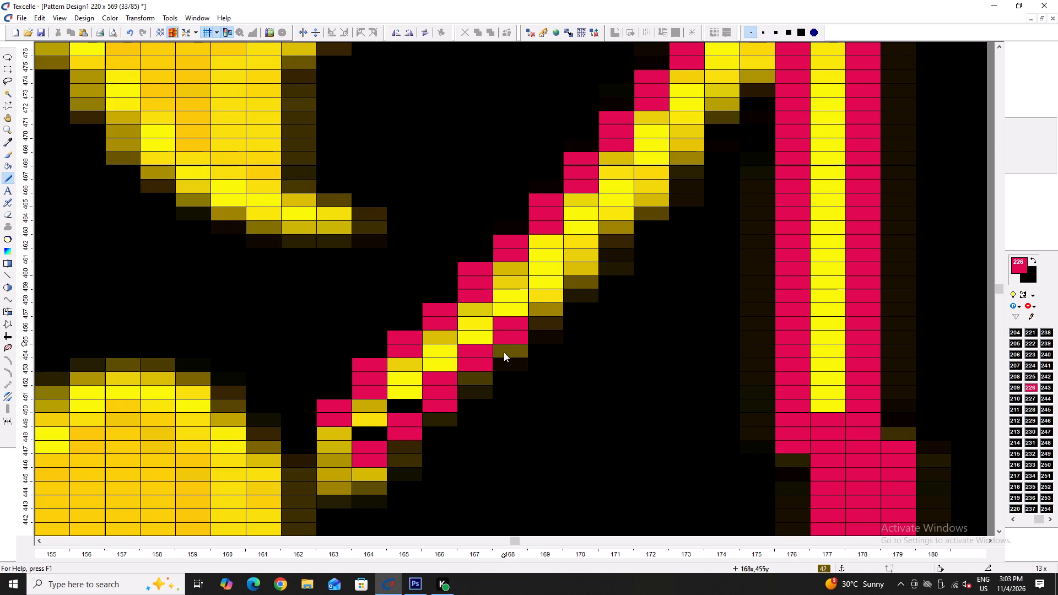
pyautogui.keyDown('ctrl'); pyautogui.scroll(10, 557, 284); pyautogui.keyUp('ctrl')
pyautogui.moveTo(551, 306); pyautogui.dragTo(555, 285)
pyautogui.click(581, 265)
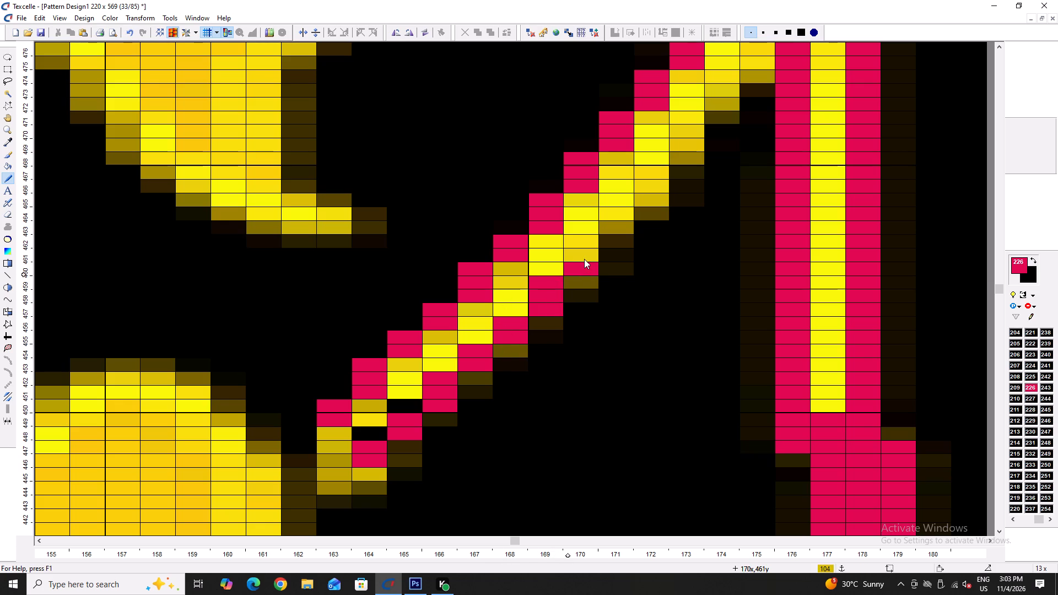
pyautogui.doubleClick(586, 252)
pyautogui.keyDown('ctrl'); pyautogui.scroll(5, 636, 230); pyautogui.keyUp('ctrl')
pyautogui.moveTo(623, 231); pyautogui.dragTo(619, 238)
# Extend the diagonal branch's lower crimson edge through columns 172 to 175, rows 466 to 478, joining it to the vertical stem.
pyautogui.scroll(3, 624, 239)
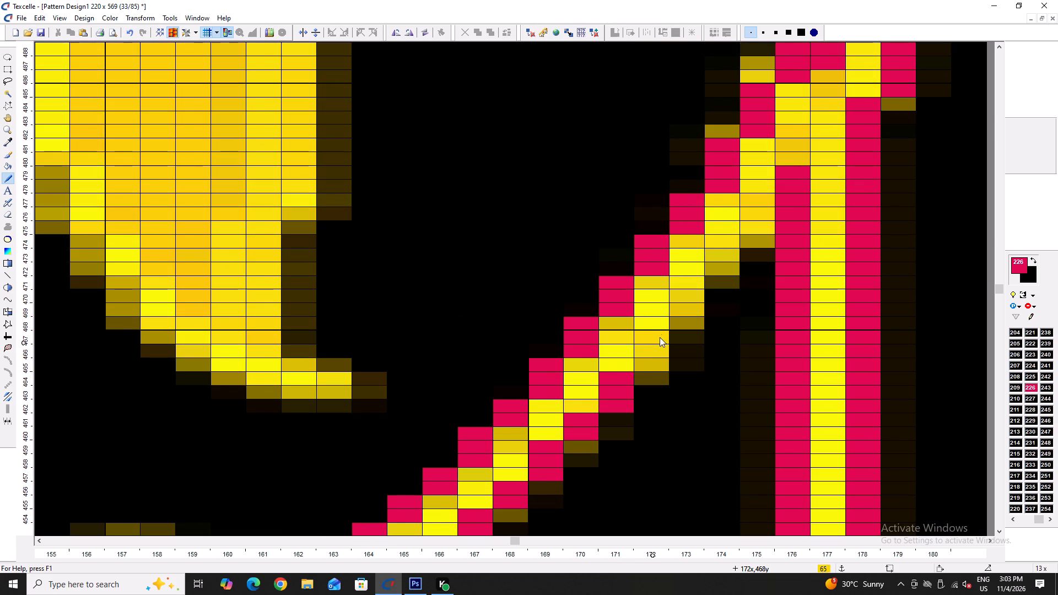
pyautogui.scroll(1, 661, 334)
pyautogui.keyDown('ctrl'); pyautogui.scroll(2, 657, 407); pyautogui.keyUp('ctrl')
pyautogui.moveTo(654, 419); pyautogui.dragTo(655, 408)
pyautogui.click(656, 404)
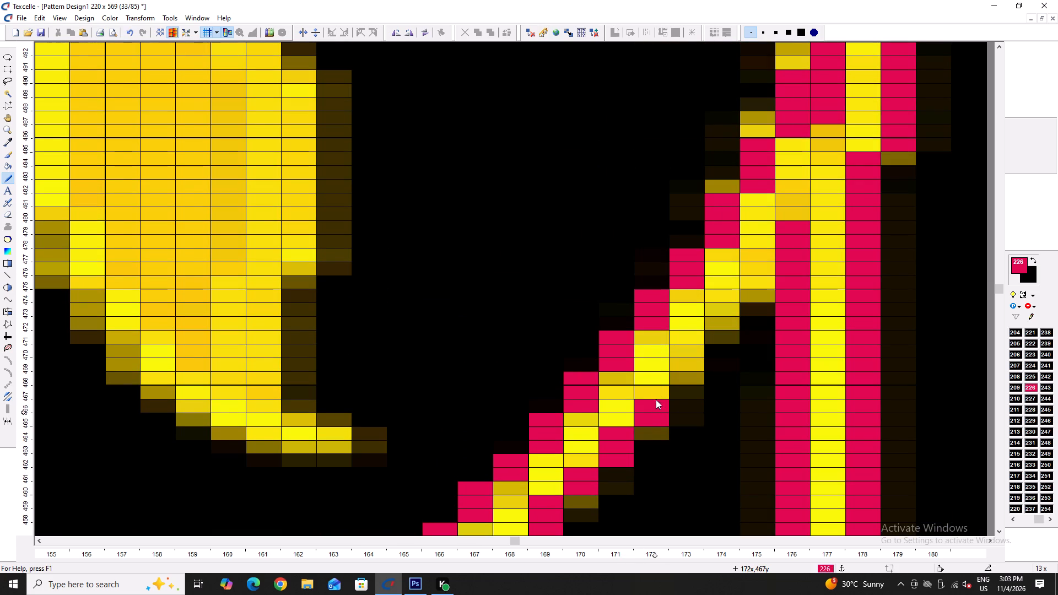
pyautogui.click(656, 392)
pyautogui.doubleClick(684, 364)
pyautogui.click(688, 353)
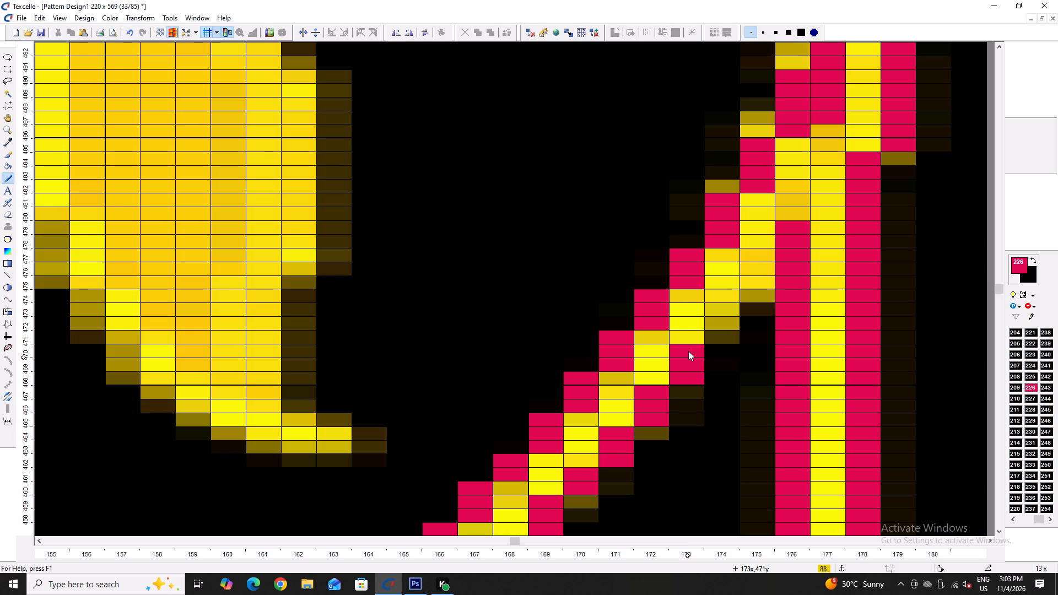
pyautogui.moveTo(720, 333); pyautogui.dragTo(722, 309)
pyautogui.scroll(1, 745, 300)
pyautogui.moveTo(758, 343); pyautogui.dragTo(758, 325)
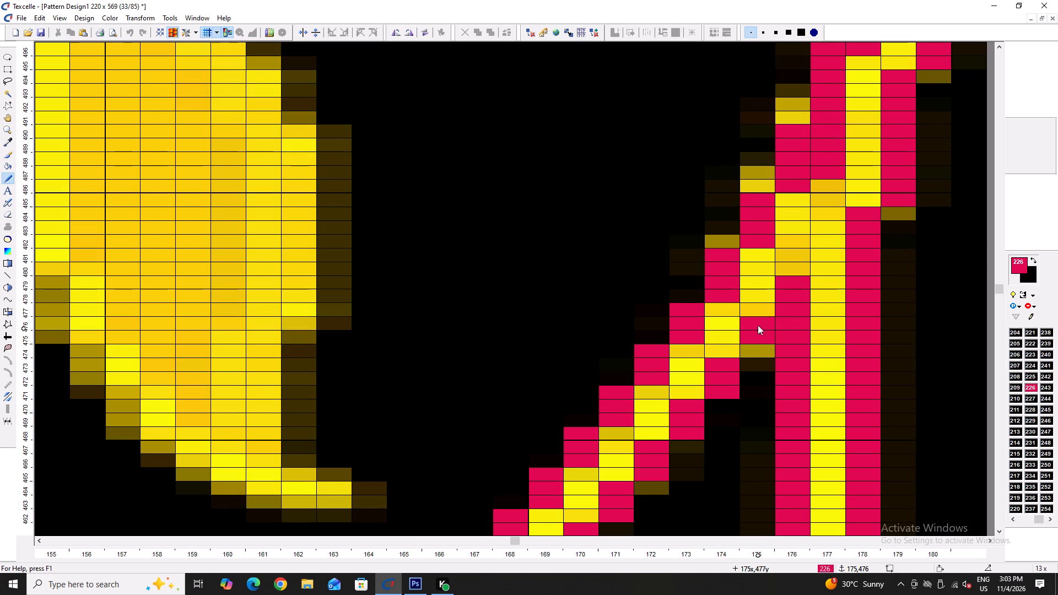
pyautogui.moveTo(758, 325); pyautogui.dragTo(762, 317)
pyautogui.click(760, 325)
pyautogui.moveTo(758, 333); pyautogui.dragTo(751, 354)
pyautogui.click(773, 315)
# Clean the cell at column 179, row 485, beside the main stem's outer edge to black.
pyautogui.keyDown('ctrl'); pyautogui.scroll(-6, 763, 315); pyautogui.keyUp('ctrl')
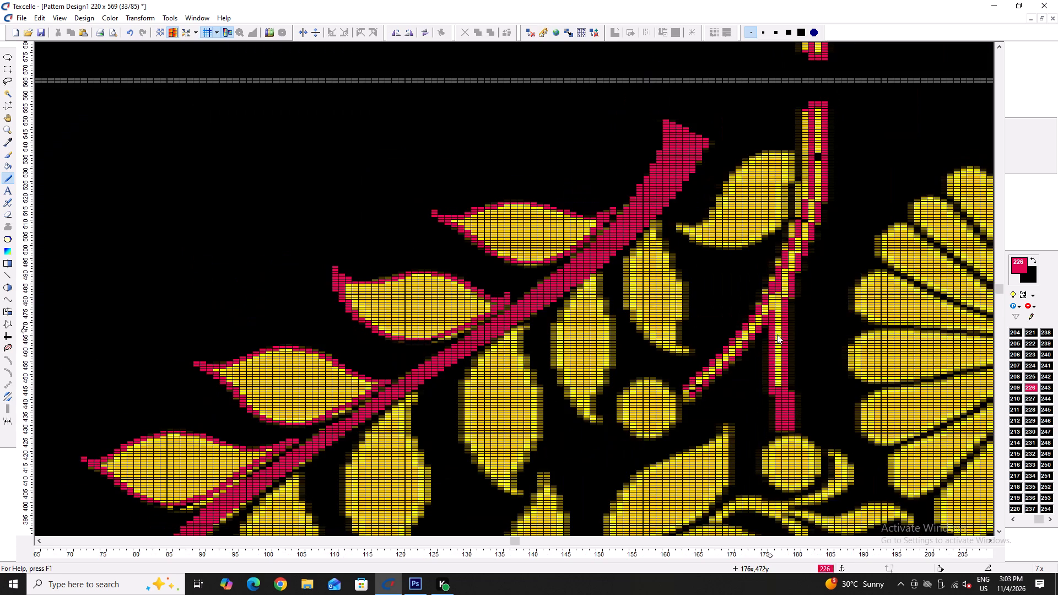
pyautogui.keyDown('ctrl'); pyautogui.scroll(5, 804, 300); pyautogui.keyUp('ctrl')
pyautogui.click(757, 283)
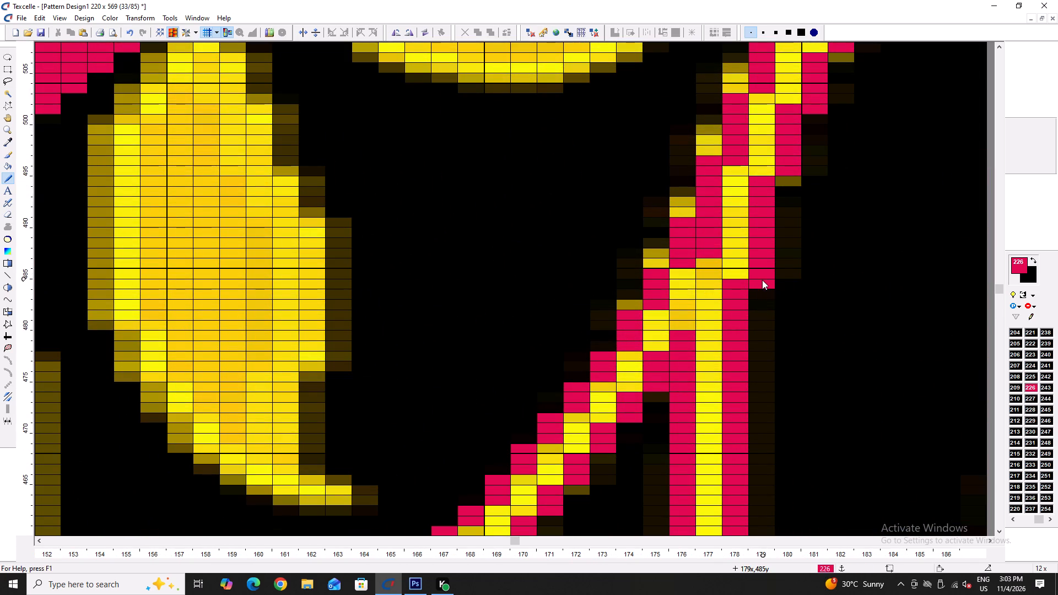
pyautogui.rightClick(758, 288)
# Close the diagonal branch's lower end with a crimson strip down column 163, from about row 449 to row 445.
pyautogui.keyDown('ctrl'); pyautogui.scroll(-4, 704, 288); pyautogui.keyUp('ctrl')
pyautogui.keyDown('ctrl'); pyautogui.scroll(6, 596, 413); pyautogui.keyUp('ctrl')
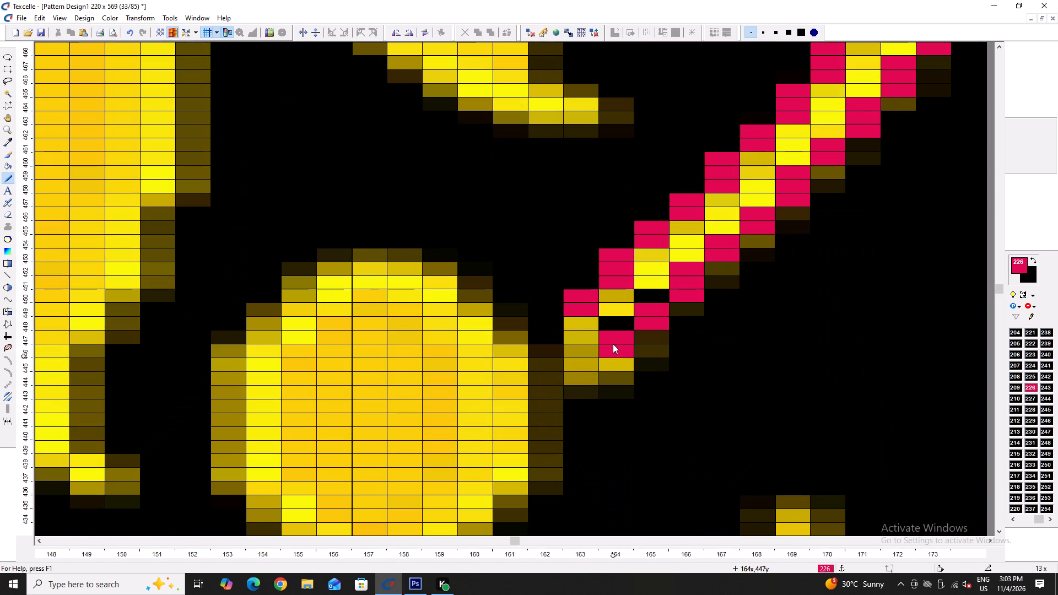
pyautogui.moveTo(575, 312); pyautogui.dragTo(577, 366)
pyautogui.keyDown('ctrl'); pyautogui.scroll(-6, 568, 367); pyautogui.keyUp('ctrl')
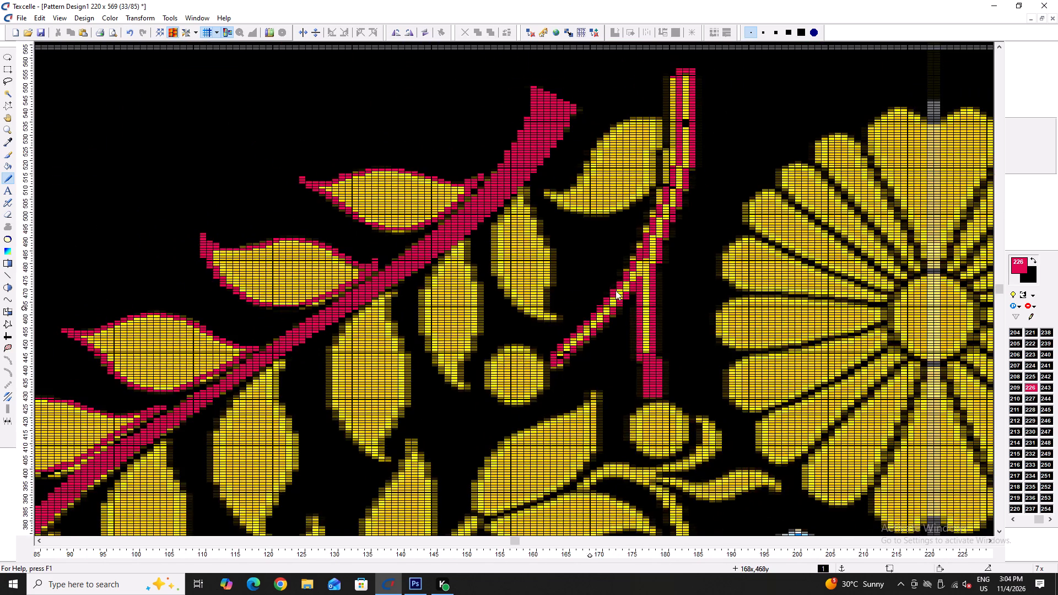
# Fill the black gap at column 182, row 559, near the upper end of the vertical stem, in crimson.
pyautogui.scroll(3, 660, 232)
pyautogui.keyDown('ctrl'); pyautogui.scroll(4, 694, 289); pyautogui.keyUp('ctrl')
pyautogui.rightClick(653, 287)
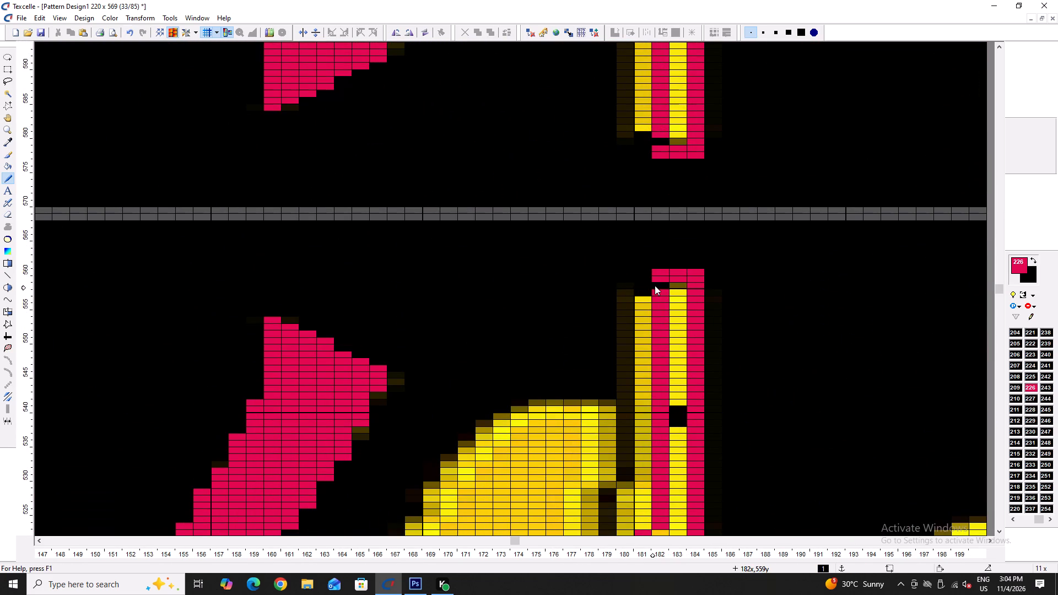
pyautogui.click(656, 284)
# Trace the upper edge of the leaf beside the vertical stem in crimson, from column 180, row 542 to its tip around column 161.
pyautogui.keyDown('ctrl'); pyautogui.scroll(-4, 654, 290); pyautogui.keyUp('ctrl')
pyautogui.keyDown('ctrl'); pyautogui.scroll(3, 631, 350); pyautogui.keyUp('ctrl')
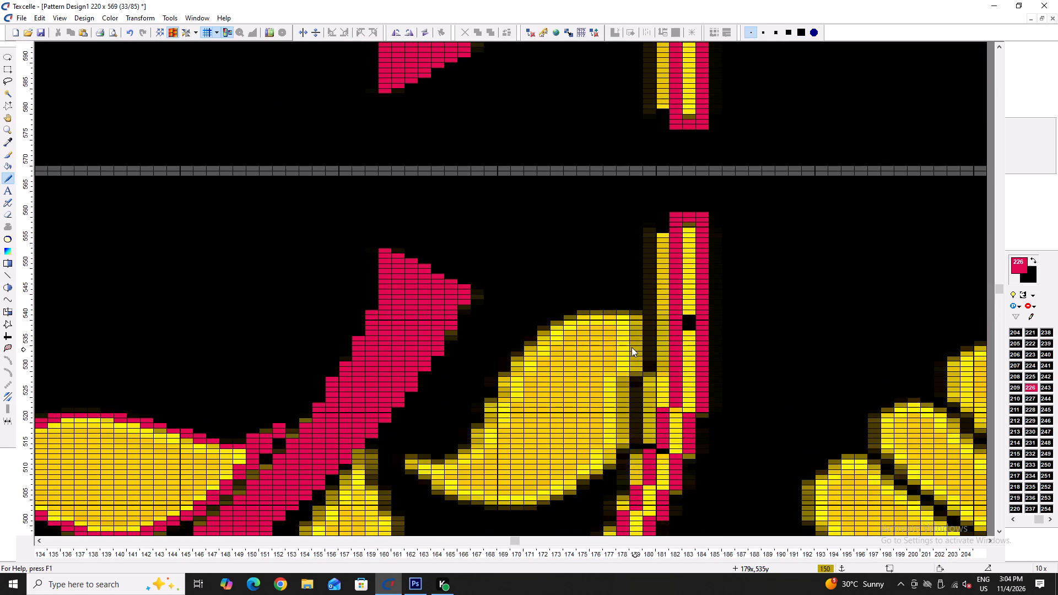
pyautogui.press('x')
pyautogui.press('Left')
pyautogui.scroll(-1, 740, 317)
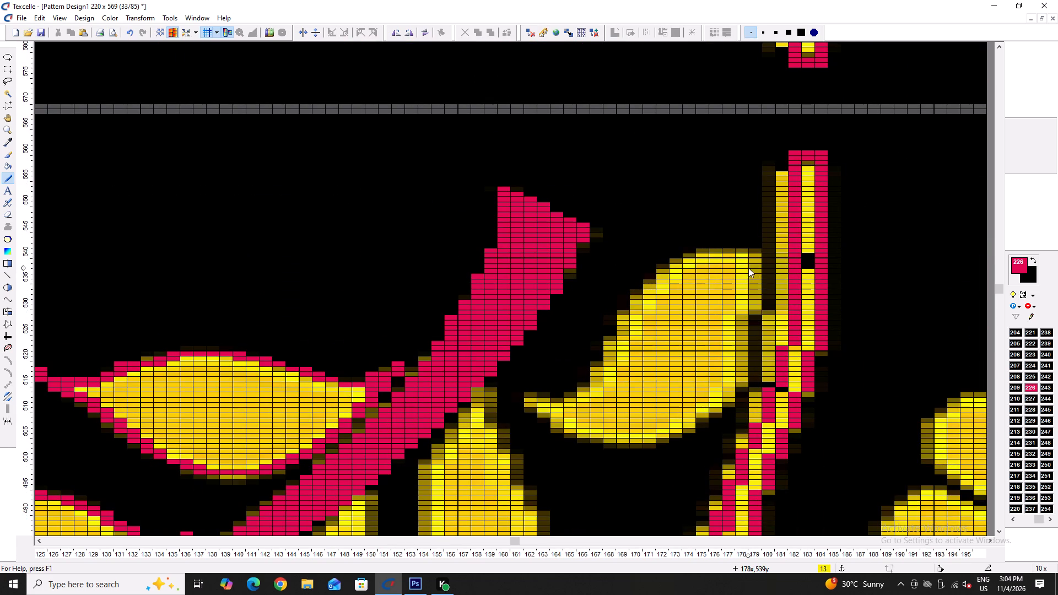
pyautogui.keyDown('ctrl'); pyautogui.scroll(1, 748, 268); pyautogui.keyUp('ctrl')
pyautogui.moveTo(778, 245); pyautogui.dragTo(615, 299)
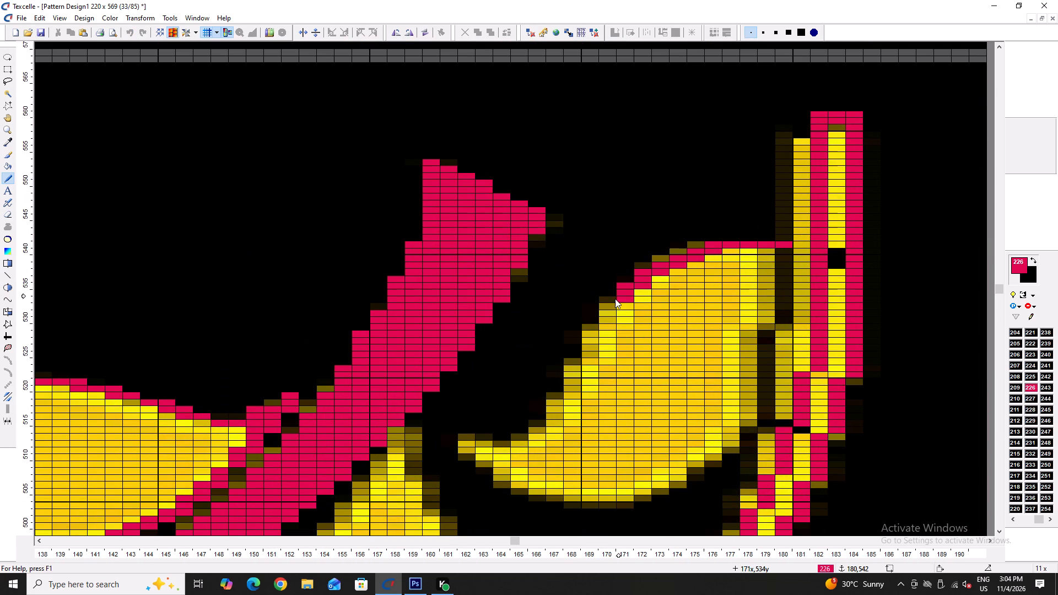
pyautogui.moveTo(615, 299); pyautogui.dragTo(450, 425)
# Trace the same leaf's lower edge in crimson from column 161, row 515, and up its stem-side edge along column 179.
pyautogui.moveTo(451, 431); pyautogui.dragTo(657, 486)
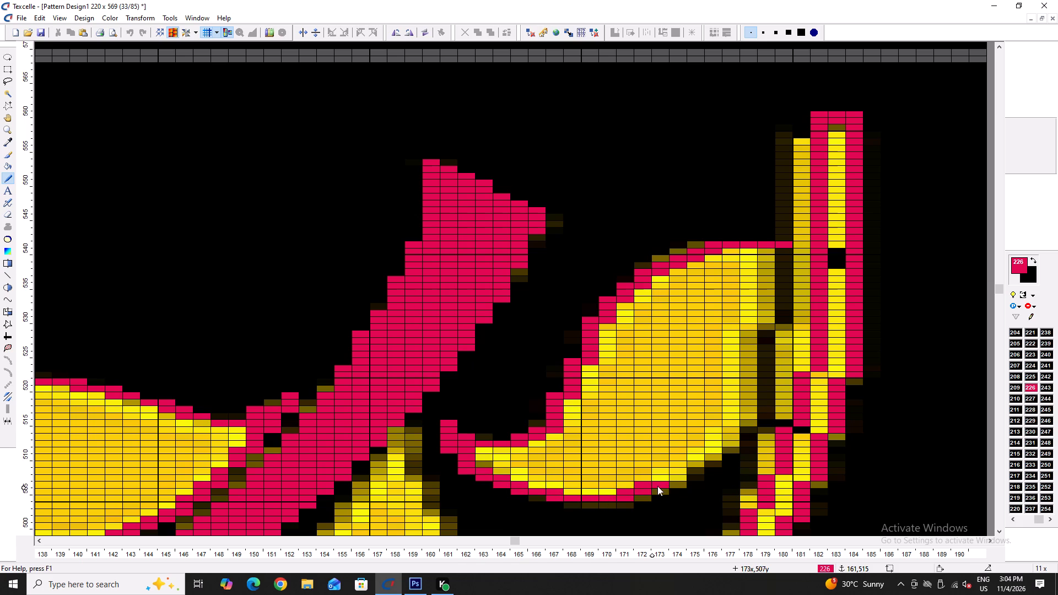
pyautogui.moveTo(657, 486); pyautogui.dragTo(768, 332)
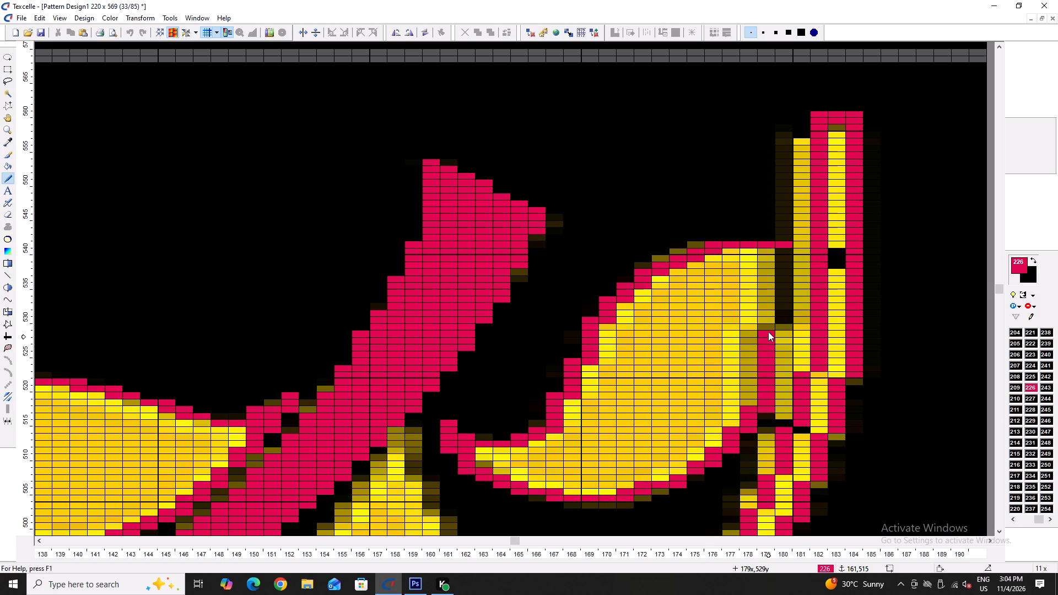
pyautogui.moveTo(768, 332); pyautogui.dragTo(774, 257)
# Fill the strip between the leaf and the stem in crimson along column 180, from row 541 to about row 525.
pyautogui.moveTo(781, 251); pyautogui.dragTo(776, 351)
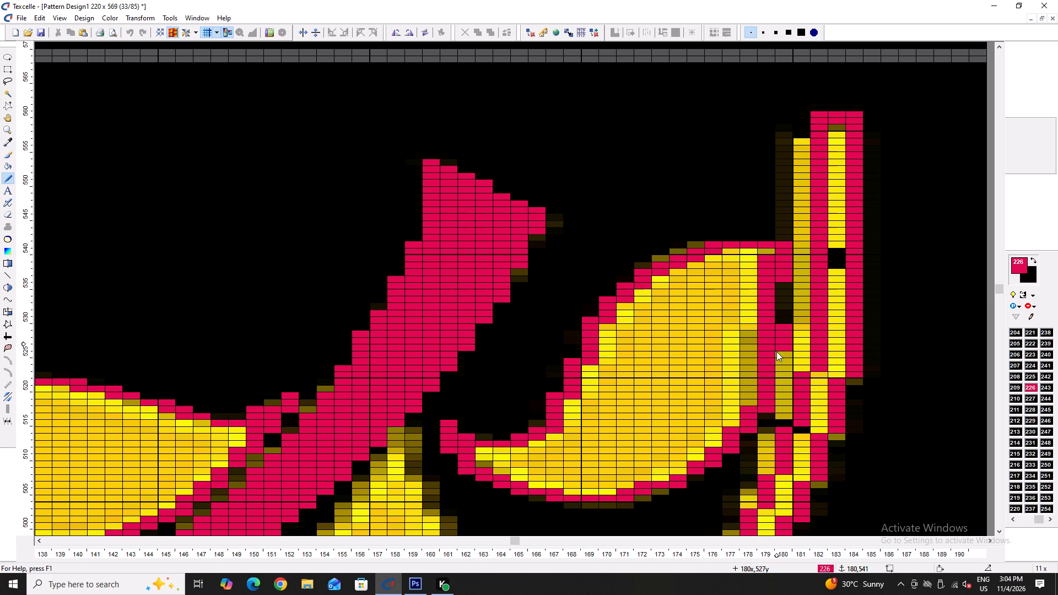
pyautogui.moveTo(776, 351); pyautogui.dragTo(779, 271)
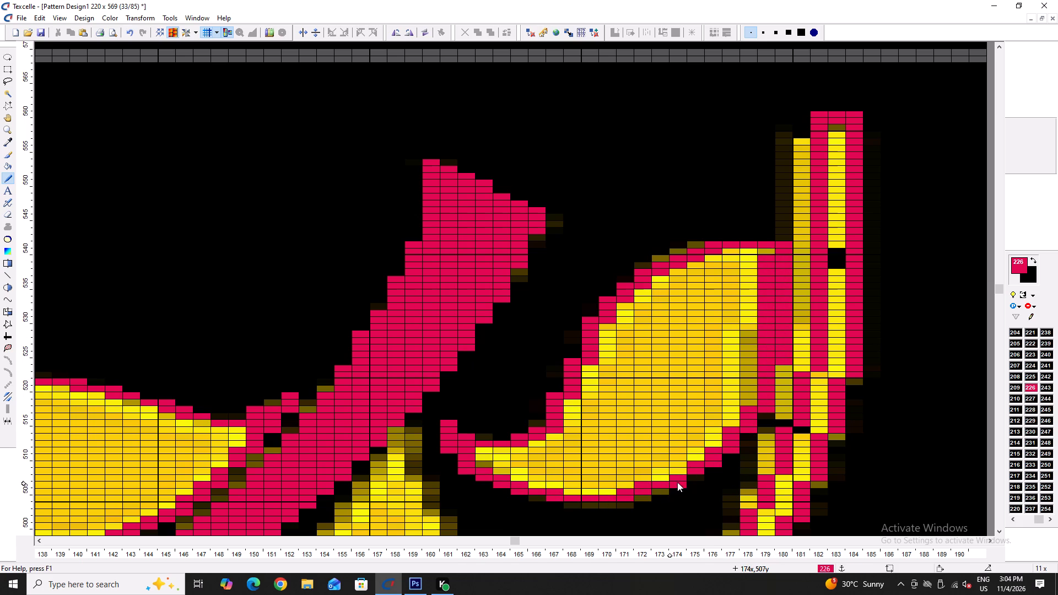
# Clean stray cells to black under the leaf's lower crimson edge, around columns 174 to 177 and column 162.
pyautogui.rightClick(678, 483)
pyautogui.rightClick(715, 464)
pyautogui.rightClick(716, 463)
pyautogui.rightClick(733, 448)
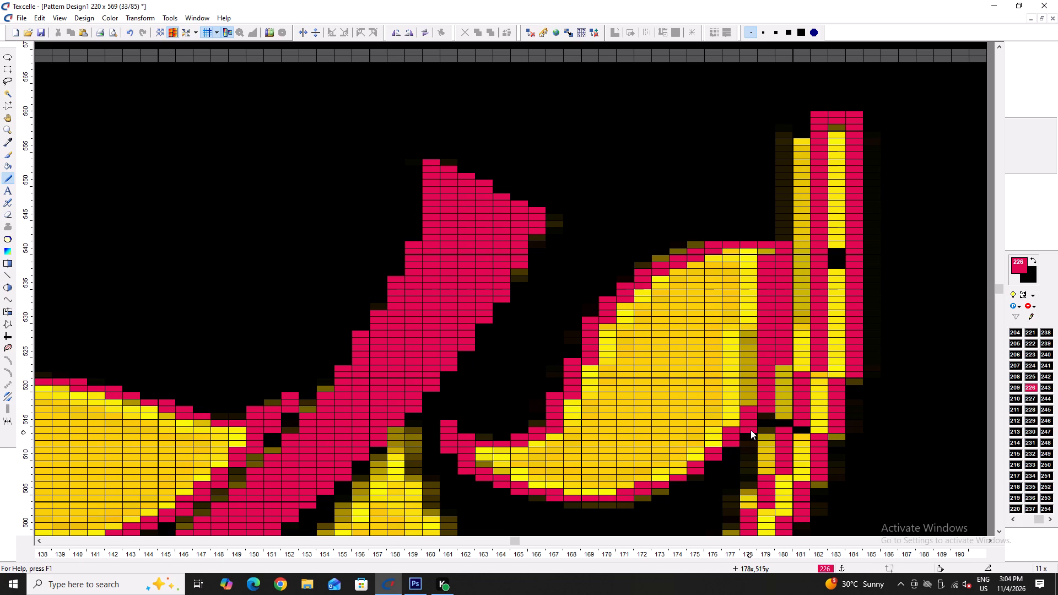
pyautogui.rightClick(463, 467)
pyautogui.rightClick(463, 467)
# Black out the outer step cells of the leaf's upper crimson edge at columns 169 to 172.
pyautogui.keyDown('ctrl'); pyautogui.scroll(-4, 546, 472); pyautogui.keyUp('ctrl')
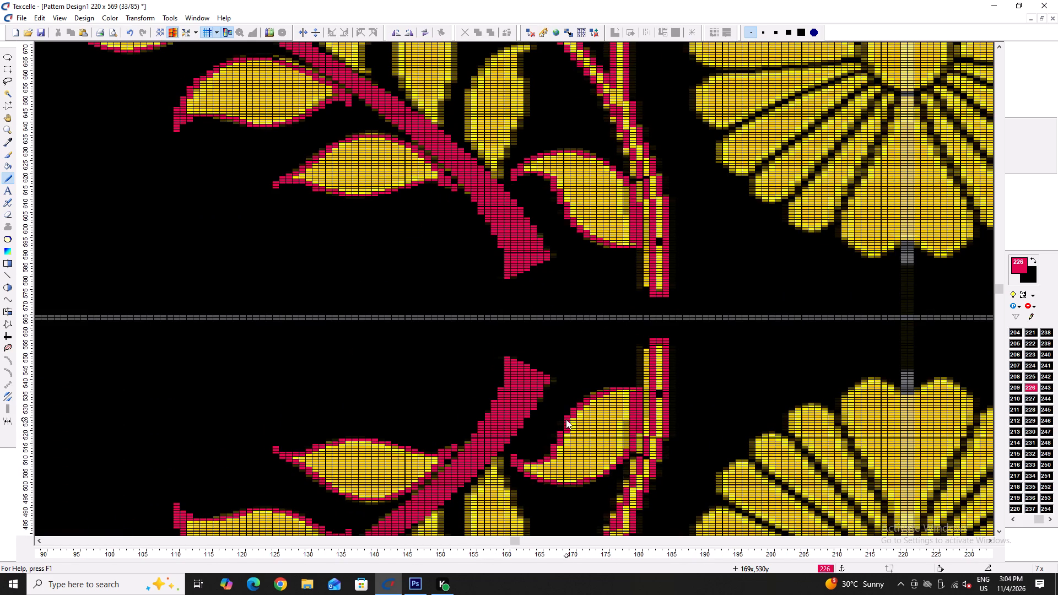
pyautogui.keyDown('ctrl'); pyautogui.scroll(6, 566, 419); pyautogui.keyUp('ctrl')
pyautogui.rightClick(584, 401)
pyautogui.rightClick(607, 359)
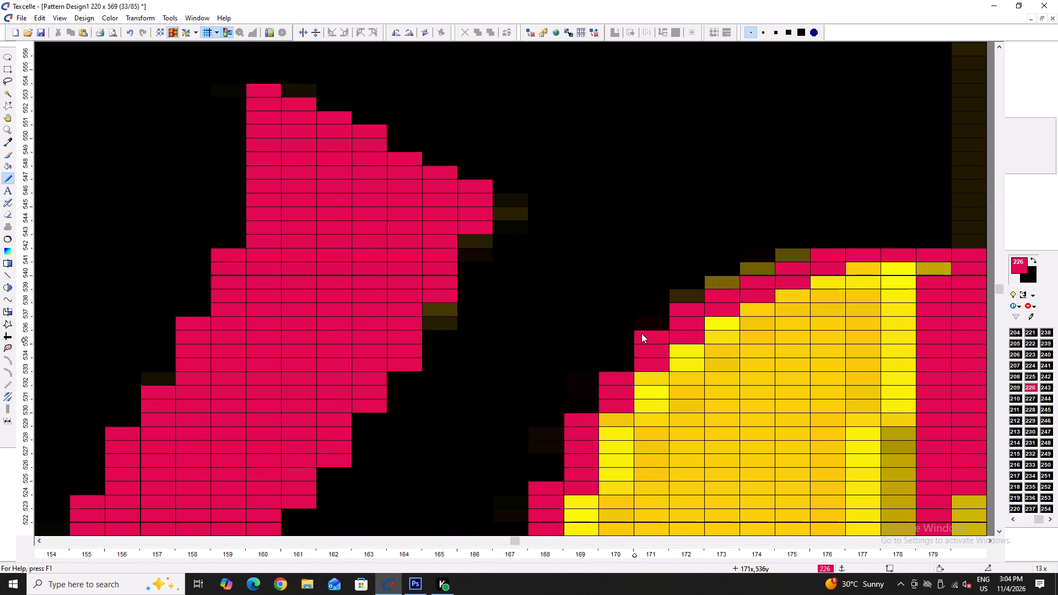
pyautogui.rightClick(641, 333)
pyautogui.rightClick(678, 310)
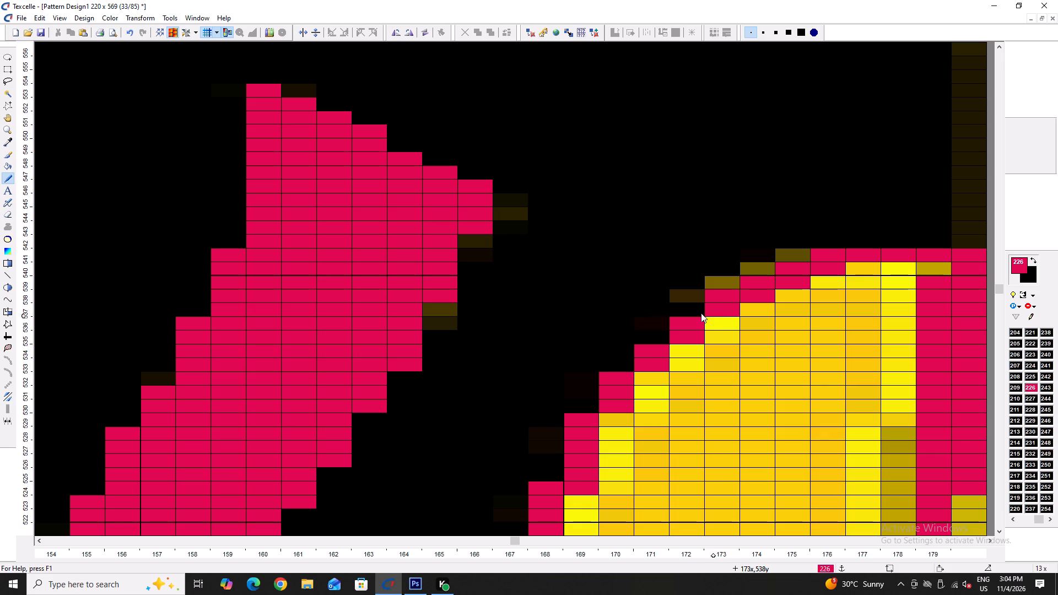
# Fill the outer step cells of the leaf's upper edge in crimson at columns 168 to 172, keeping column 167, row 521 black.
pyautogui.click(698, 313)
pyautogui.click(658, 346)
pyautogui.click(658, 339)
pyautogui.click(630, 369)
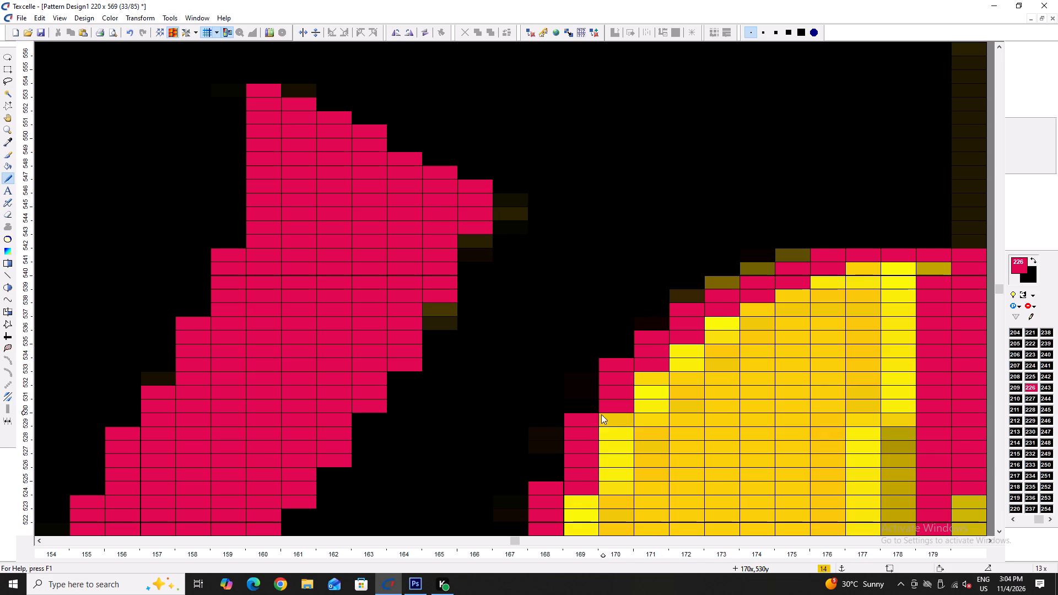
pyautogui.click(591, 410)
pyautogui.scroll(-1, 591, 410)
pyautogui.moveTo(555, 421); pyautogui.dragTo(553, 426)
pyautogui.scroll(-3, 553, 426)
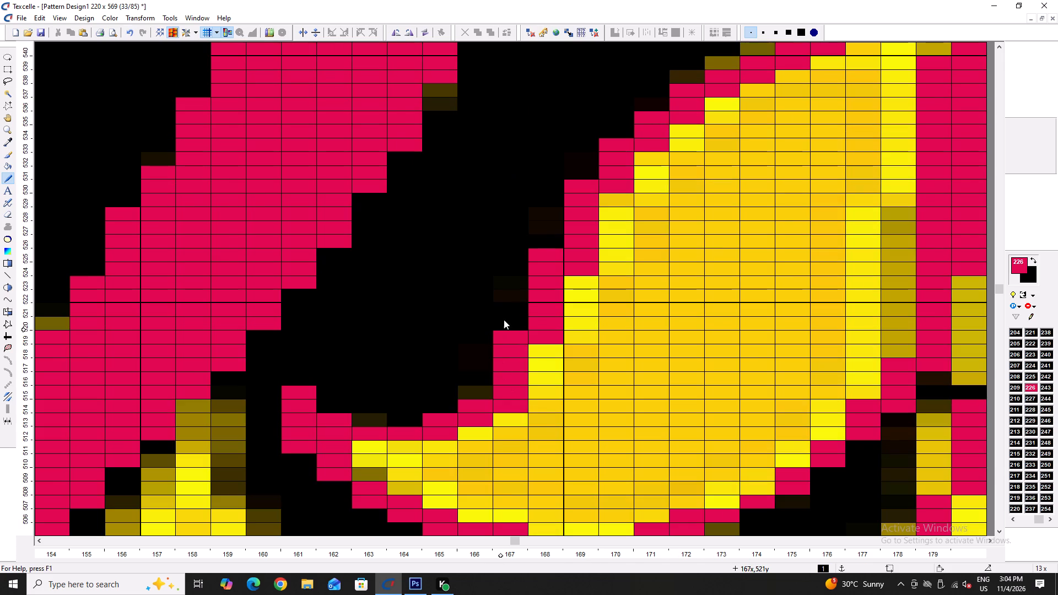
pyautogui.click(506, 317)
pyautogui.click(508, 322)
pyautogui.rightClick(509, 323)
# Thicken the leaf's hooked tip in crimson across columns 161 to 166, rows 514 to 517, blacking out its lowest cell in column 161.
pyautogui.click(486, 391)
pyautogui.moveTo(425, 416); pyautogui.dragTo(355, 419)
pyautogui.click(350, 419)
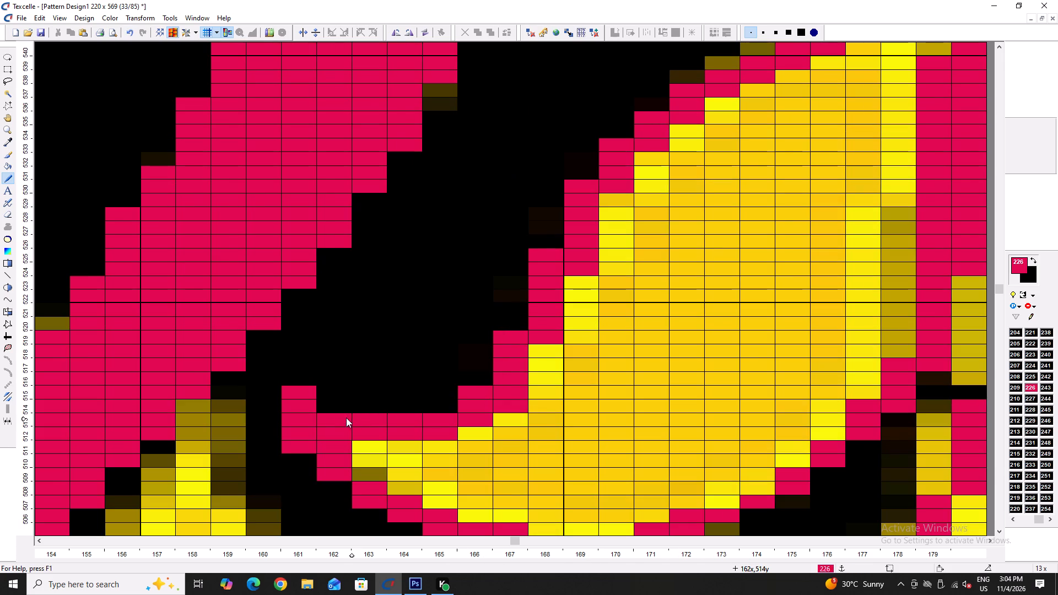
pyautogui.click(333, 410)
pyautogui.click(440, 409)
pyautogui.click(473, 383)
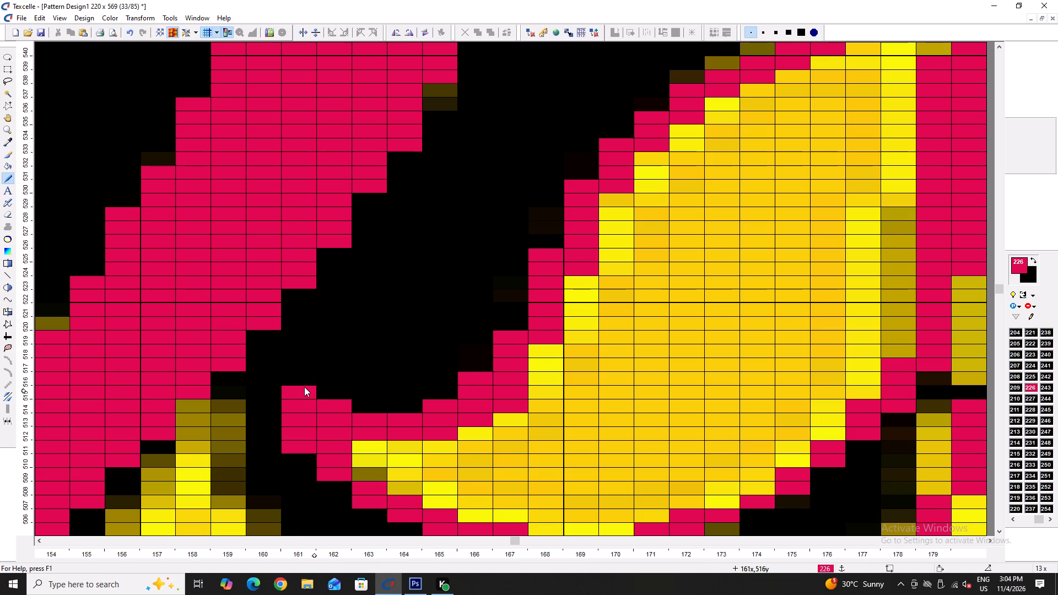
pyautogui.click(291, 380)
pyautogui.keyDown('ctrl'); pyautogui.scroll(-5, 321, 391); pyautogui.keyUp('ctrl')
pyautogui.keyDown('ctrl'); pyautogui.scroll(6, 322, 415); pyautogui.keyUp('ctrl')
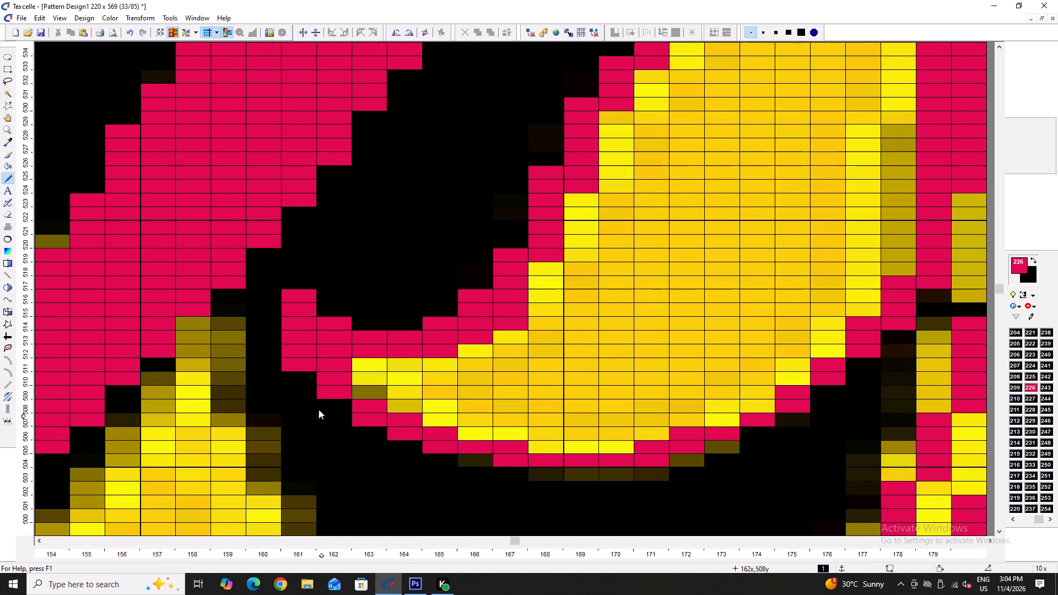
pyautogui.moveTo(301, 367); pyautogui.dragTo(292, 375, button='right')
# Trace the outer edge of the leaf hanging below the branch in crimson, from column 159, row 515 down to about row 472.
pyautogui.keyDown('ctrl'); pyautogui.scroll(-6, 315, 388); pyautogui.keyUp('ctrl')
pyautogui.scroll(-3, 322, 415)
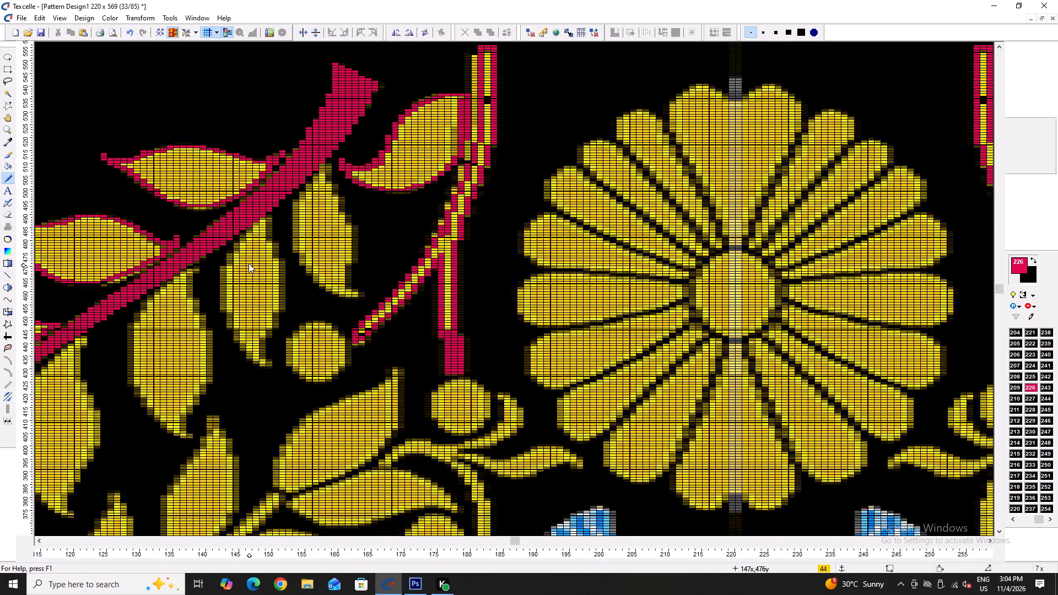
pyautogui.keyDown('ctrl'); pyautogui.scroll(3, 249, 263); pyautogui.keyUp('ctrl')
pyautogui.press('x')
pyautogui.scroll(2, 403, 277)
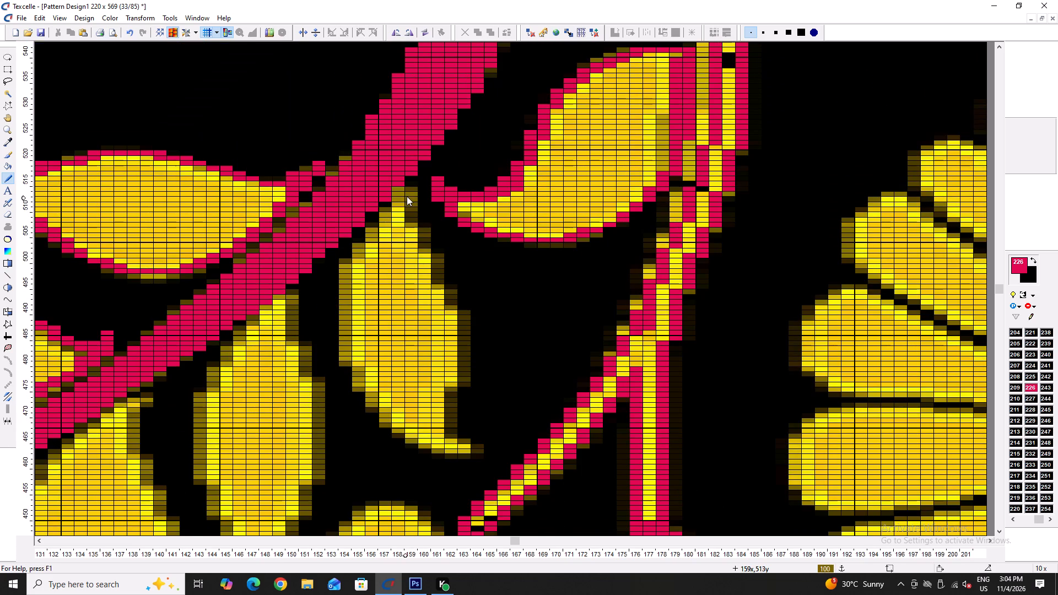
pyautogui.moveTo(410, 188); pyautogui.dragTo(442, 271)
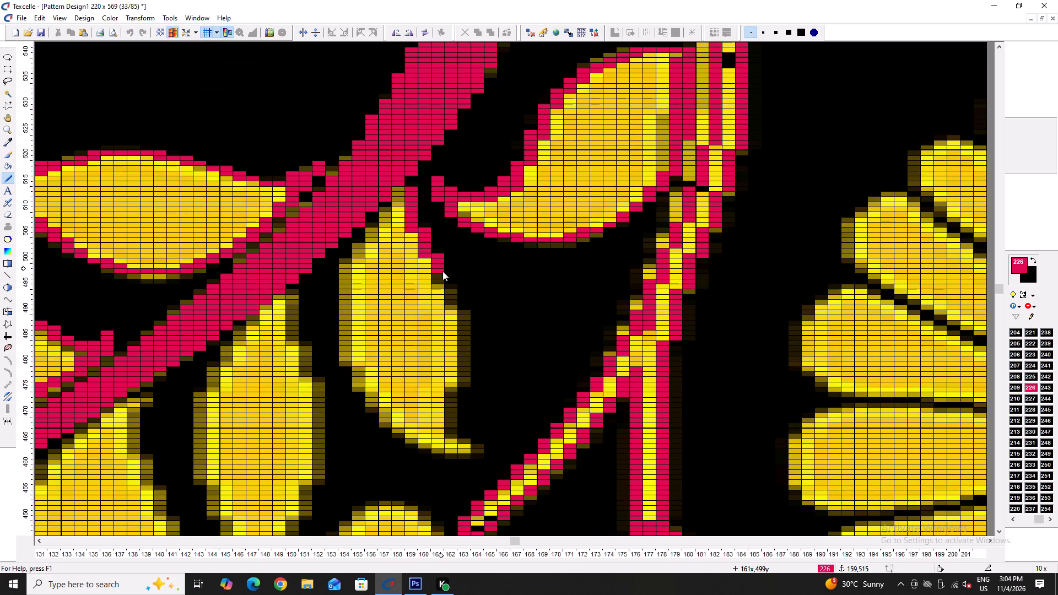
pyautogui.moveTo(442, 271); pyautogui.dragTo(445, 410)
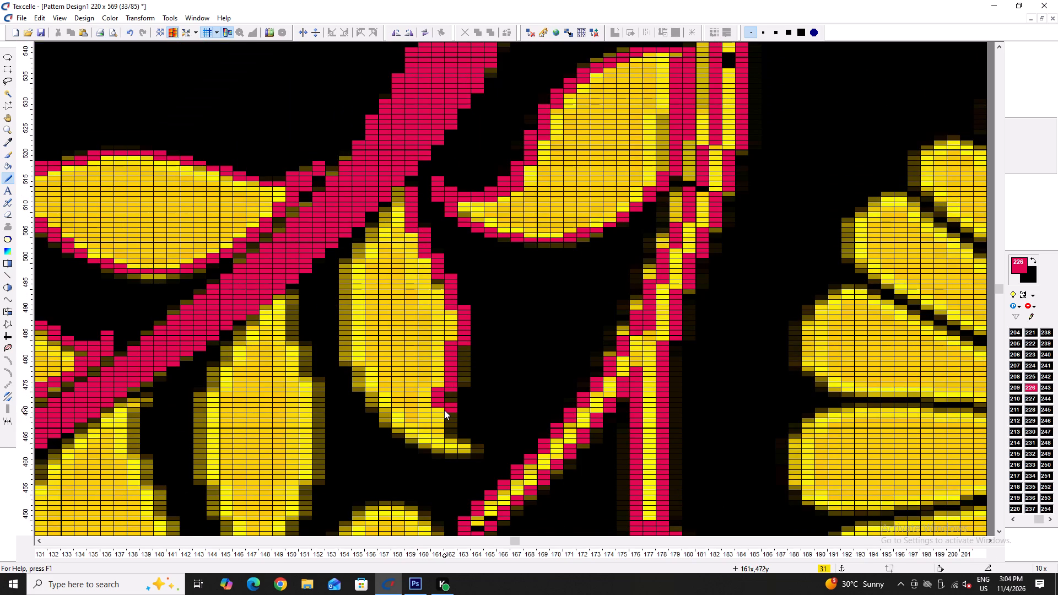
# Trace the hanging leaf's lower tip in crimson from column 162, row 475 out to column 165, cleaning the cell at column 161, row 464.
pyautogui.keyDown('ctrl'); pyautogui.scroll(3, 442, 410); pyautogui.keyUp('ctrl')
pyautogui.scroll(-1, 484, 352)
pyautogui.moveTo(480, 303); pyautogui.dragTo(564, 451)
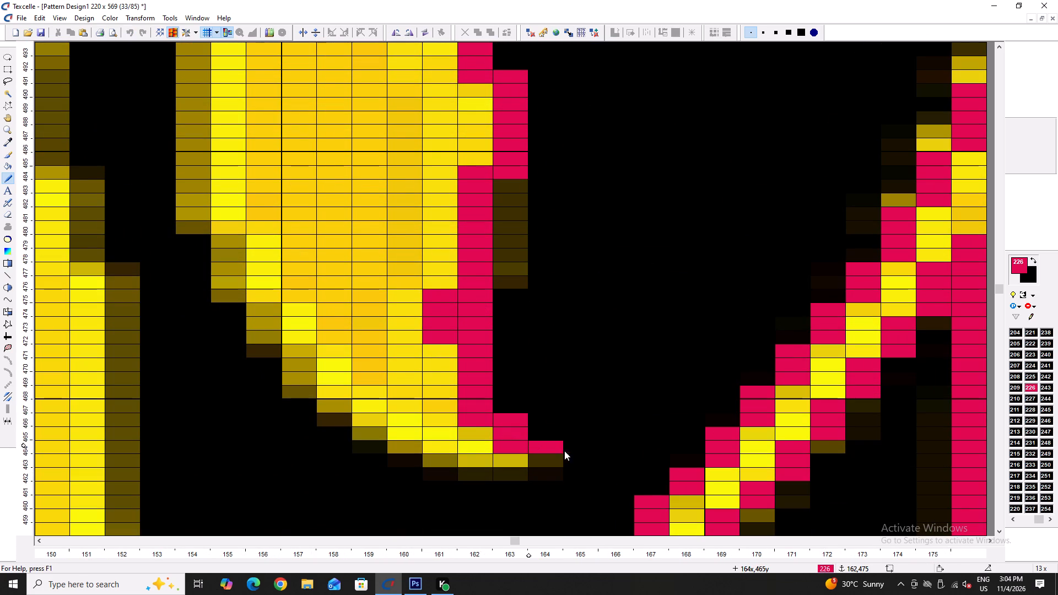
pyautogui.moveTo(564, 451); pyautogui.dragTo(425, 441)
pyautogui.moveTo(425, 442); pyautogui.dragTo(505, 462)
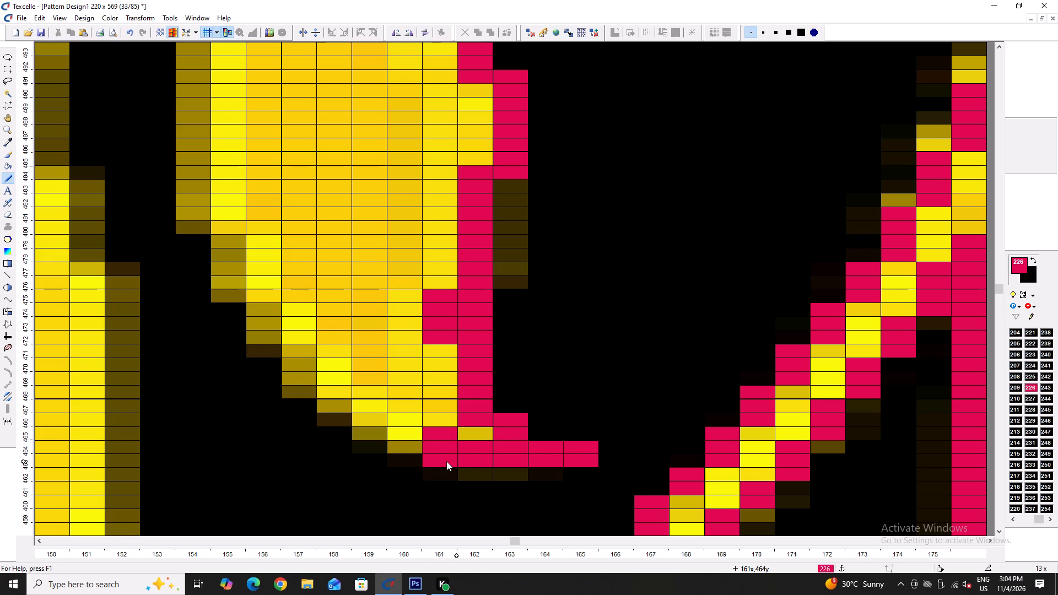
pyautogui.rightClick(443, 461)
# Draw a crimson curve along the hanging leaf's branch-side edge, from column 162, row 464 up toward the thick branch.
pyautogui.keyDown('ctrl'); pyautogui.scroll(-3, 453, 446); pyautogui.keyUp('ctrl')
pyautogui.press('y')
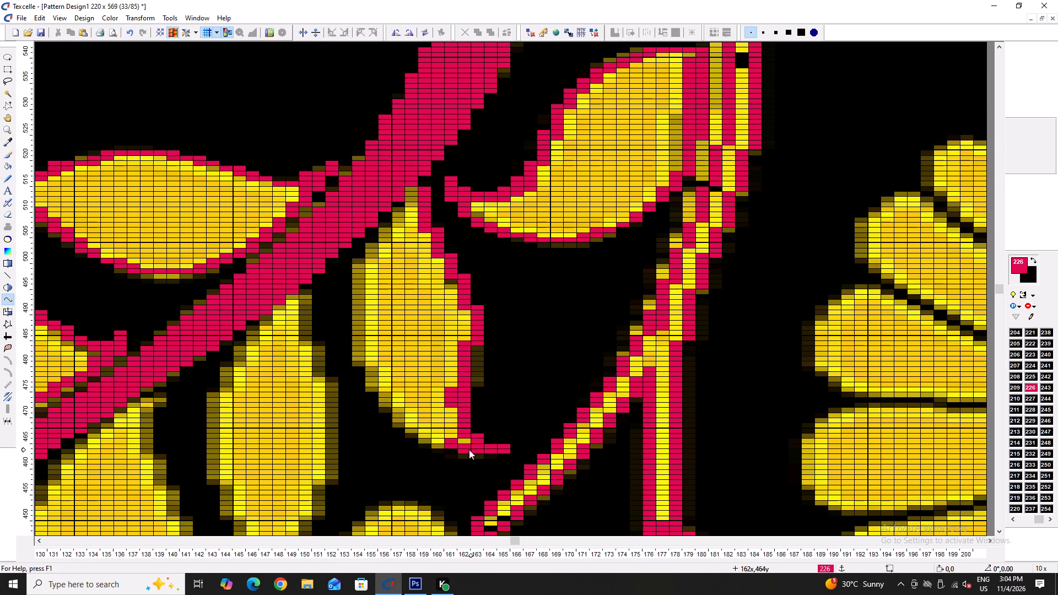
pyautogui.click(465, 450)
pyautogui.click(381, 234)
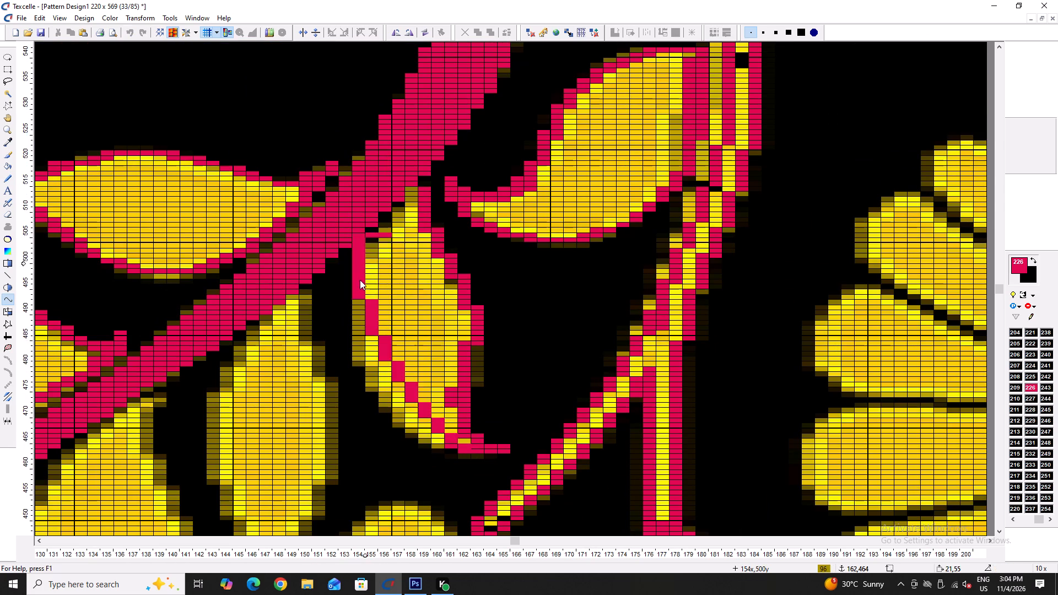
pyautogui.click(378, 390)
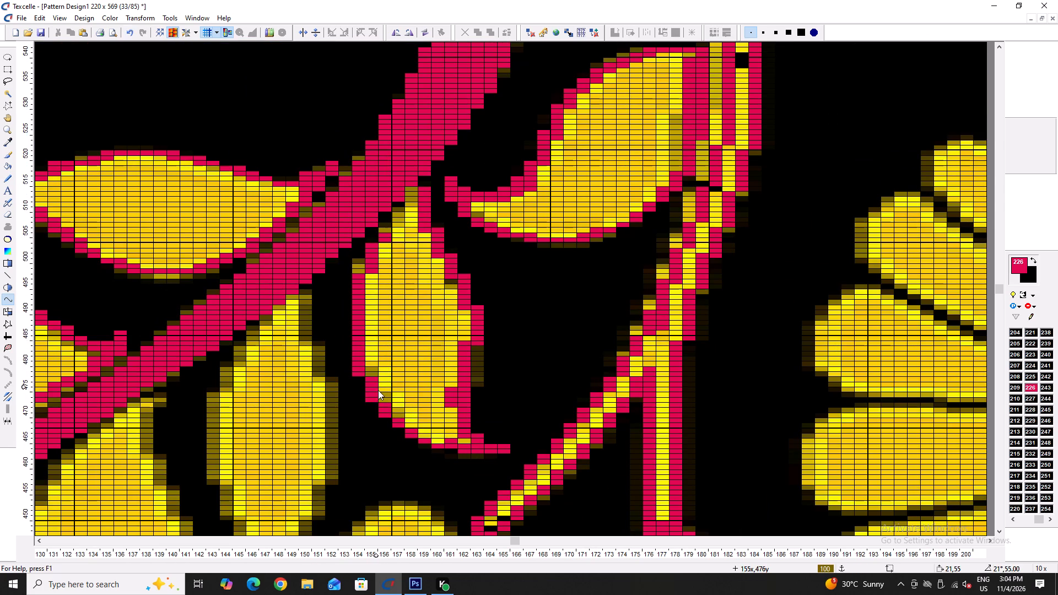
# Complete the hanging leaf's upper edge in crimson at columns 156 to 158, rows 504 to 512, blacking out column 155, row 504.
pyautogui.press('x')
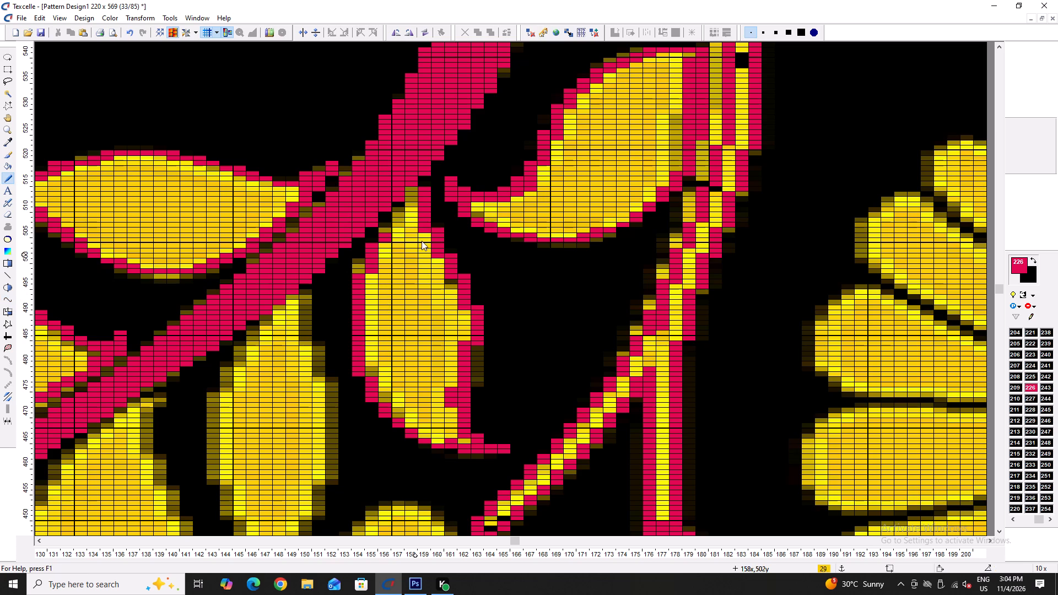
pyautogui.keyDown('ctrl'); pyautogui.scroll(4, 369, 201); pyautogui.keyUp('ctrl')
pyautogui.moveTo(399, 281); pyautogui.dragTo(402, 288)
pyautogui.moveTo(383, 322); pyautogui.dragTo(381, 326, button='right')
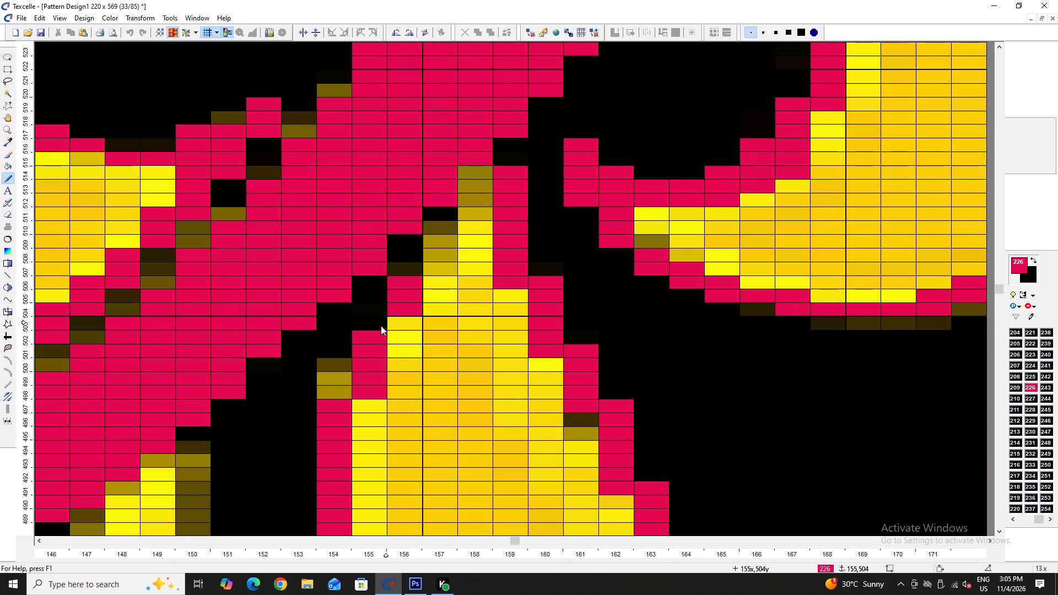
pyautogui.moveTo(381, 326); pyautogui.dragTo(379, 328, button='right')
pyautogui.click(401, 322)
pyautogui.moveTo(443, 239); pyautogui.dragTo(444, 258)
pyautogui.click(444, 262)
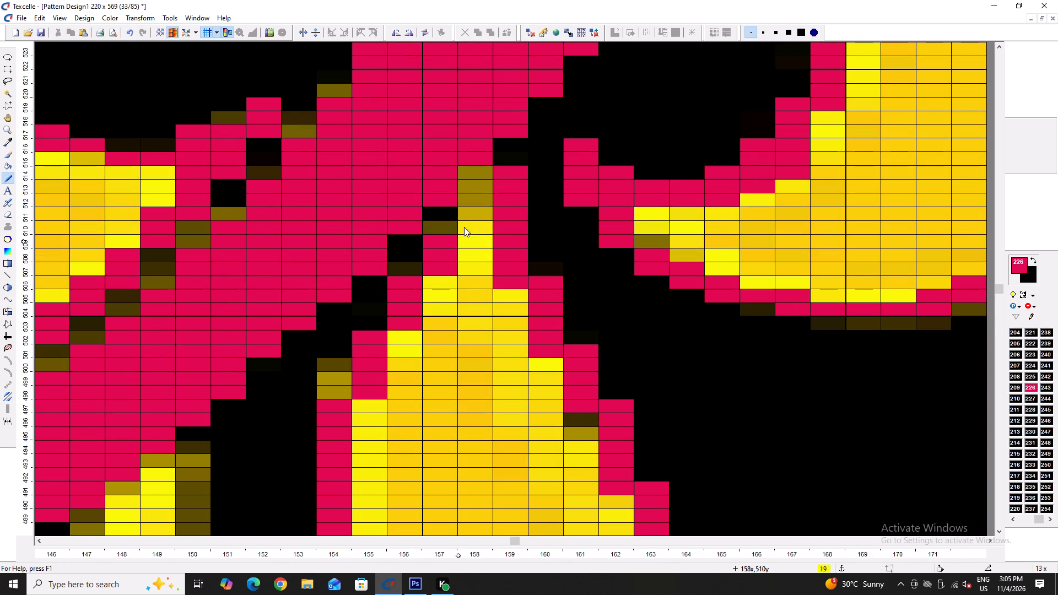
pyautogui.moveTo(469, 210); pyautogui.dragTo(469, 226)
# Draw a crimson curve along the branch-side edge of the next hanging leaf, from column 146, row 487 through column 143 to its tip at column 151.
pyautogui.keyDown('ctrl'); pyautogui.scroll(-5, 471, 242); pyautogui.keyUp('ctrl')
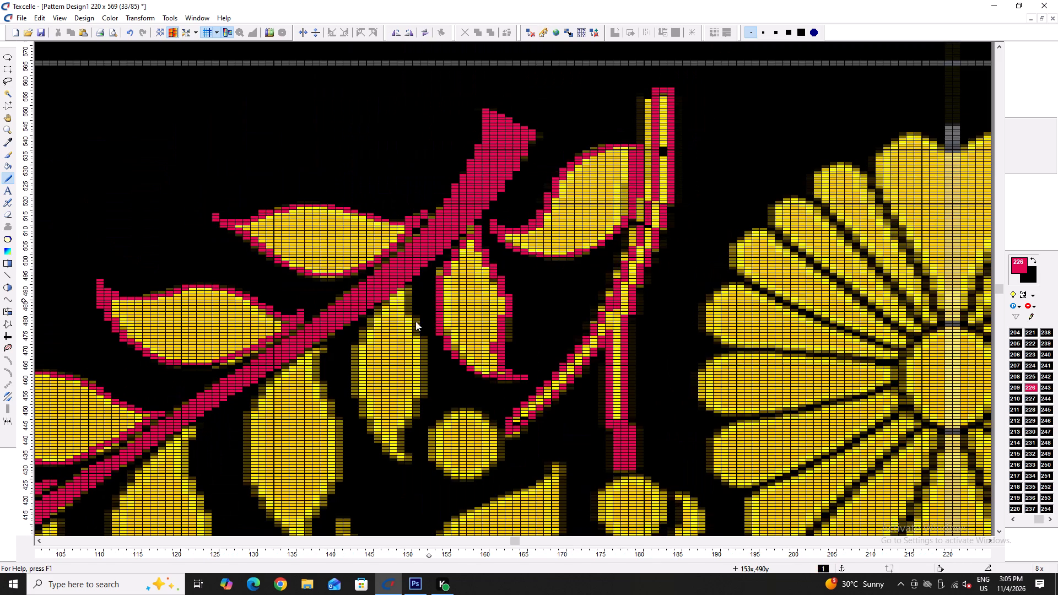
pyautogui.keyDown('ctrl'); pyautogui.scroll(2, 370, 369); pyautogui.keyUp('ctrl')
pyautogui.press('x')
pyautogui.scroll(-2, 407, 313)
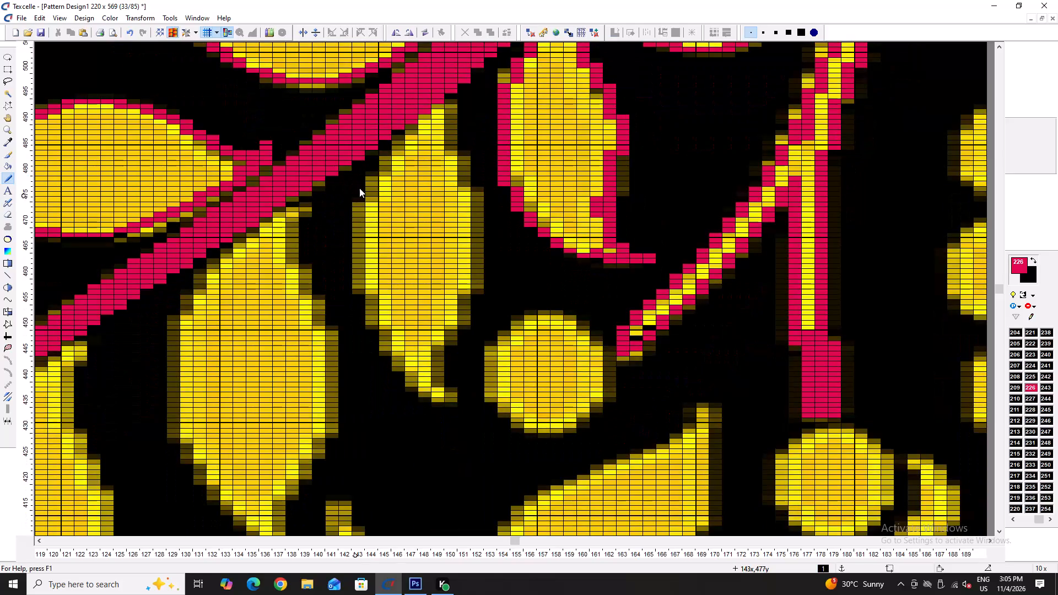
pyautogui.keyDown('ctrl'); pyautogui.scroll(2, 361, 187); pyautogui.keyUp('ctrl')
pyautogui.press('y')
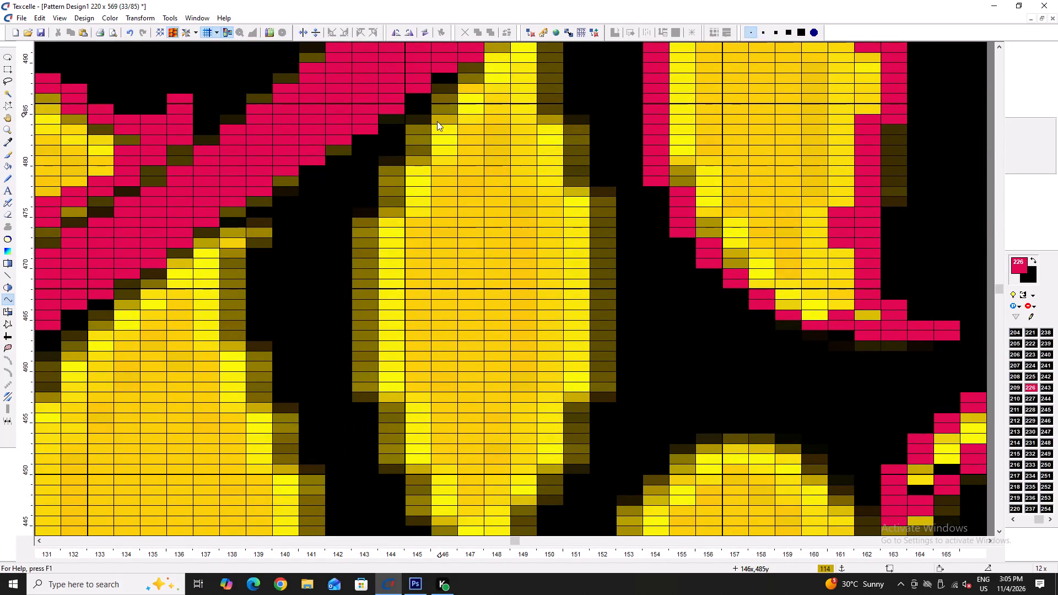
pyautogui.keyDown('ctrl'); pyautogui.scroll(-2, 436, 123); pyautogui.keyUp('ctrl')
pyautogui.click(440, 110)
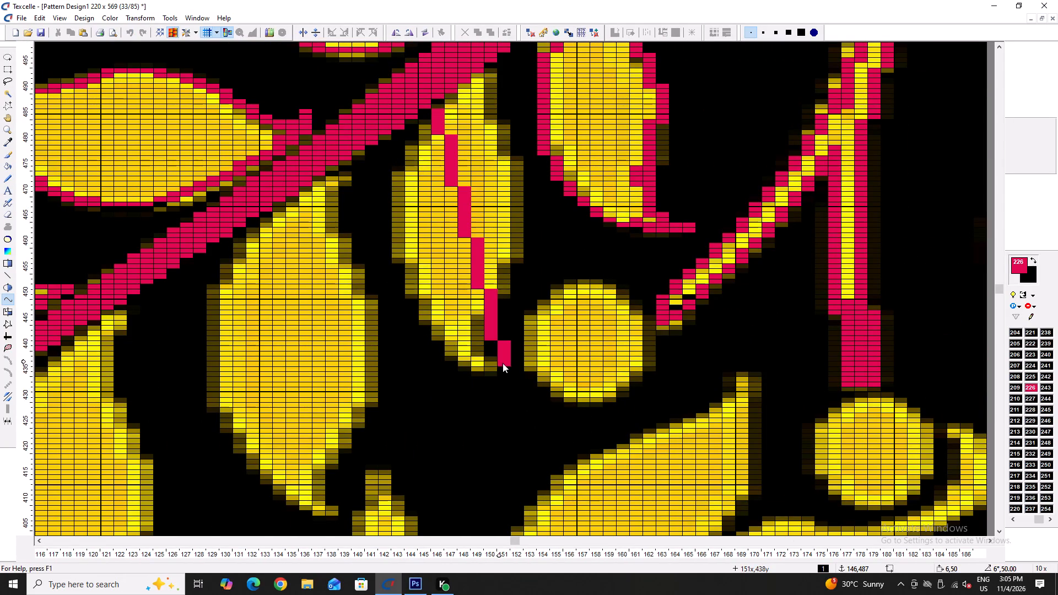
pyautogui.click(500, 374)
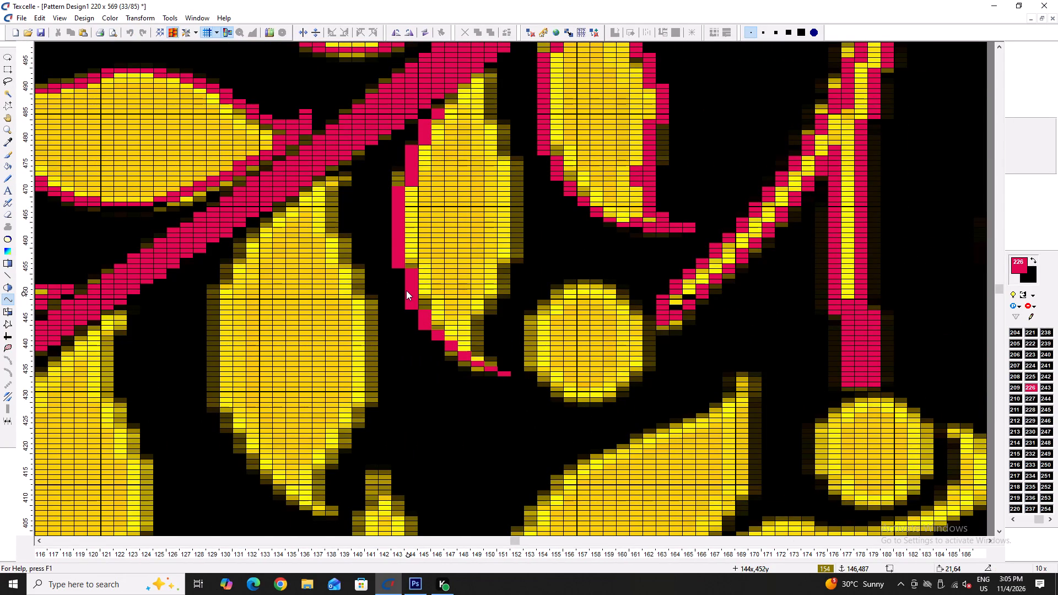
pyautogui.click(406, 290)
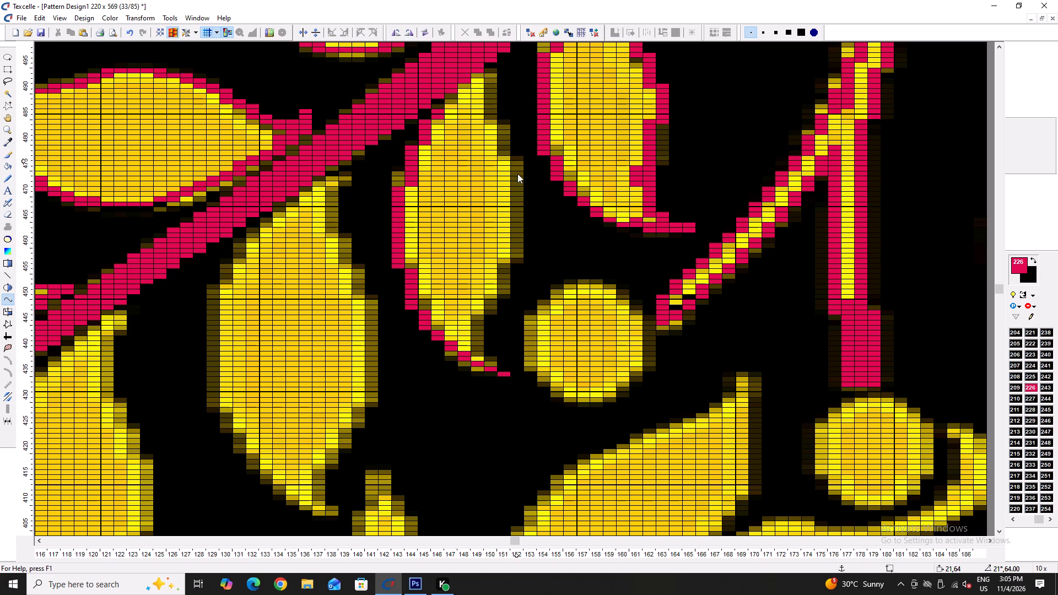
# Curve crimson along that leaf's outer edge from column 150, row 493, out to column 152 and back to about column 150, row 447.
pyautogui.click(488, 78)
pyautogui.click(512, 191)
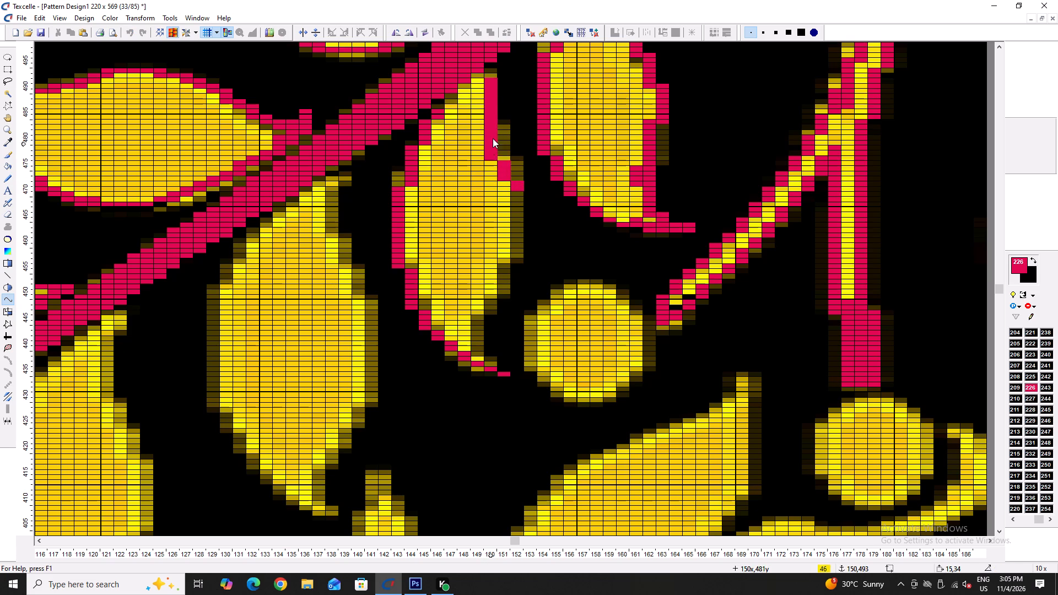
pyautogui.click(487, 105)
pyautogui.click(520, 178)
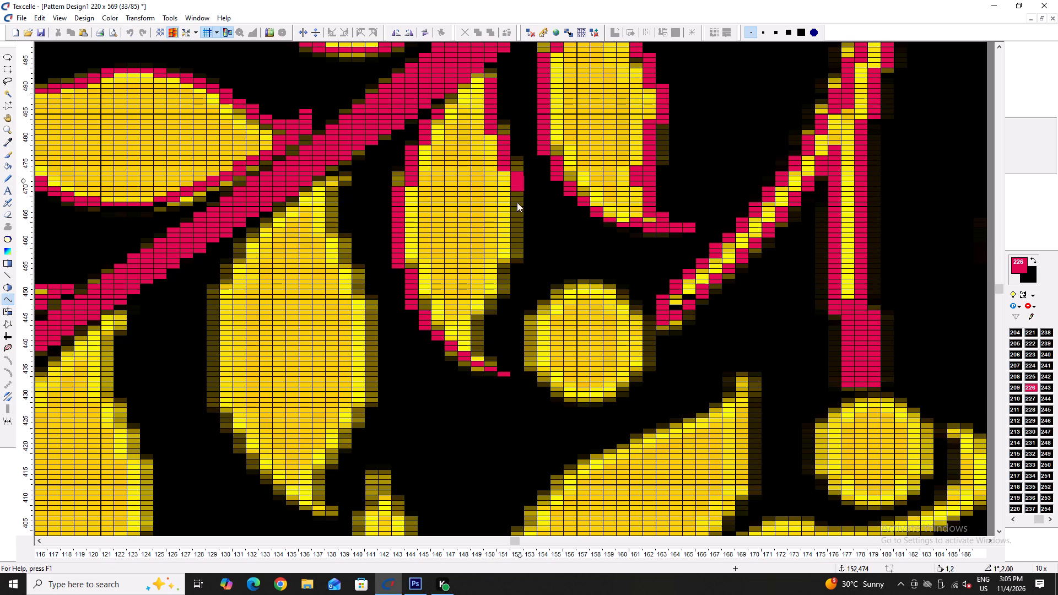
pyautogui.click(484, 316)
pyautogui.click(520, 229)
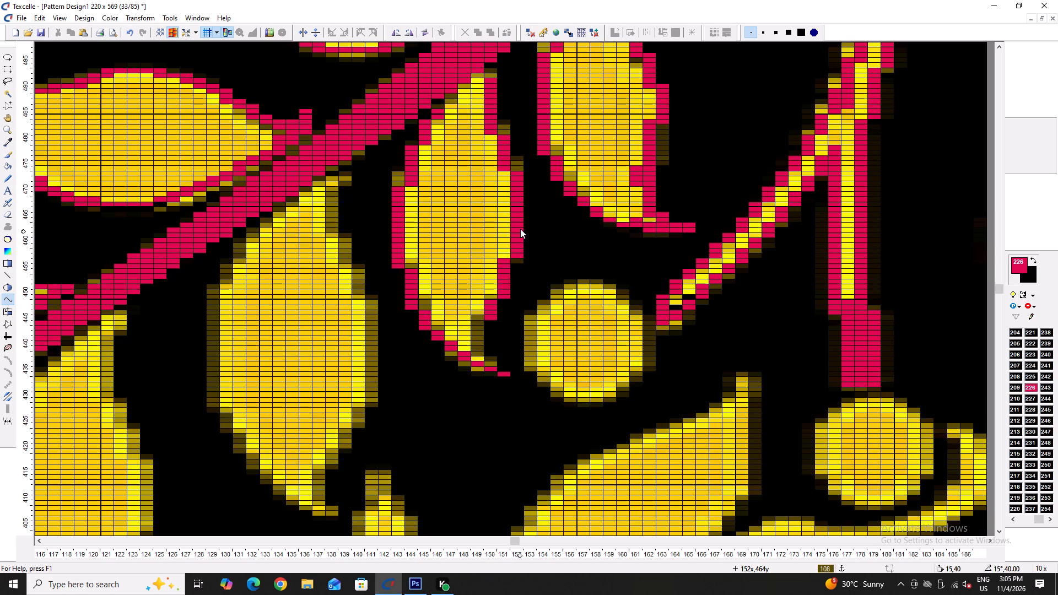
# Draw a crimson curve for the leaf's lower outer edge from column 151, row 452 to the tip near row 437, bent inward to column 149.
pyautogui.click(500, 293)
pyautogui.doubleClick(501, 369)
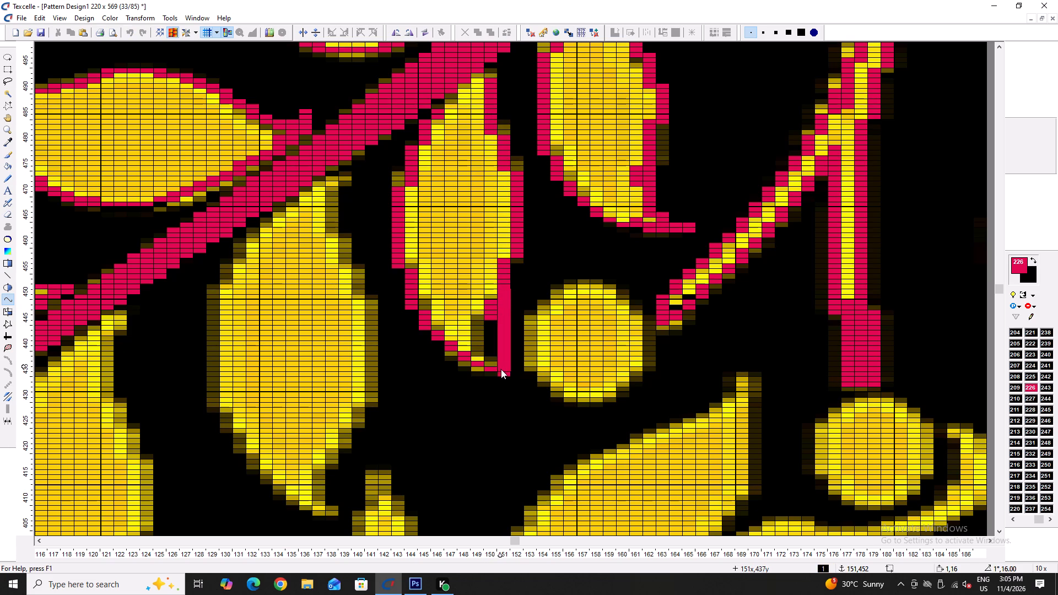
pyautogui.click(479, 312)
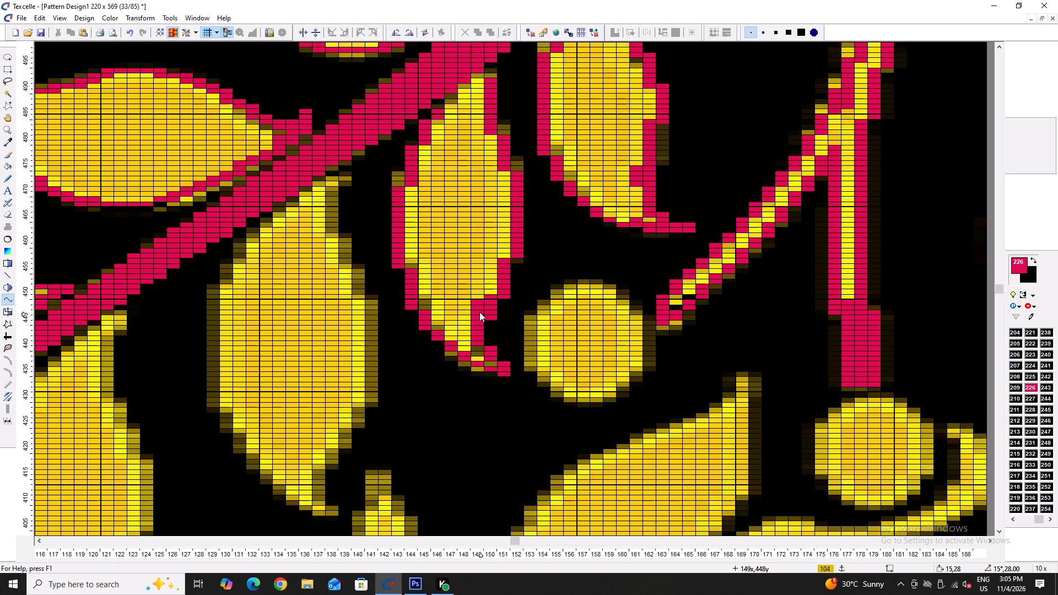
# Redraw the lower outer edge in crimson at column 150, rows 450 to 456, blacking out surplus cells beside it and at column 149, row 450.
pyautogui.press('x')
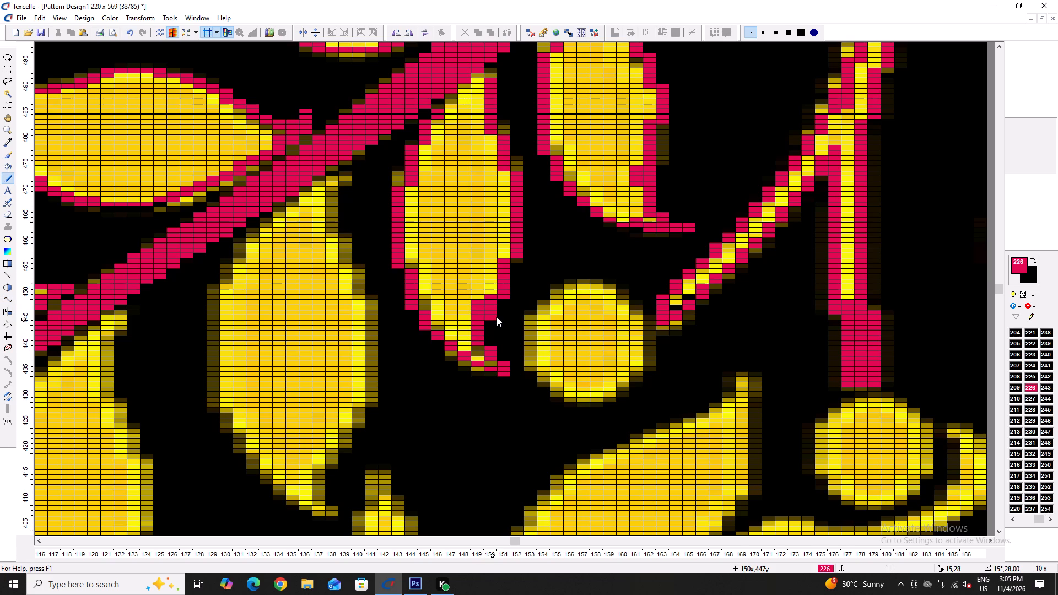
pyautogui.keyDown('ctrl'); pyautogui.scroll(5, 498, 316); pyautogui.keyUp('ctrl')
pyautogui.moveTo(472, 277); pyautogui.dragTo(469, 295, button='right')
pyautogui.rightClick(469, 295)
pyautogui.moveTo(468, 299); pyautogui.dragTo(468, 309, button='right')
pyautogui.click(479, 258)
pyautogui.moveTo(479, 258); pyautogui.dragTo(480, 192)
pyautogui.moveTo(485, 186); pyautogui.dragTo(483, 261)
pyautogui.moveTo(520, 199); pyautogui.dragTo(502, 278, button='right')
pyautogui.rightClick(501, 279)
pyautogui.rightClick(501, 281)
pyautogui.rightClick(477, 273)
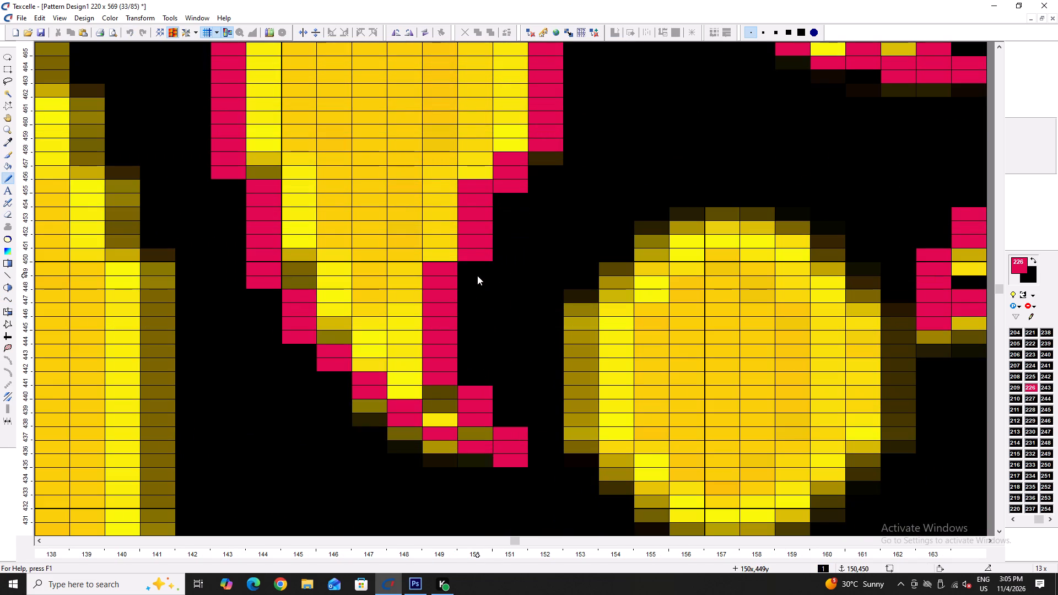
pyautogui.click(465, 274)
pyautogui.rightClick(432, 271)
# Move the outer edge inward by painting column 151, rows 457 to 463 crimson and blacking out column 152, rows 459 to 463.
pyautogui.scroll(3, 441, 269)
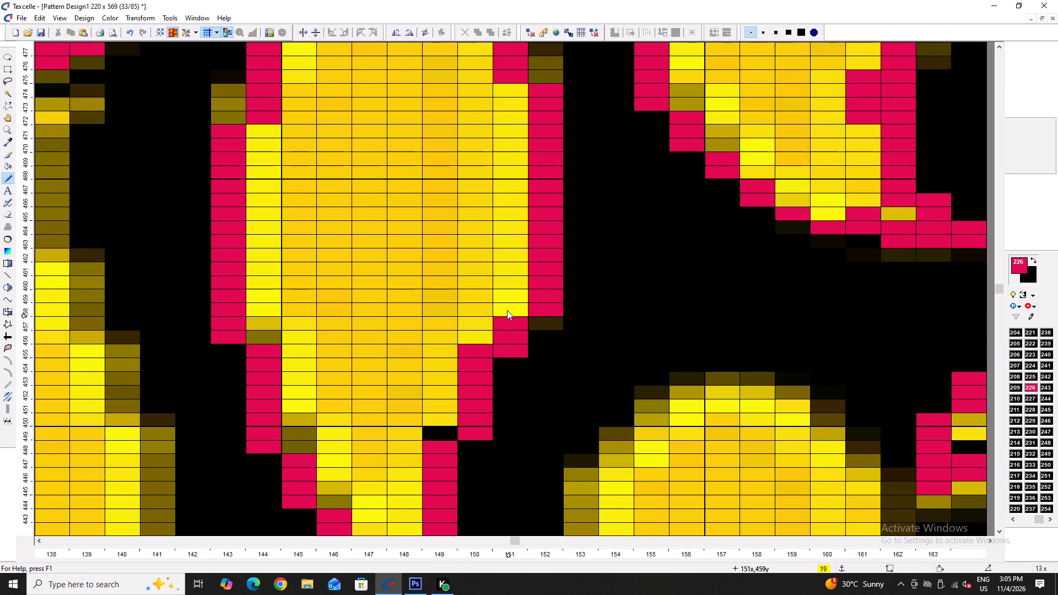
pyautogui.moveTo(507, 309); pyautogui.dragTo(506, 348, button='right')
pyautogui.moveTo(506, 314); pyautogui.dragTo(503, 255)
pyautogui.click(508, 291)
pyautogui.moveTo(508, 297); pyautogui.dragTo(508, 339)
pyautogui.moveTo(541, 309); pyautogui.dragTo(543, 289, button='right')
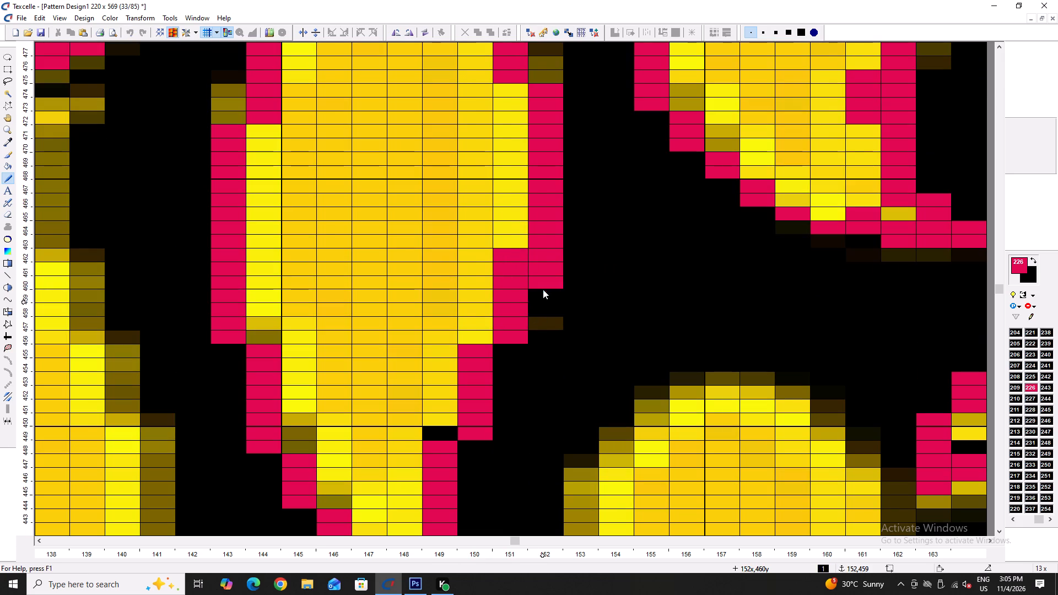
pyautogui.moveTo(543, 289); pyautogui.dragTo(543, 256, button='right')
# Clean the outer edge's stepped corners at rows 476, 463 and 456 in crimson and black, and trim the tip around column 151, row 436.
pyautogui.keyDown('ctrl'); pyautogui.scroll(-4, 532, 256); pyautogui.keyUp('ctrl')
pyautogui.keyDown('ctrl'); pyautogui.scroll(1, 541, 228); pyautogui.keyUp('ctrl')
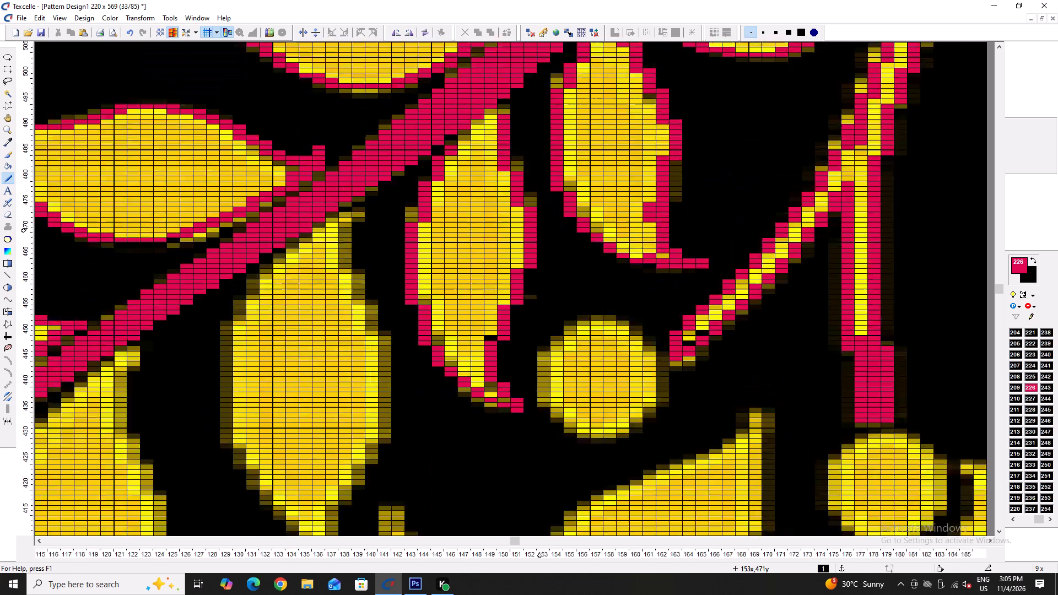
pyautogui.keyDown('ctrl'); pyautogui.scroll(3, 541, 228); pyautogui.keyUp('ctrl')
pyautogui.scroll(1, 482, 194)
pyautogui.click(500, 215)
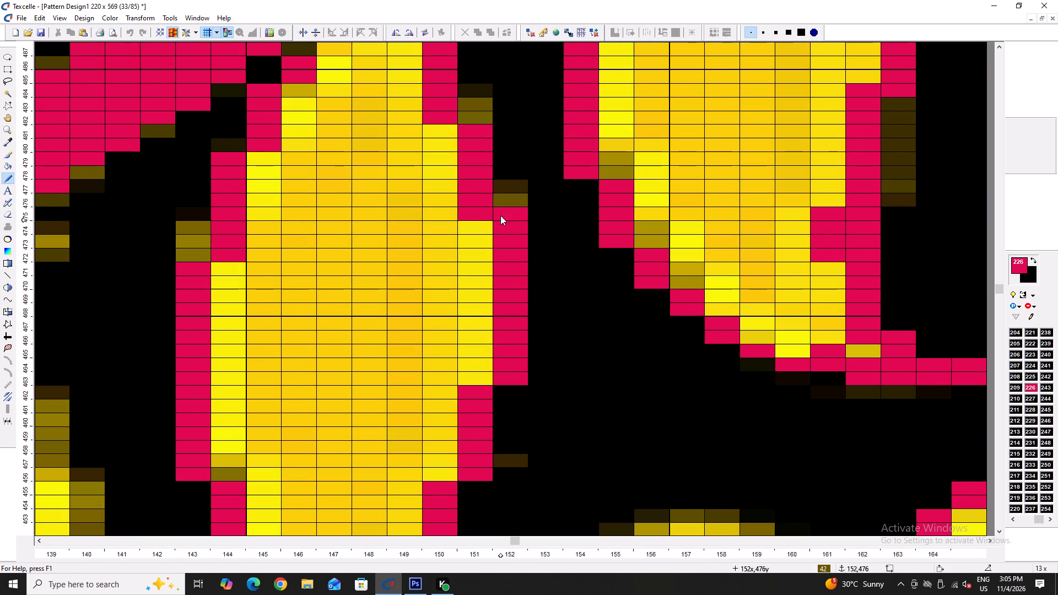
pyautogui.rightClick(471, 208)
pyautogui.click(517, 388)
pyautogui.rightClick(487, 391)
pyautogui.scroll(-3, 487, 391)
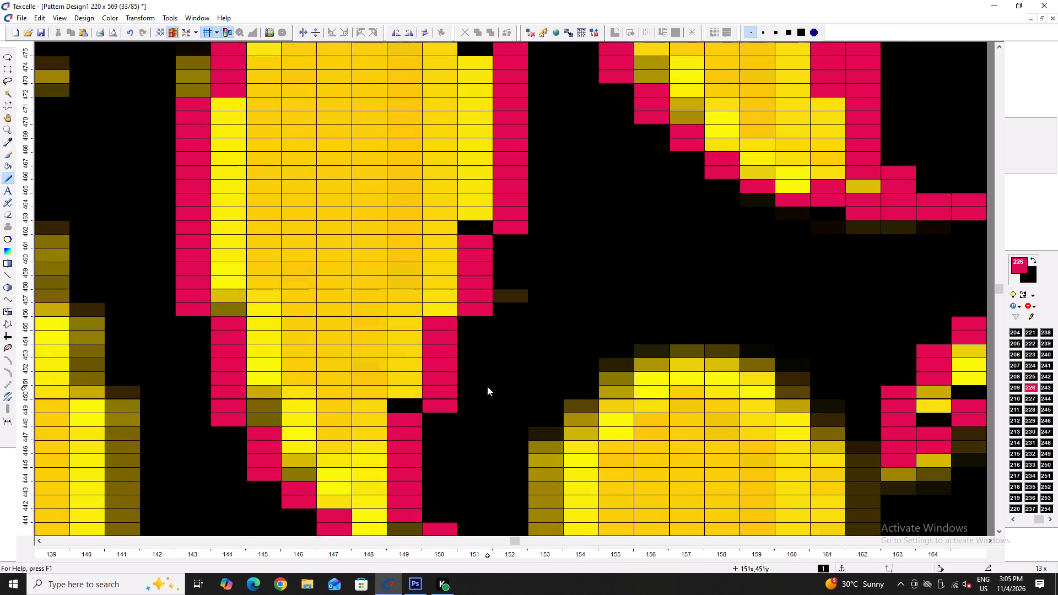
pyautogui.click(472, 333)
pyautogui.rightClick(447, 326)
pyautogui.click(476, 324)
pyautogui.rightClick(479, 338)
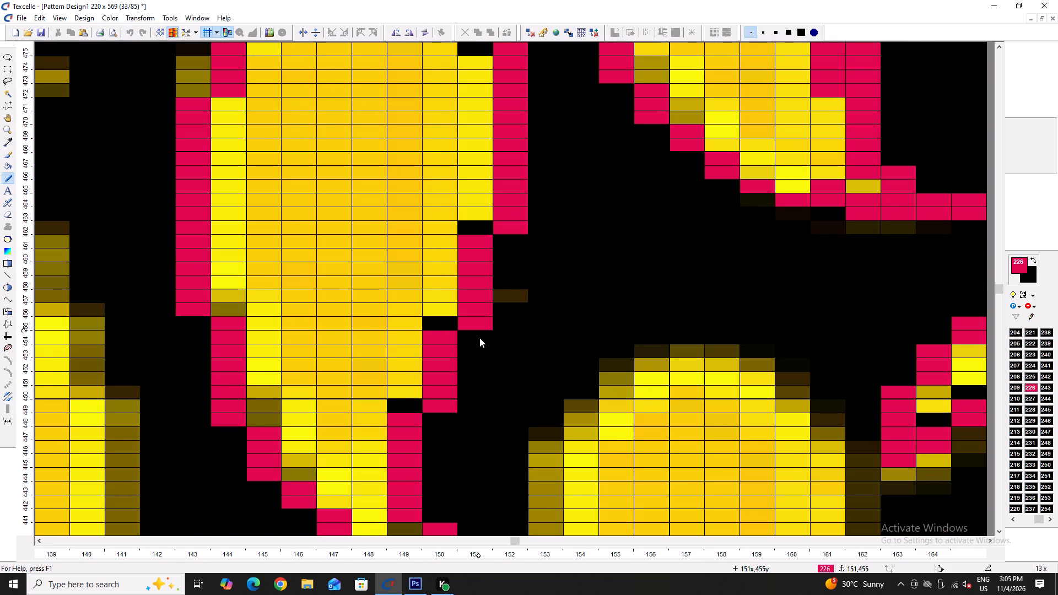
pyautogui.scroll(-3, 479, 338)
pyautogui.moveTo(493, 434); pyautogui.dragTo(468, 440, button='right')
# Draw a crimson curve along the branch-side edge of the hanging leaf at columns 111 to 124, from column 121, row 446 to its tip near row 378.
pyautogui.keyDown('ctrl'); pyautogui.scroll(-5, 467, 439); pyautogui.keyUp('ctrl')
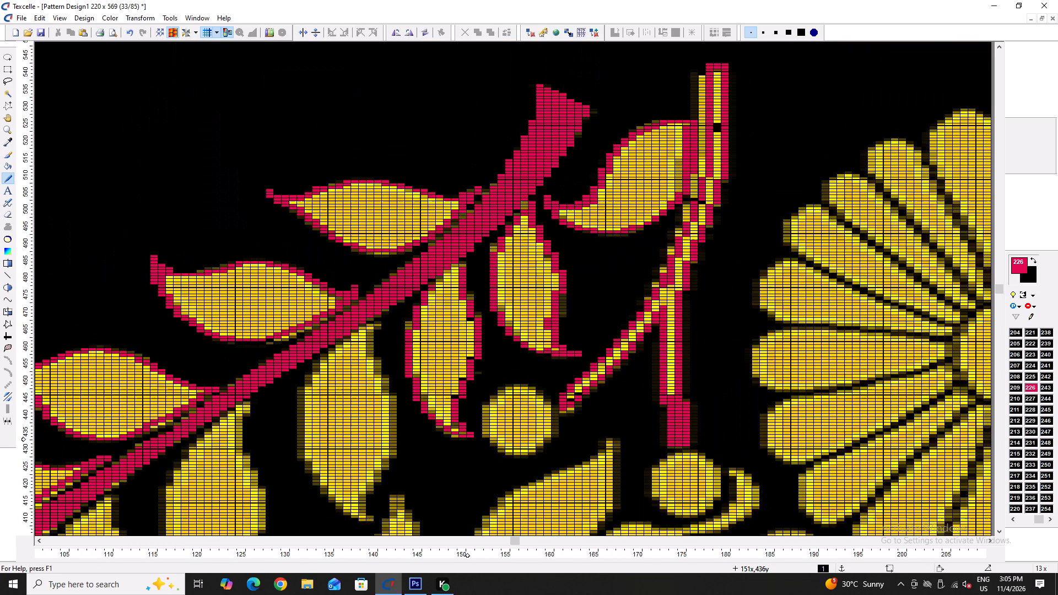
pyautogui.keyDown('ctrl'); pyautogui.scroll(4, 407, 325); pyautogui.keyUp('ctrl')
pyautogui.keyDown('ctrl'); pyautogui.scroll(-5, 416, 332); pyautogui.keyUp('ctrl')
pyautogui.scroll(-3, 404, 386)
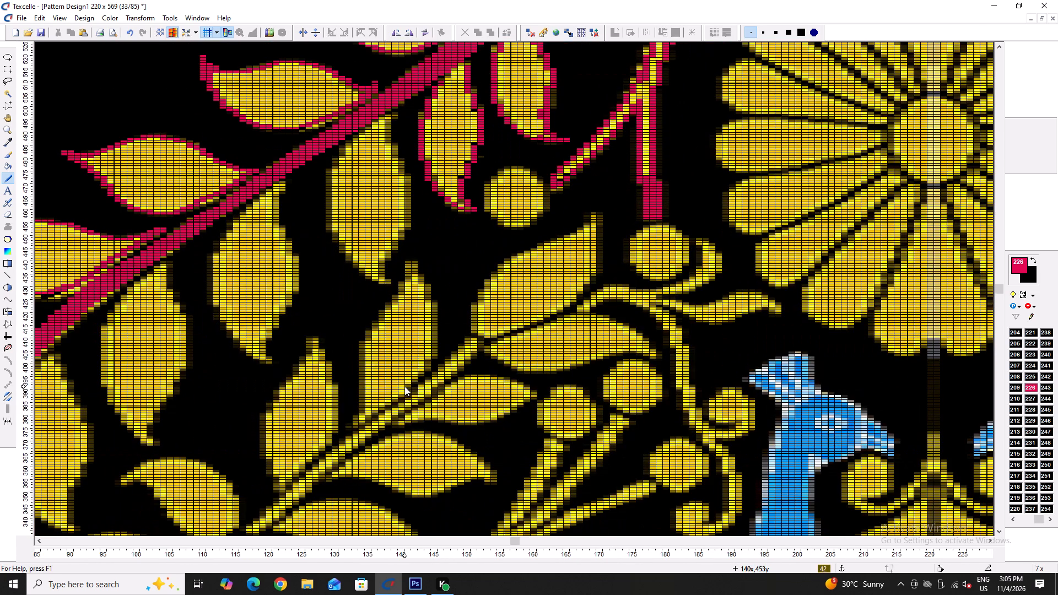
pyautogui.press('x')
pyautogui.press('Left')
pyautogui.press('Left')
pyautogui.keyDown('ctrl'); pyautogui.scroll(2, 523, 191); pyautogui.keyUp('ctrl')
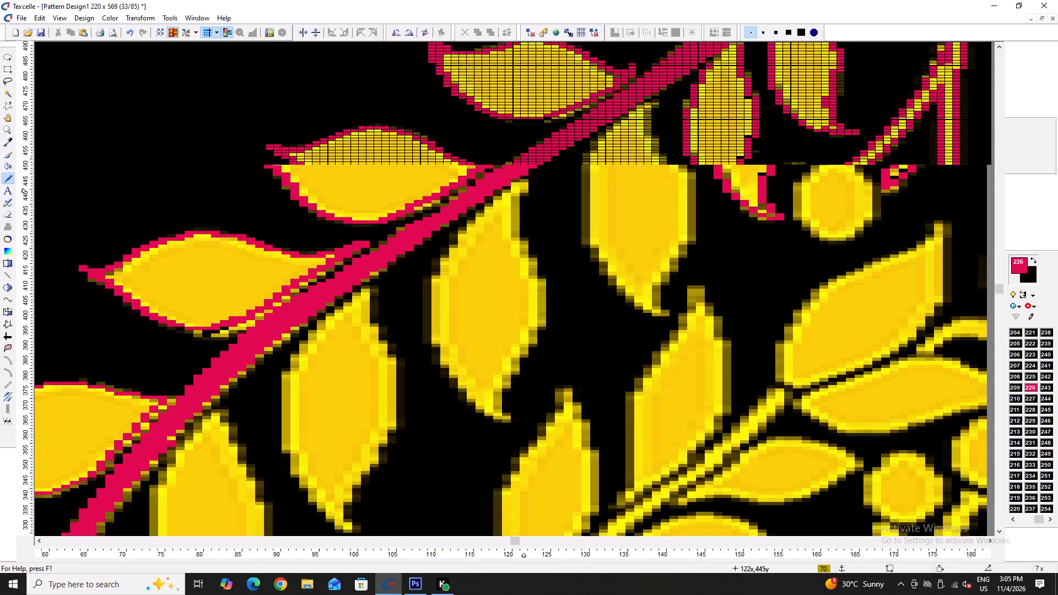
pyautogui.press('y')
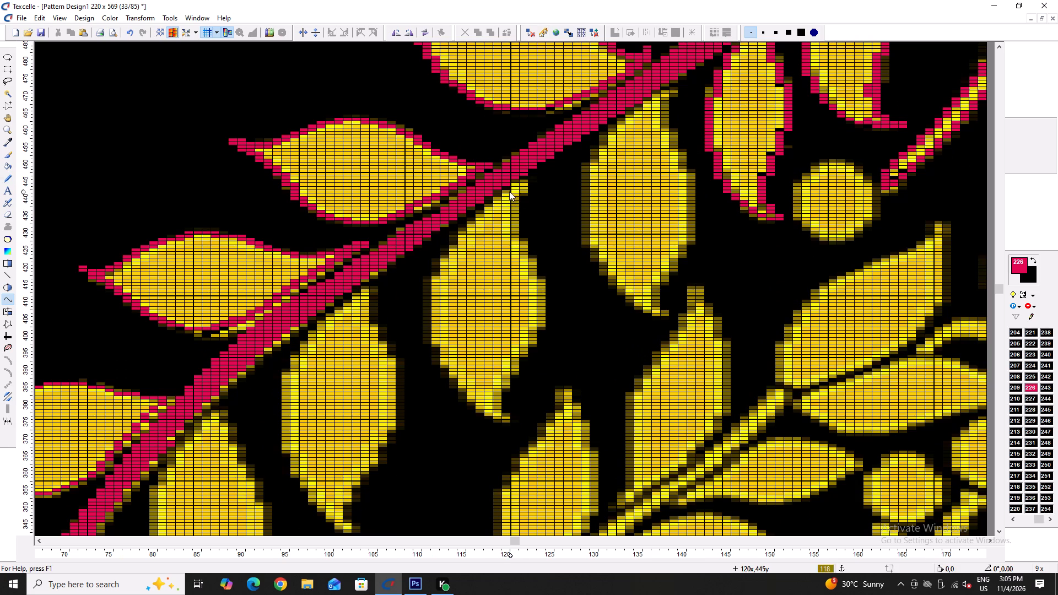
pyautogui.click(515, 187)
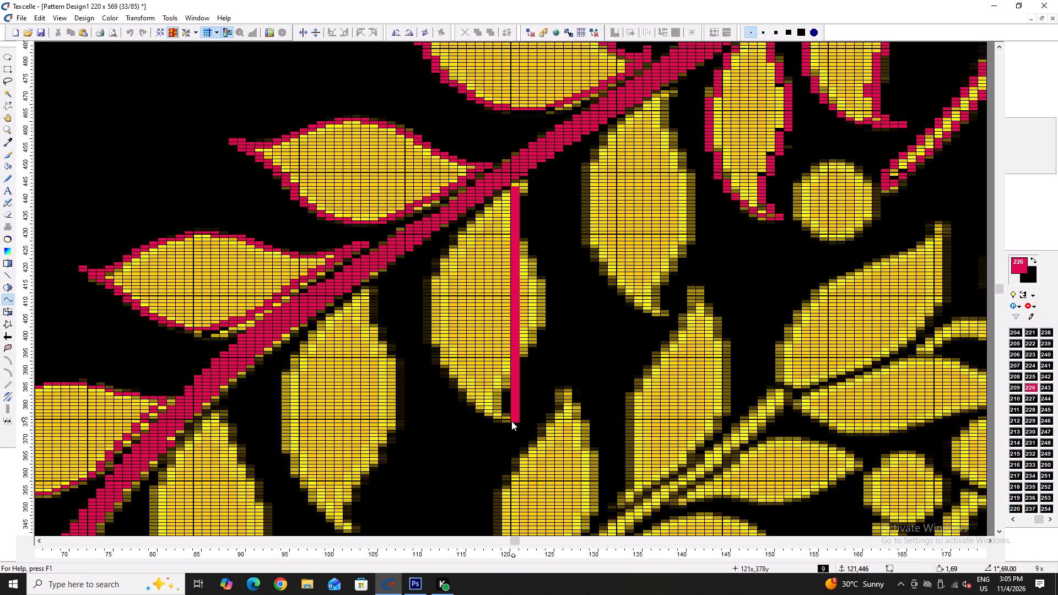
pyautogui.click(511, 421)
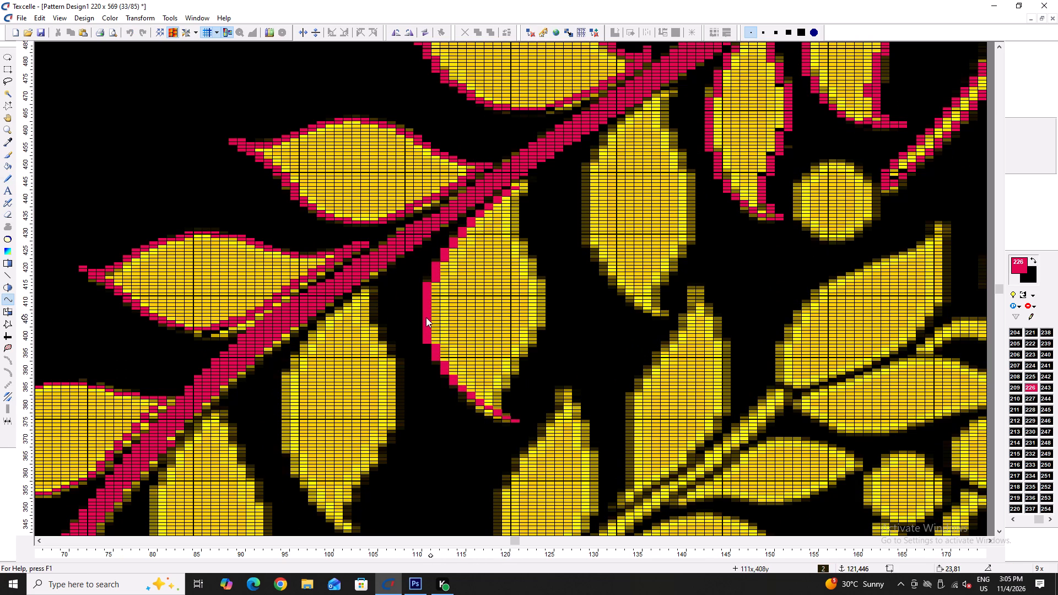
pyautogui.click(426, 317)
# Curve crimson along this leaf's outer edge from column 122, row 448, out to column 124 and back in to about column 121, row 393.
pyautogui.click(525, 180)
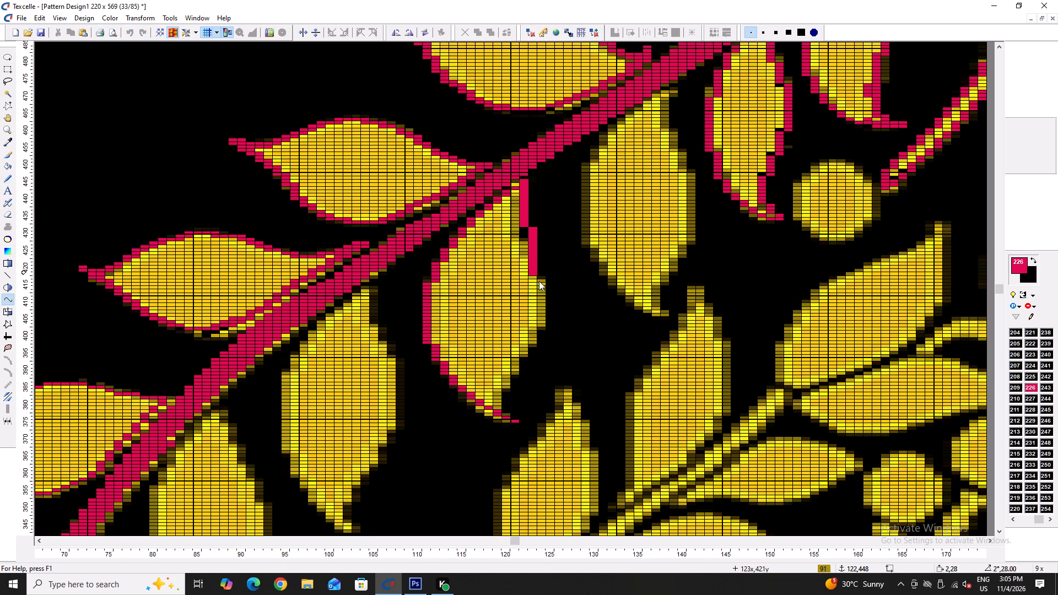
pyautogui.click(541, 295)
pyautogui.doubleClick(517, 221)
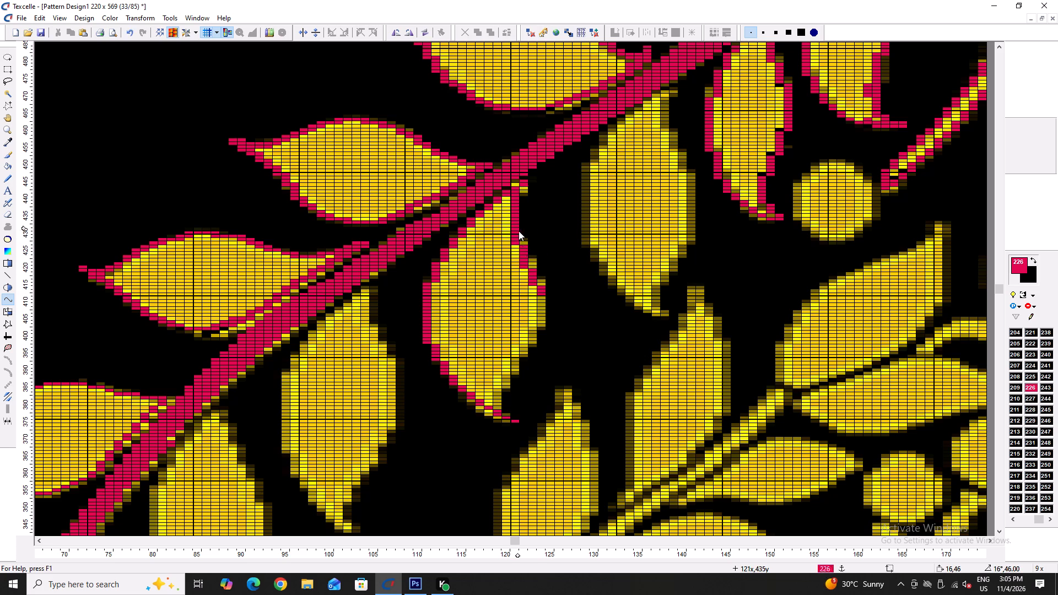
pyautogui.click(528, 272)
pyautogui.click(512, 369)
pyautogui.click(538, 320)
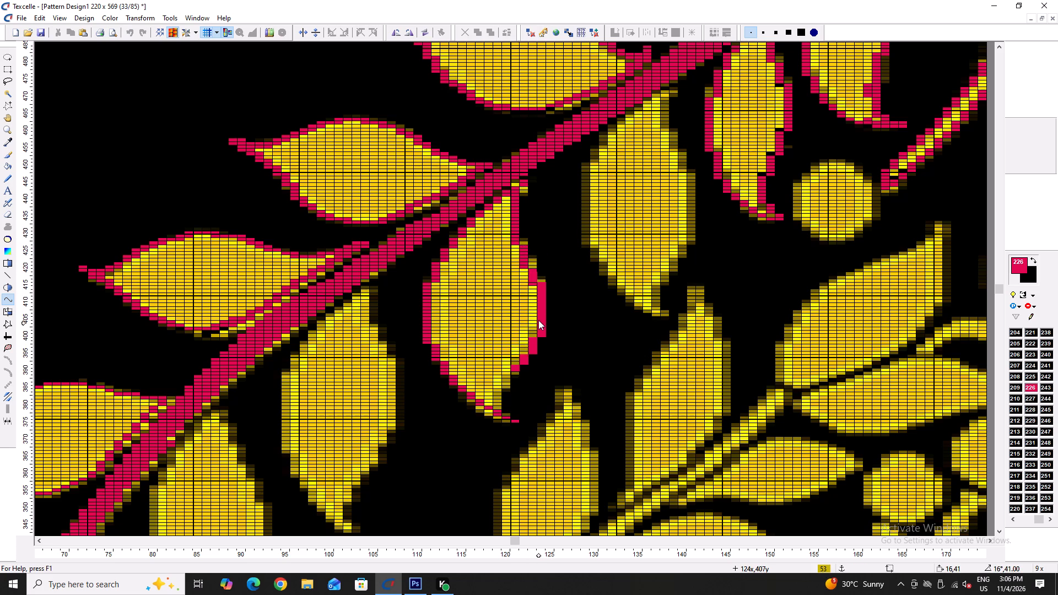
# Draw a crimson curve for the leaf's lower outer edge from column 121, row 394 to the tip, bent inward to column 119, row 386.
pyautogui.click(514, 366)
pyautogui.doubleClick(517, 419)
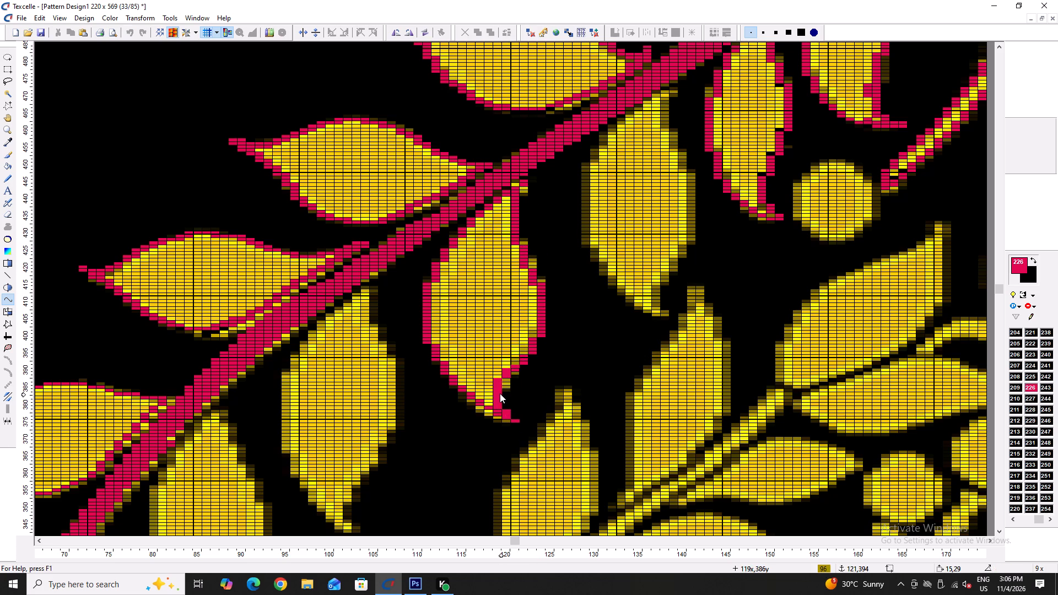
pyautogui.click(500, 393)
# Thicken the lower outer edge in crimson at column 120, rows 381 to 389, and columns 121 to 124 up to row 402, cleaning stray cells in black.
pyautogui.press('x')
pyautogui.keyDown('ctrl'); pyautogui.scroll(3, 520, 382); pyautogui.keyUp('ctrl')
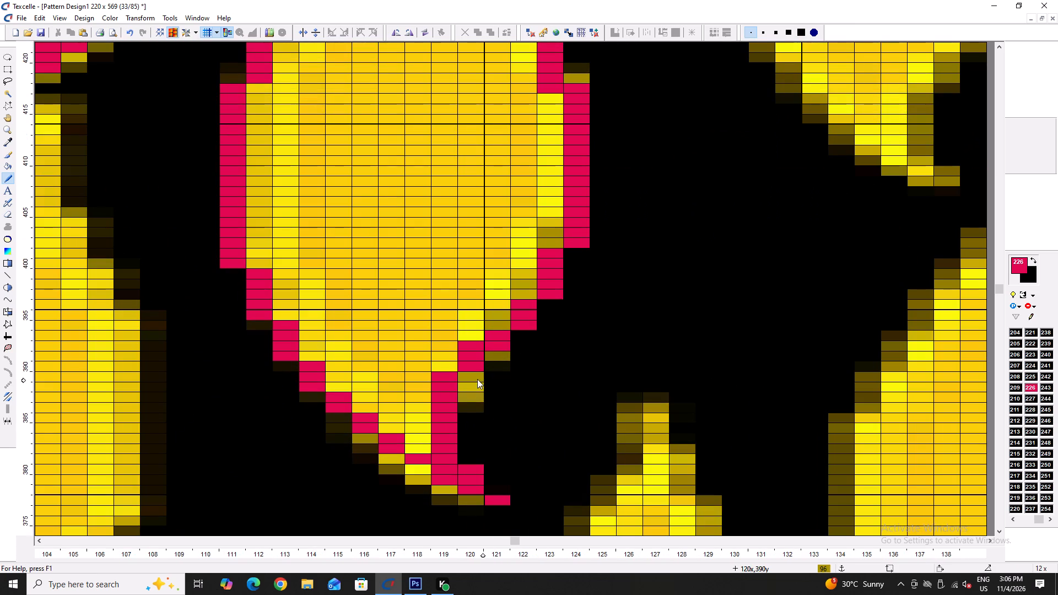
pyautogui.moveTo(469, 376); pyautogui.dragTo(472, 464)
pyautogui.click(491, 490)
pyautogui.rightClick(500, 496)
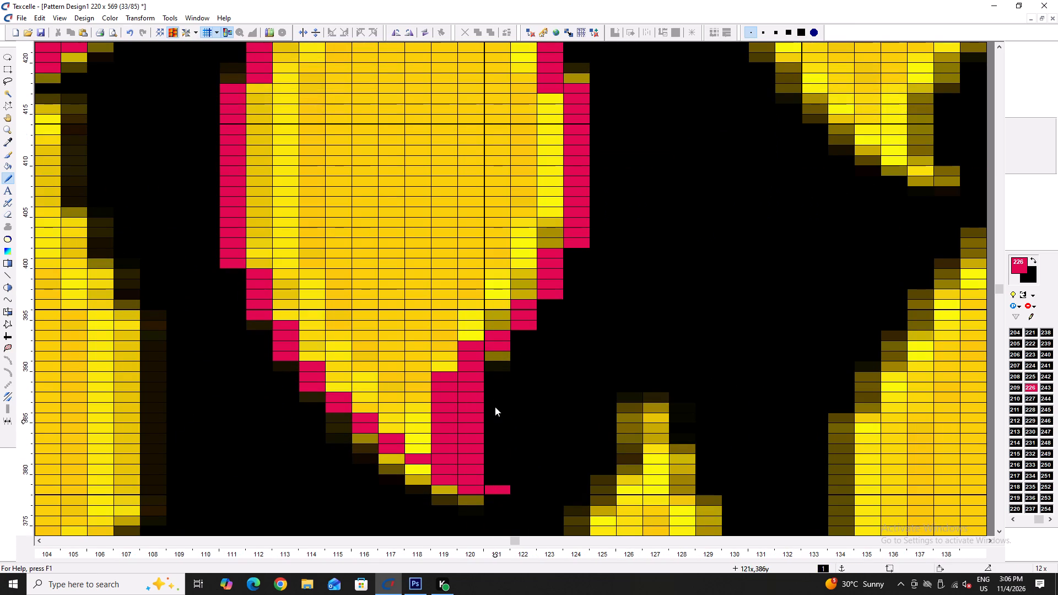
pyautogui.moveTo(499, 368); pyautogui.dragTo(500, 358)
pyautogui.click(525, 332)
pyautogui.moveTo(547, 310); pyautogui.dragTo(548, 305)
pyautogui.moveTo(573, 267); pyautogui.dragTo(578, 247)
pyautogui.rightClick(558, 315)
# Paint the leaf's upper outer edge steps crimson at column 124, rows 418 to 419, column 123, rows 421 to 425, and column 122, rows 429 to 431.
pyautogui.scroll(3, 559, 315)
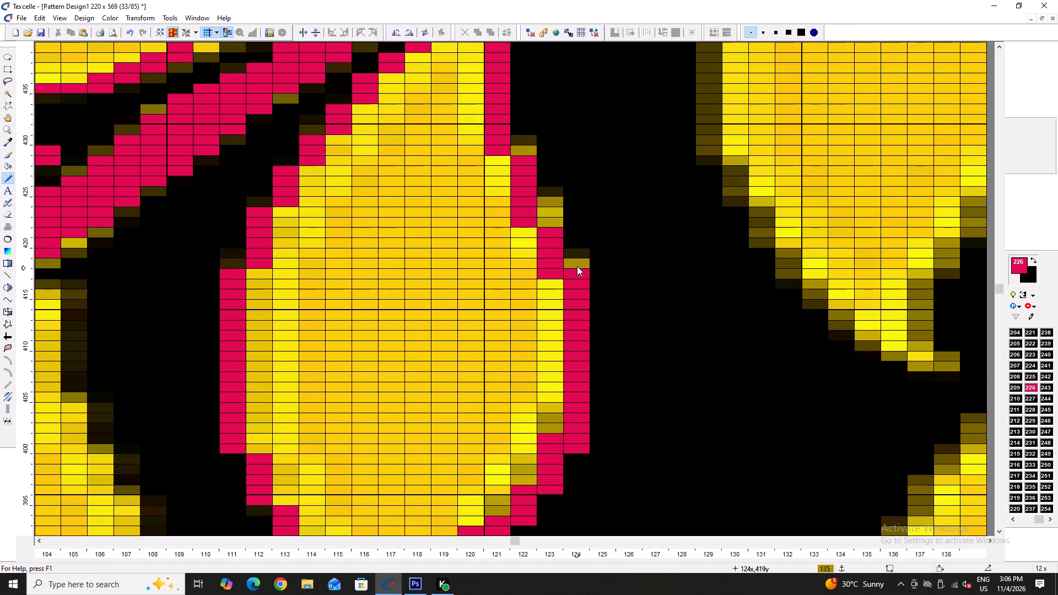
pyautogui.moveTo(579, 257); pyautogui.dragTo(574, 272)
pyautogui.click(554, 192)
pyautogui.moveTo(554, 192); pyautogui.dragTo(553, 223)
pyautogui.moveTo(550, 187); pyautogui.dragTo(559, 237)
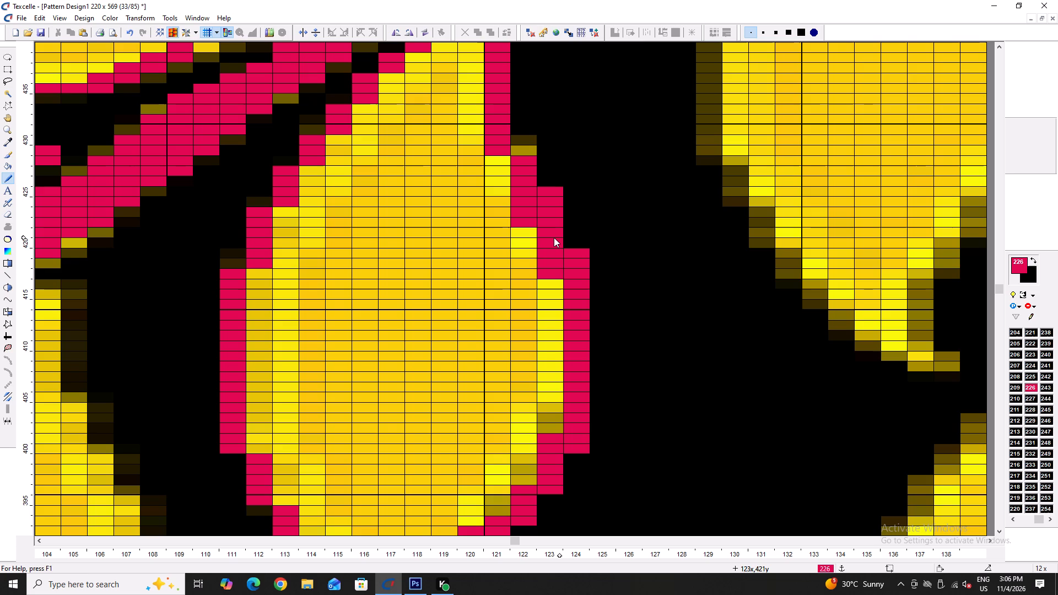
pyautogui.moveTo(525, 128); pyautogui.dragTo(527, 158)
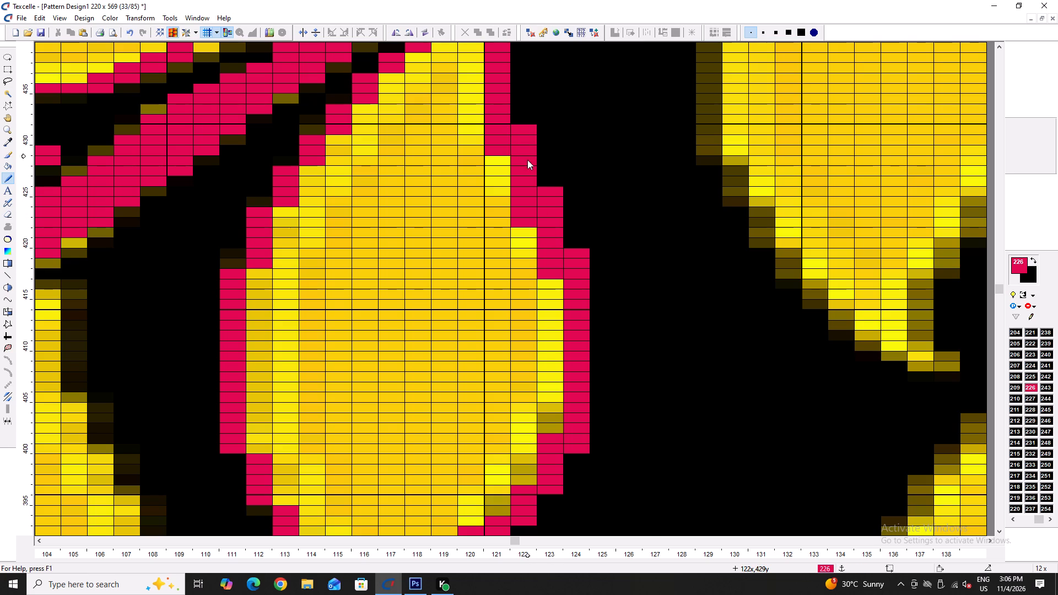
pyautogui.keyDown('ctrl'); pyautogui.scroll(-5, 508, 224); pyautogui.keyUp('ctrl')
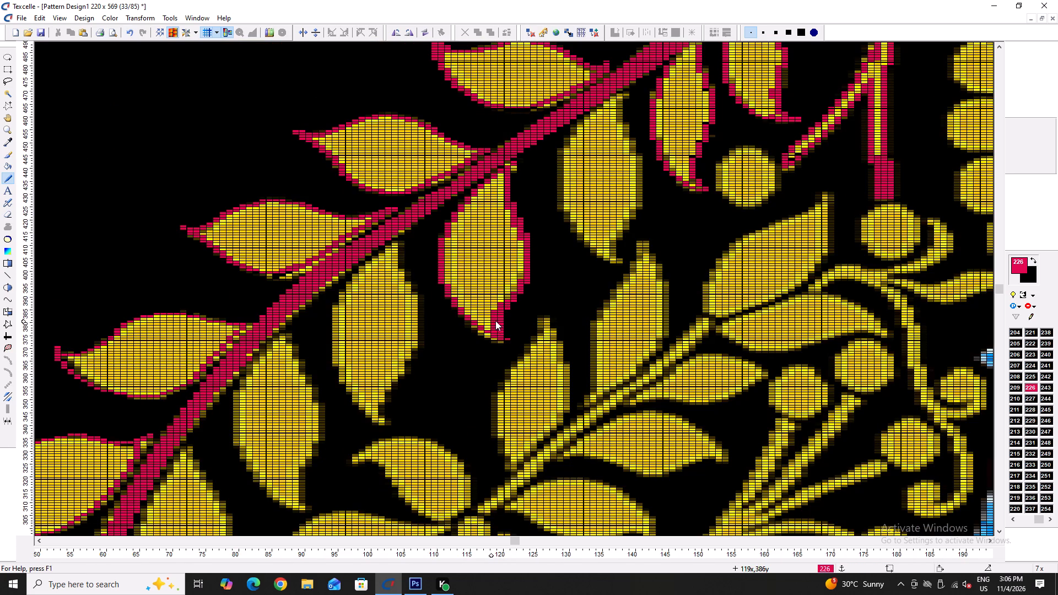
# Paint the stray cells beside the leaf's tip black in column 120, rows 387 down to 381.
pyautogui.keyDown('ctrl'); pyautogui.scroll(7, 506, 321); pyautogui.keyUp('ctrl')
pyautogui.moveTo(516, 323); pyautogui.dragTo(516, 345, button='right')
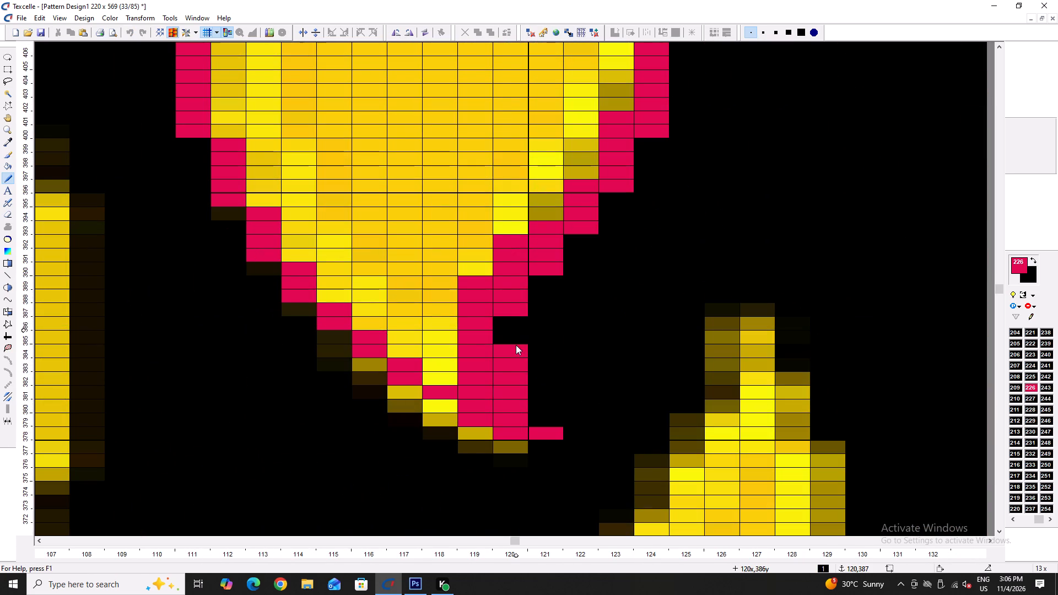
pyautogui.moveTo(516, 345); pyautogui.dragTo(516, 404, button='right')
# Fill the gaps in the inner edge near the leaf's tip with crimson, stepping from column 115, row 386 to column 119, row 379.
pyautogui.click(447, 404)
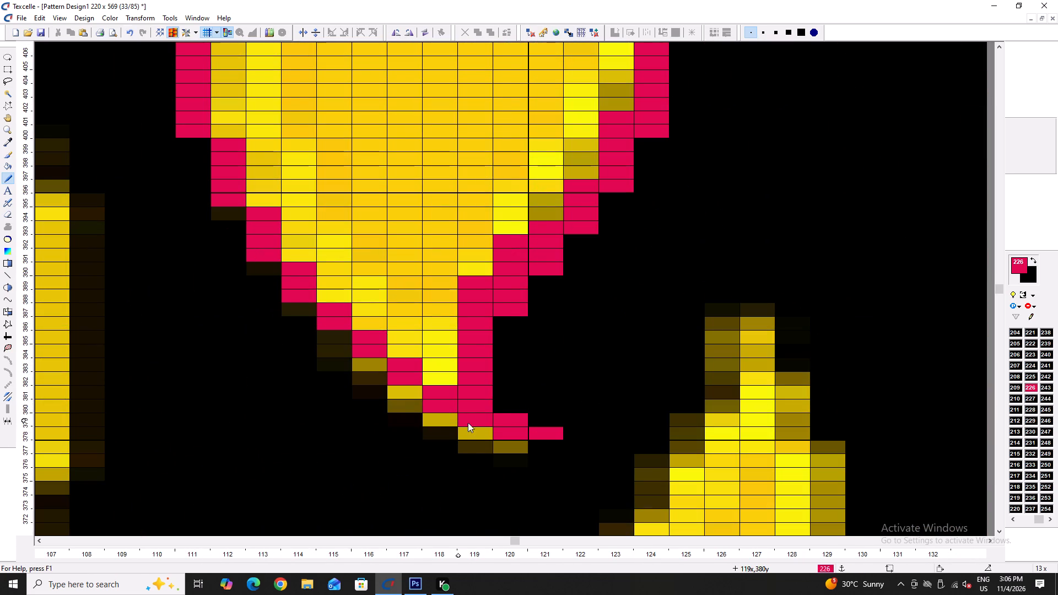
pyautogui.click(342, 337)
pyautogui.click(373, 369)
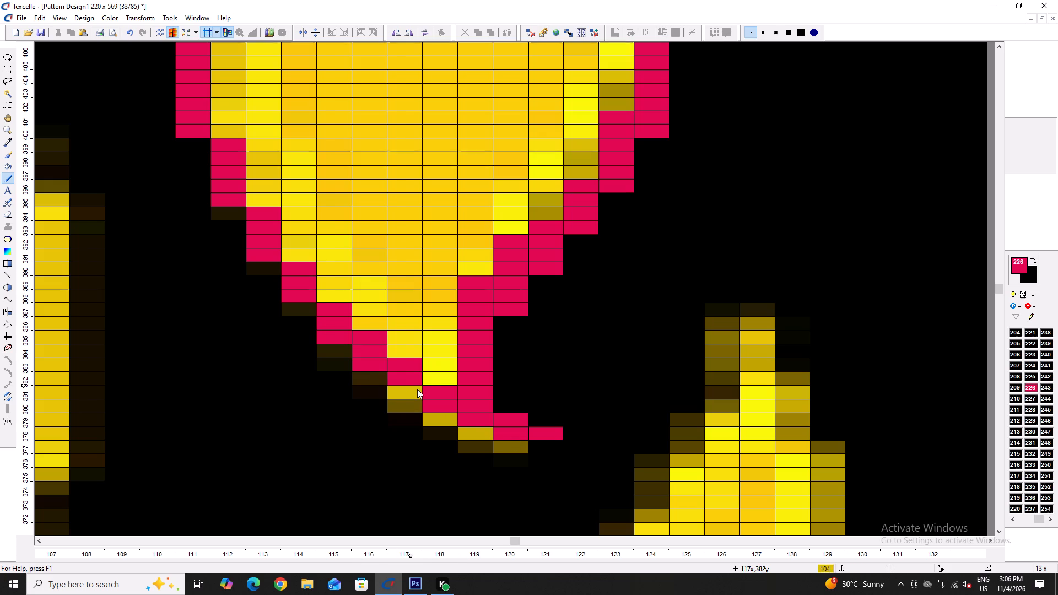
pyautogui.click(417, 389)
pyautogui.doubleClick(456, 421)
pyautogui.click(482, 429)
# Save the design as a bitmap in Downloads, using the existing WhatsApp Image 2026-10-26 at 12.37 file's name.
pyautogui.keyDown('ctrl'); pyautogui.scroll(-4, 428, 391); pyautogui.keyUp('ctrl')
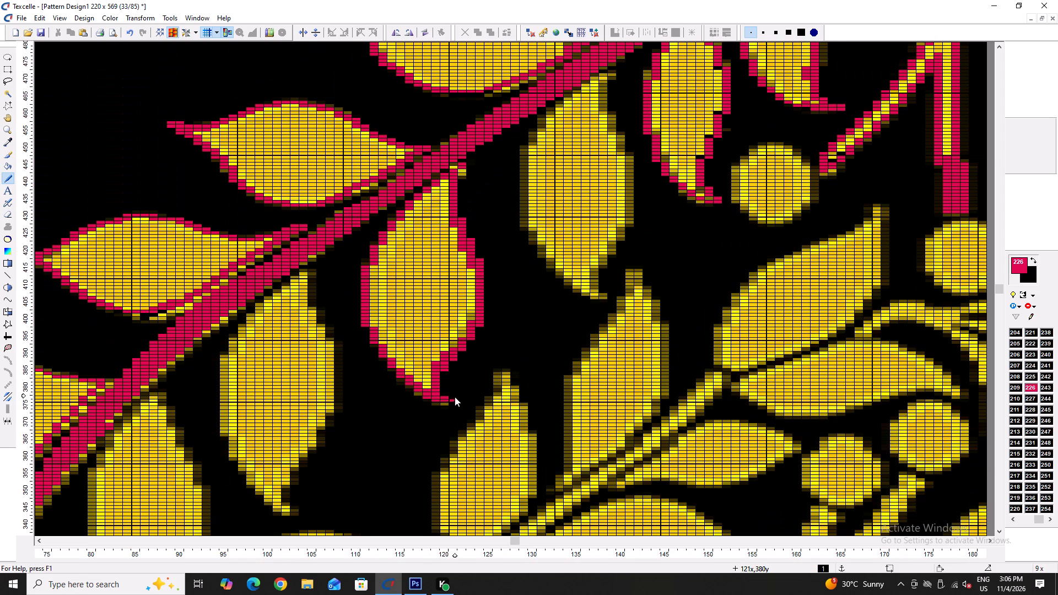
pyautogui.keyDown('ctrl'); pyautogui.scroll(-4, 364, 387); pyautogui.keyUp('ctrl')
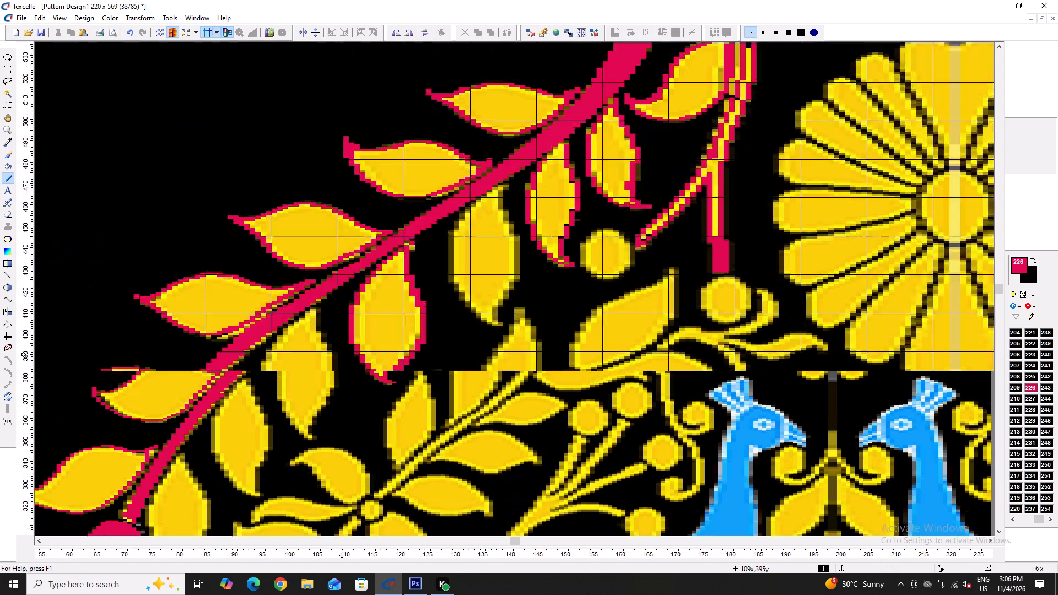
pyautogui.scroll(-3, 319, 341)
pyautogui.keyDown('ctrl'); pyautogui.scroll(-1, 289, 369); pyautogui.keyUp('ctrl')
pyautogui.keyDown('ctrl'); pyautogui.scroll(2, 305, 192); pyautogui.keyUp('ctrl')
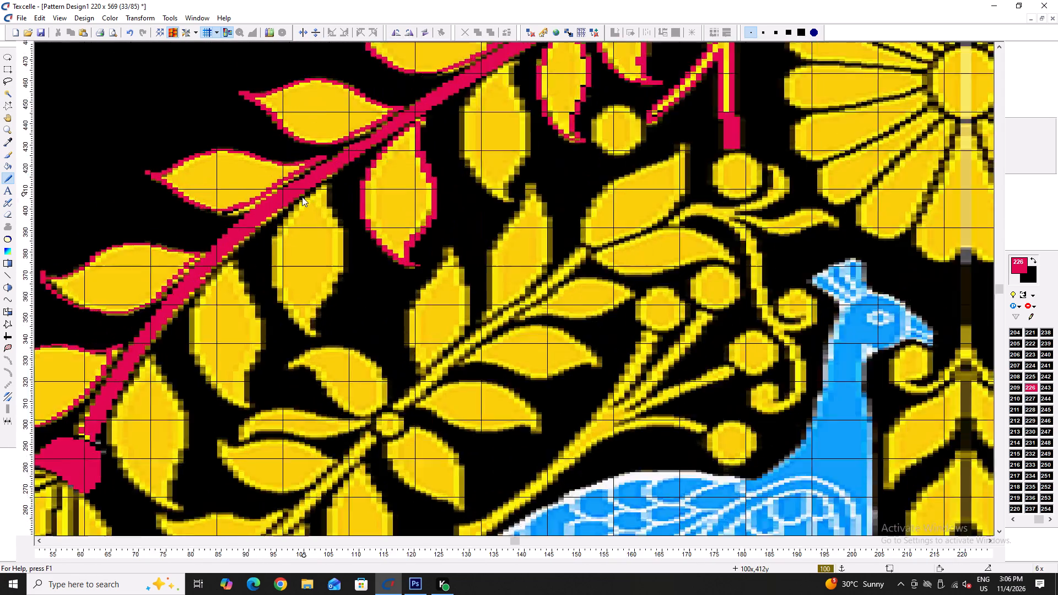
pyautogui.keyDown('ctrl'); pyautogui.scroll(2, 302, 197); pyautogui.keyUp('ctrl')
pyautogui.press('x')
pyautogui.press('Left')
pyautogui.press('Left')
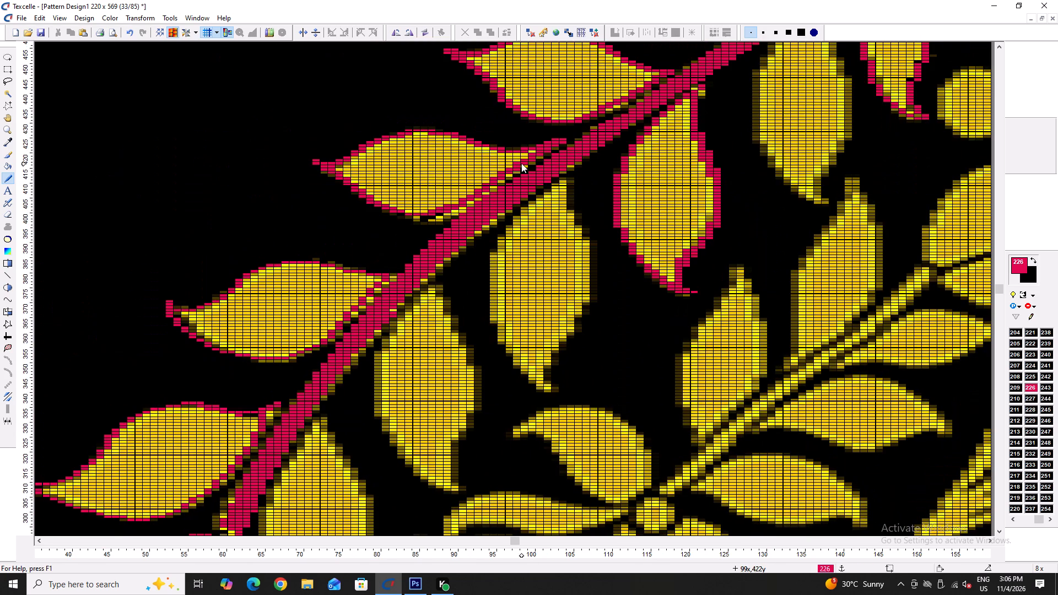
pyautogui.hotkey('ctrl', 's')
pyautogui.hotkey('ctrl', 's')
pyautogui.keyDown('ctrl'); pyautogui.scroll(19, 198, 130); pyautogui.keyUp('ctrl')
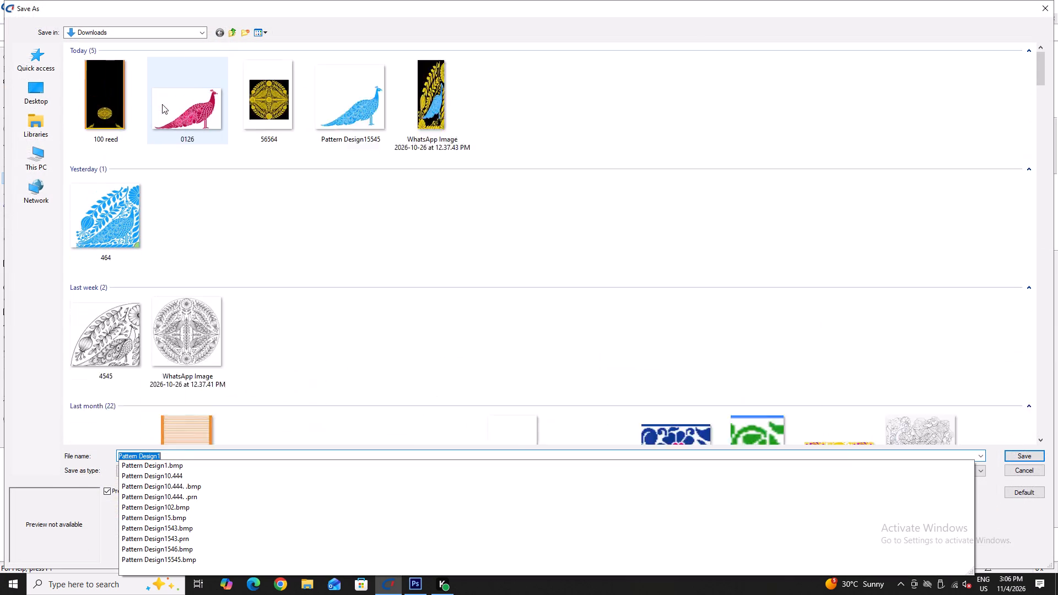
pyautogui.keyDown('ctrl'); pyautogui.scroll(2, 162, 104); pyautogui.keyUp('ctrl')
pyautogui.doubleClick(537, 101)
pyautogui.click(571, 296)
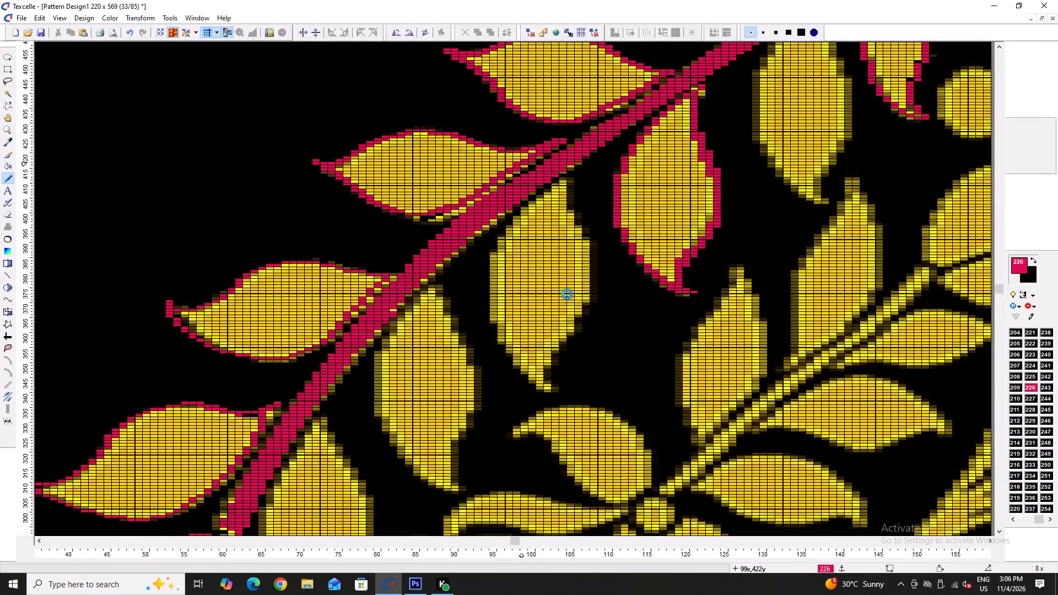
# Draw the next inner leaf's outer edge in crimson from column 105, row 416, out to column 108, and down to the tip near row 346.
pyautogui.keyDown('ctrl'); pyautogui.scroll(-3, 469, 297); pyautogui.keyUp('ctrl')
pyautogui.keyDown('ctrl'); pyautogui.scroll(5, 547, 276); pyautogui.keyUp('ctrl')
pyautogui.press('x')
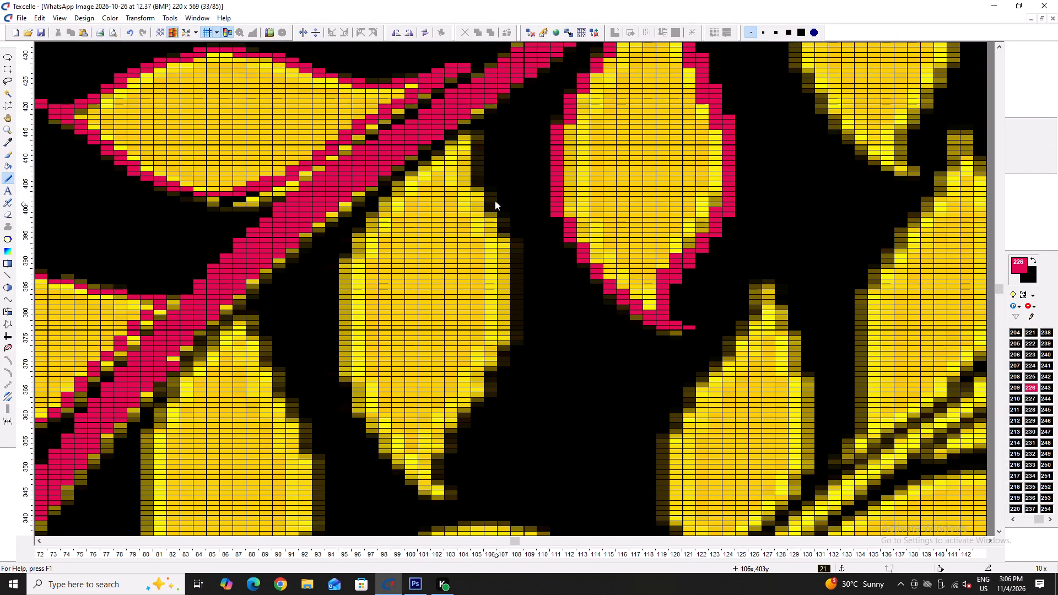
pyautogui.keyDown('ctrl'); pyautogui.scroll(-6, 489, 202); pyautogui.keyUp('ctrl')
pyautogui.keyDown('ctrl'); pyautogui.scroll(-4, 525, 228); pyautogui.keyUp('ctrl')
pyautogui.keyDown('ctrl'); pyautogui.scroll(2, 510, 224); pyautogui.keyUp('ctrl')
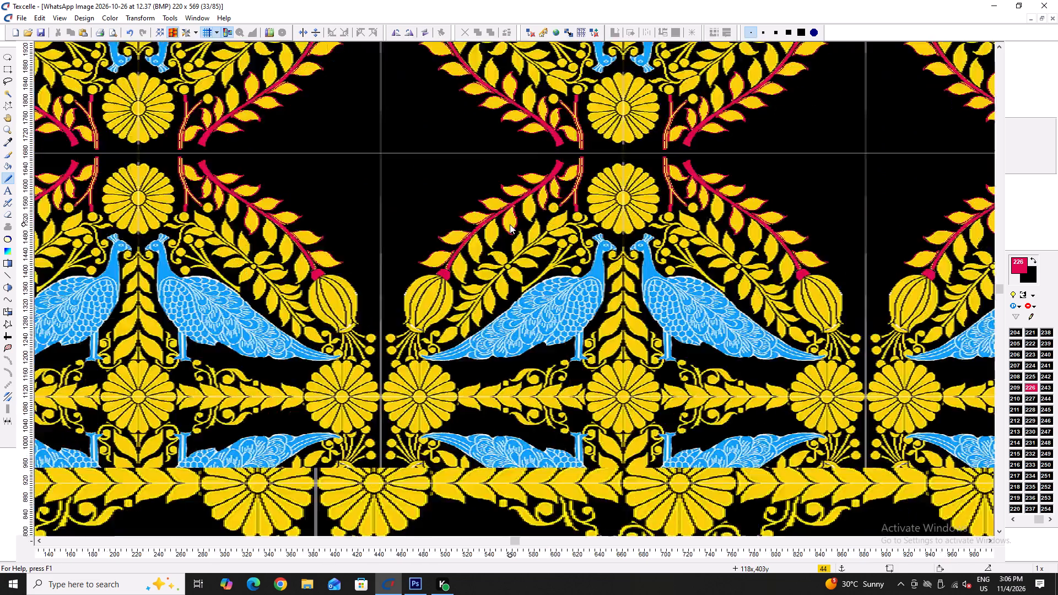
pyautogui.keyDown('ctrl'); pyautogui.scroll(4, 510, 224); pyautogui.keyUp('ctrl')
pyautogui.keyDown('ctrl'); pyautogui.scroll(4, 455, 244); pyautogui.keyUp('ctrl')
pyautogui.click(414, 128)
pyautogui.moveTo(414, 128); pyautogui.dragTo(405, 165)
pyautogui.moveTo(406, 132); pyautogui.dragTo(439, 328)
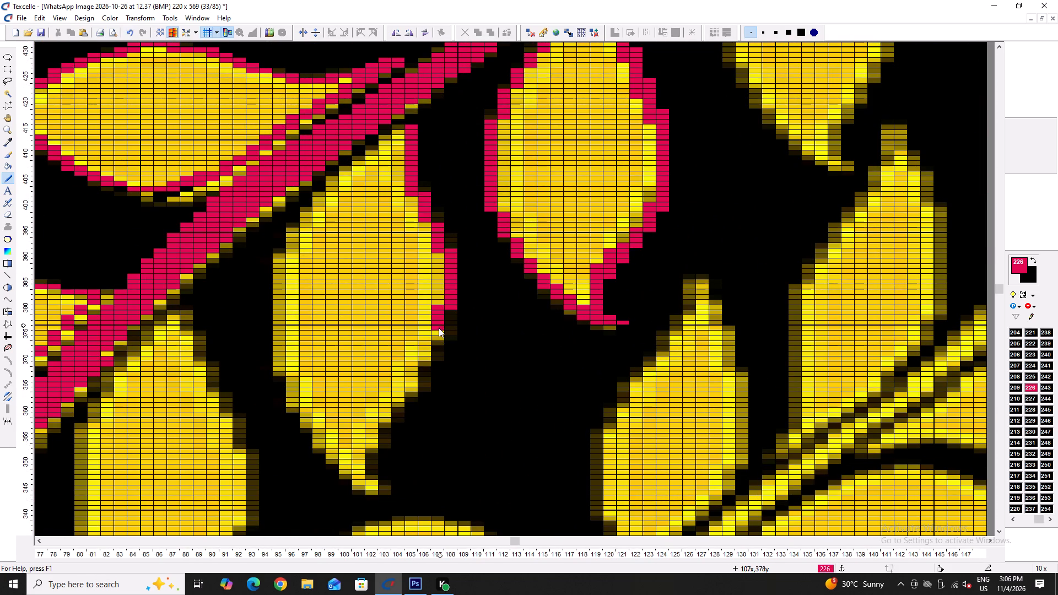
pyautogui.scroll(-3, 443, 300)
pyautogui.moveTo(447, 118); pyautogui.dragTo(376, 301)
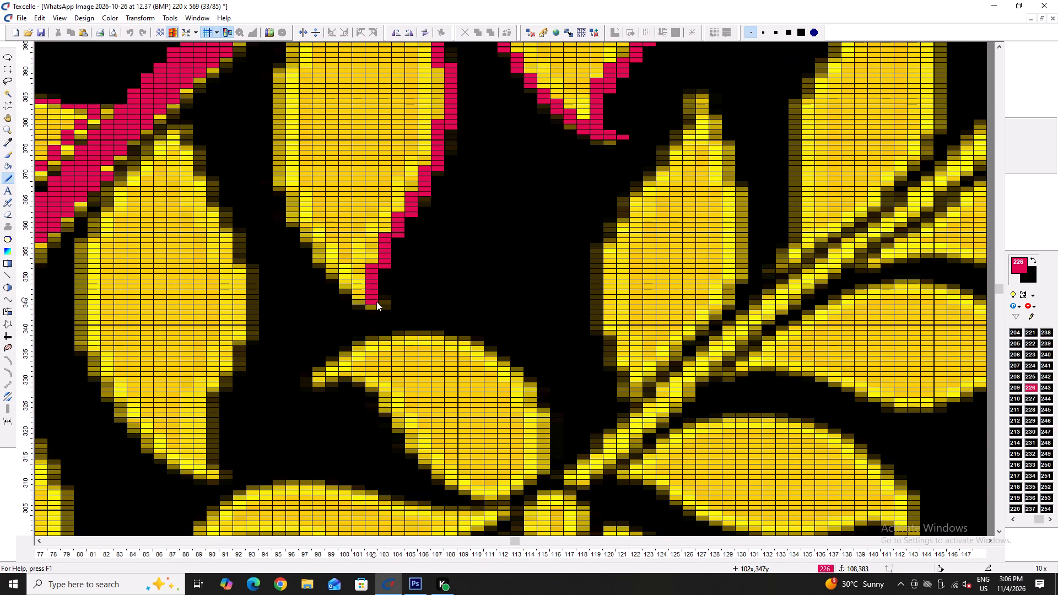
pyautogui.moveTo(376, 301); pyautogui.dragTo(393, 309)
# Draw the same leaf's inner edge in crimson from the tip out to column 95, row 378, and up through column 98, row 404 to the top.
pyautogui.moveTo(385, 307); pyautogui.dragTo(277, 144)
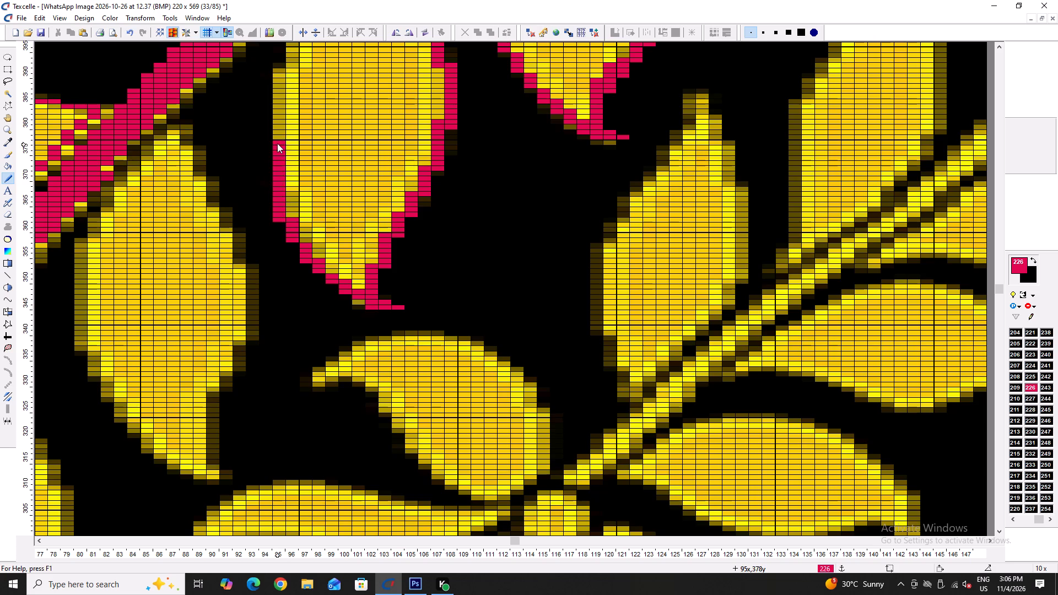
pyautogui.scroll(4, 280, 164)
pyautogui.moveTo(278, 390); pyautogui.dragTo(321, 254)
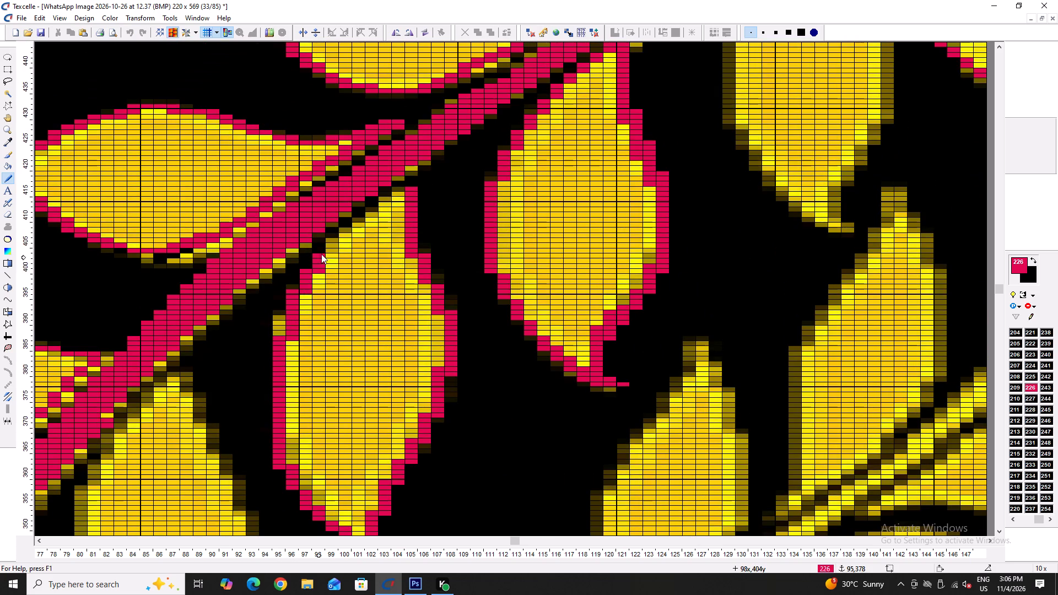
pyautogui.moveTo(321, 254); pyautogui.dragTo(403, 193)
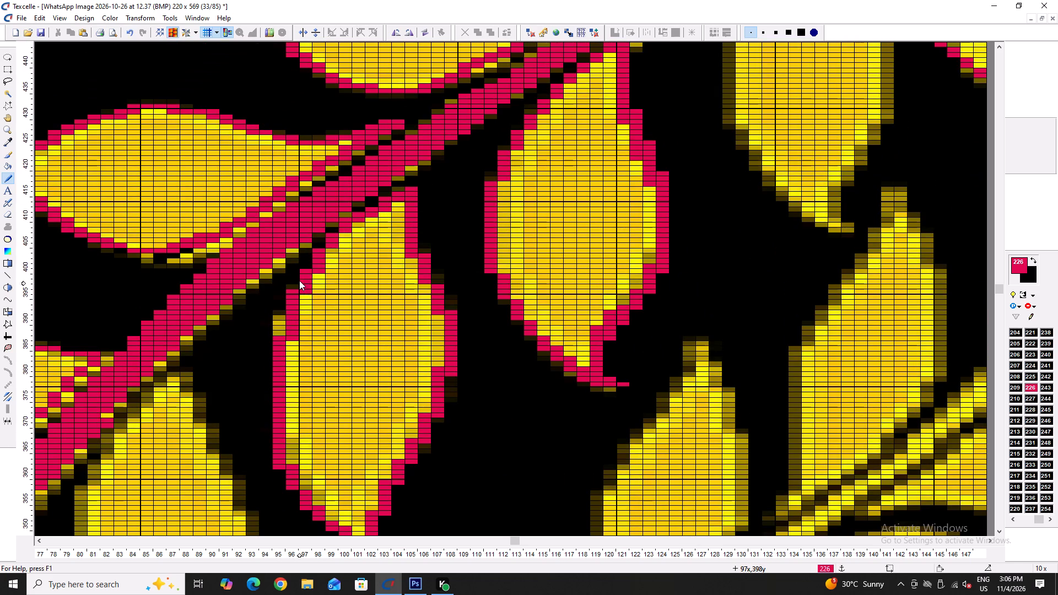
pyautogui.scroll(-3, 328, 261)
pyautogui.press('Left')
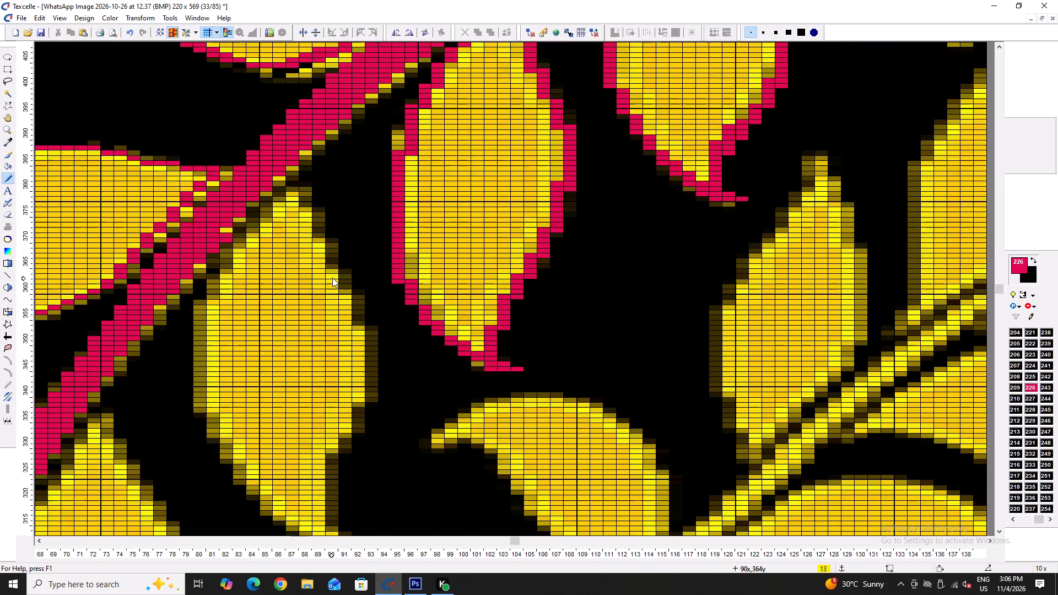
# Trace the leaf's right edge freehand in crimson from column 88, row 384, out to column 92 and down to the tip near column 91, row 313.
pyautogui.press('Left')
pyautogui.scroll(-1, 379, 195)
pyautogui.moveTo(427, 112); pyautogui.dragTo(450, 189)
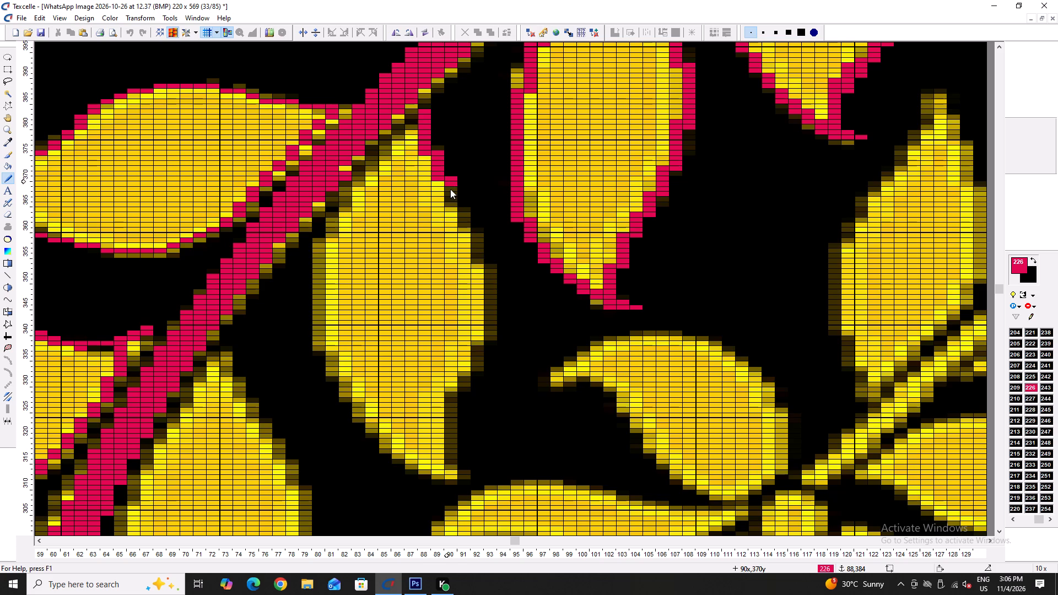
pyautogui.moveTo(450, 189); pyautogui.dragTo(470, 332)
pyautogui.scroll(-3, 469, 313)
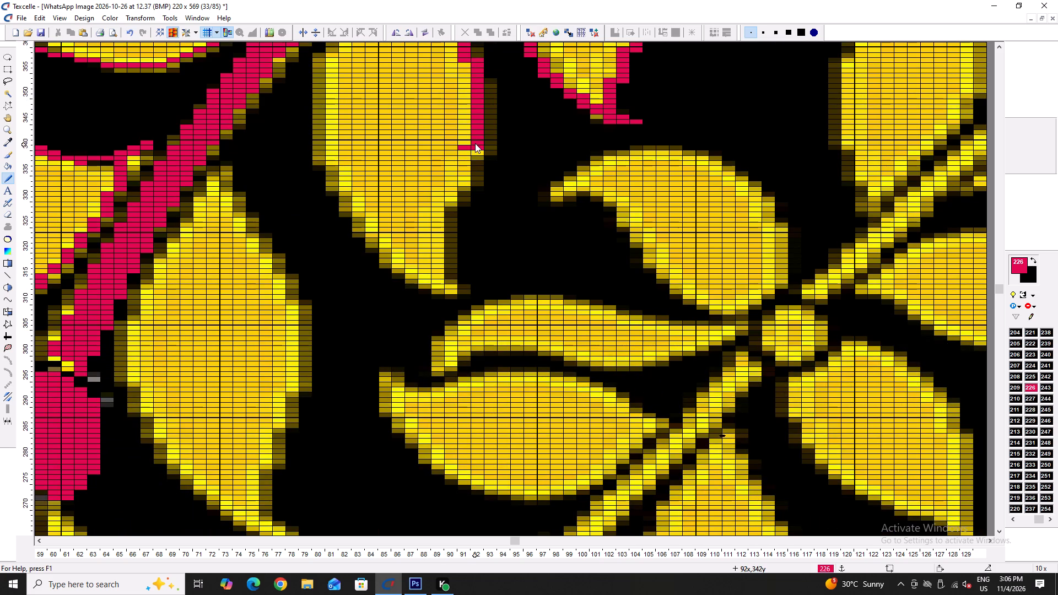
pyautogui.moveTo(475, 143); pyautogui.dragTo(466, 289)
# Trace the same leaf's left edge in crimson from the tip out to column 80 and up to the stem near column 87, row 381.
pyautogui.moveTo(460, 288); pyautogui.dragTo(386, 261)
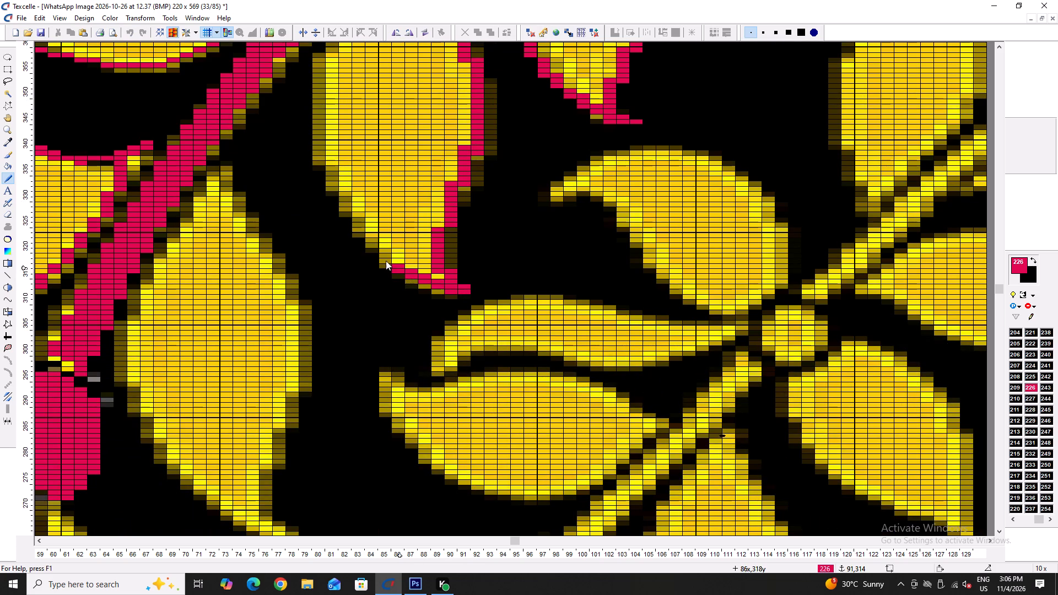
pyautogui.moveTo(386, 261); pyautogui.dragTo(317, 131)
pyautogui.scroll(4, 331, 182)
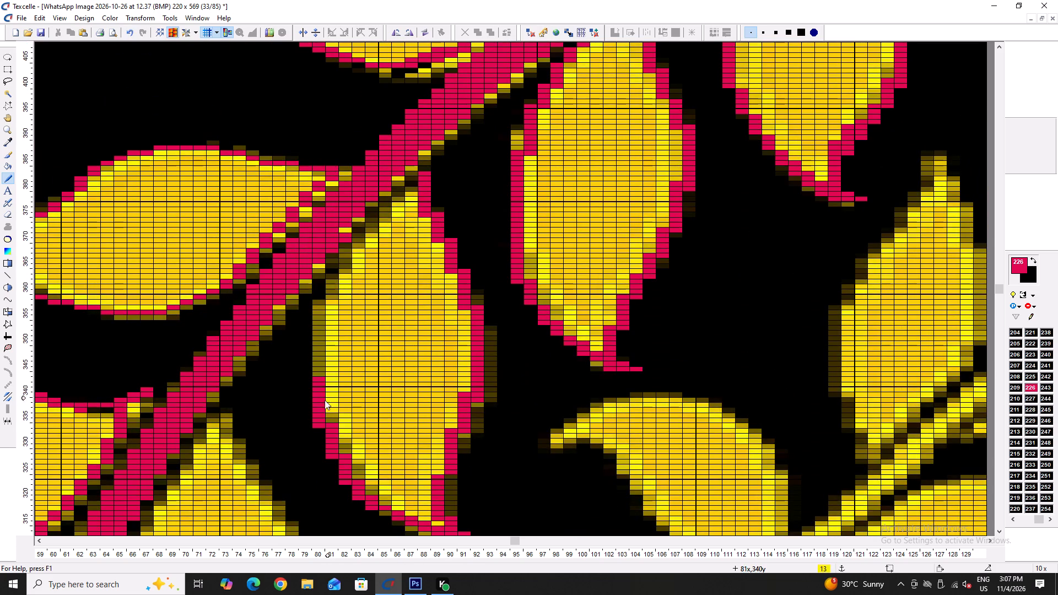
pyautogui.moveTo(317, 399); pyautogui.dragTo(382, 215)
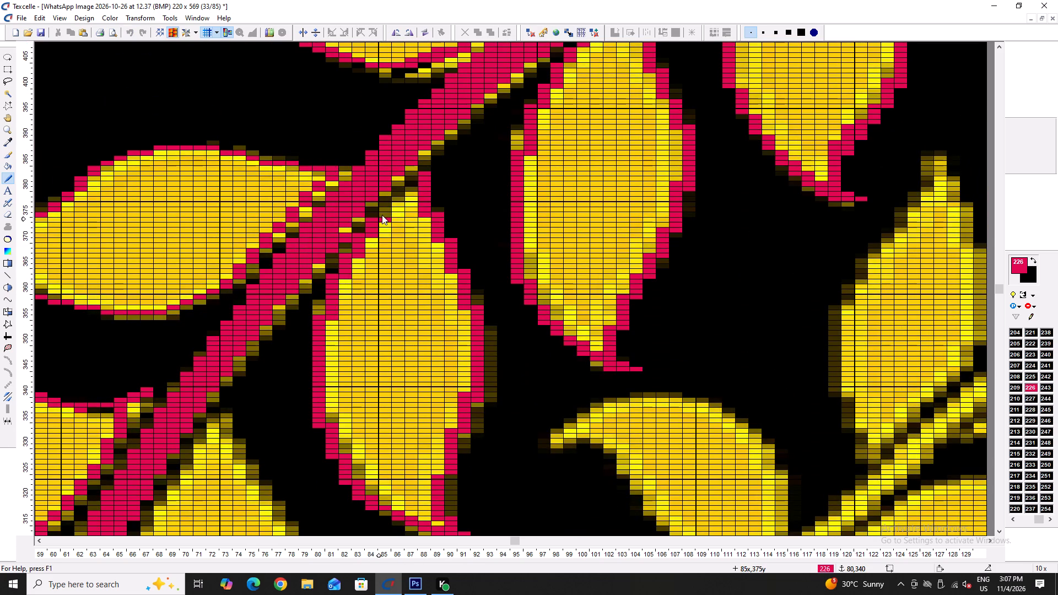
pyautogui.moveTo(382, 215); pyautogui.dragTo(415, 179)
# Clean the stray cells between this leaf and the stem in black at column 82, around rows 370 to 371.
pyautogui.click(349, 228)
pyautogui.rightClick(347, 235)
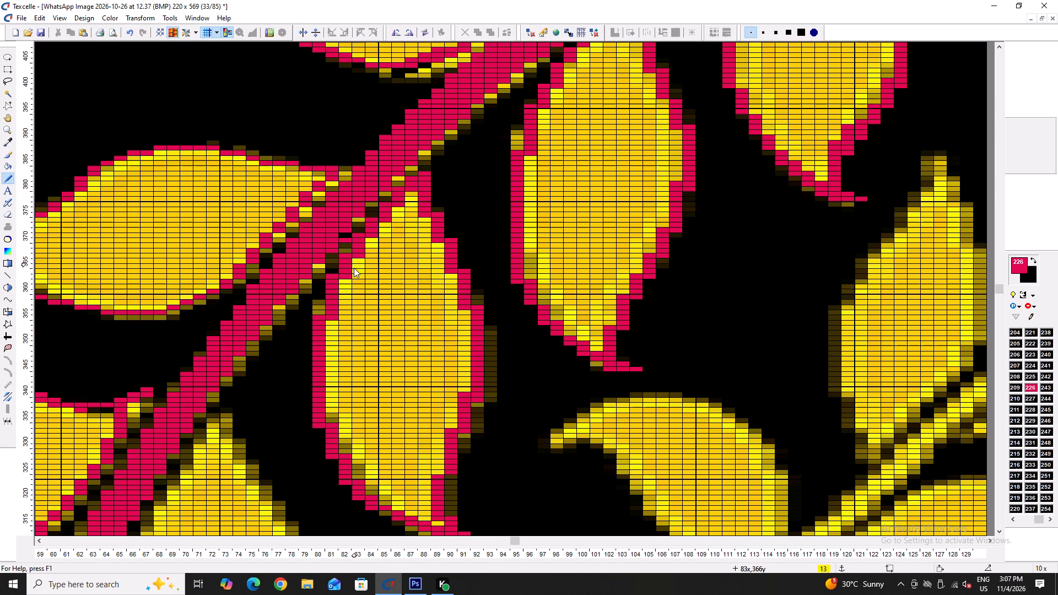
pyautogui.rightClick(343, 242)
pyautogui.rightClick(344, 236)
pyautogui.rightClick(345, 243)
pyautogui.rightClick(345, 243)
pyautogui.rightClick(345, 243)
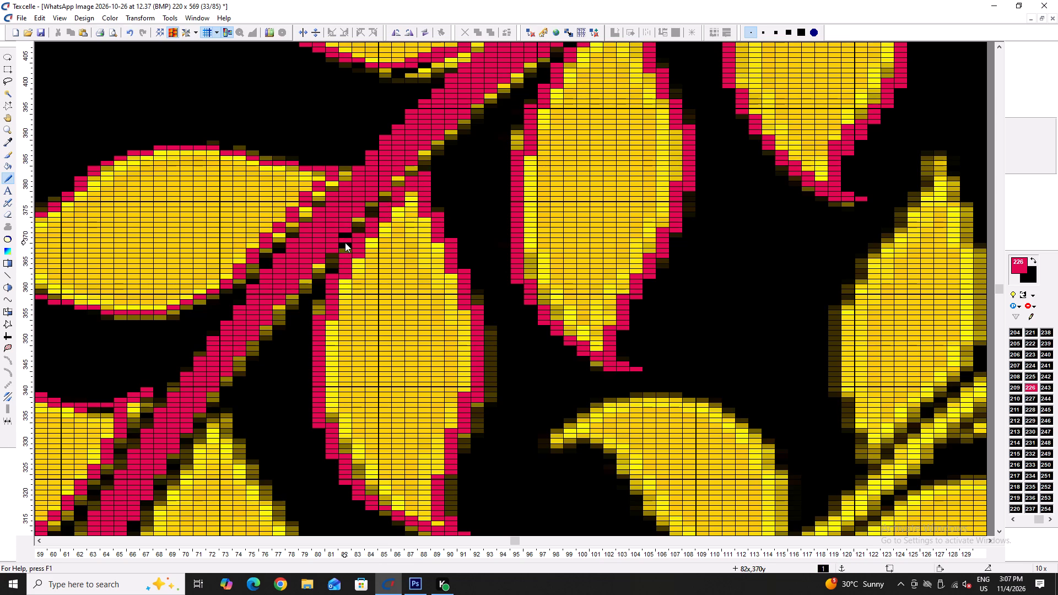
pyautogui.rightClick(345, 242)
pyautogui.rightClick(346, 236)
pyautogui.rightClick(346, 236)
pyautogui.rightClick(347, 239)
# Curve crimson along the right edge of the leaf beside the fruit cap, from column 73, row 341, out to column 79 and in to column 76.
pyautogui.keyDown('ctrl'); pyautogui.scroll(-3, 342, 261); pyautogui.keyUp('ctrl')
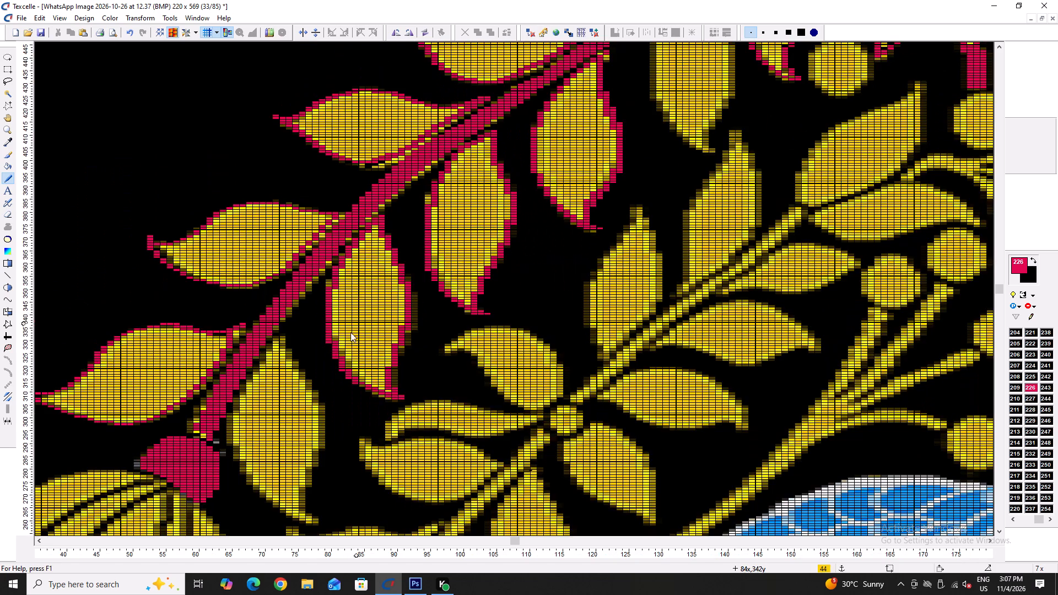
pyautogui.scroll(-2, 349, 335)
pyautogui.keyDown('ctrl'); pyautogui.scroll(3, 218, 299); pyautogui.keyUp('ctrl')
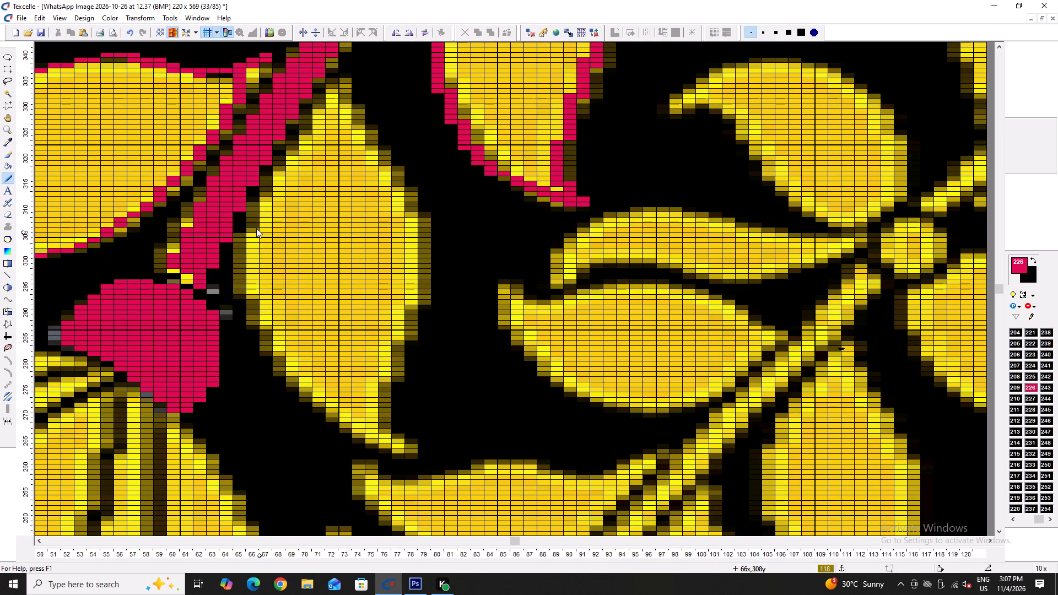
pyautogui.press('y')
pyautogui.tripleClick(349, 58)
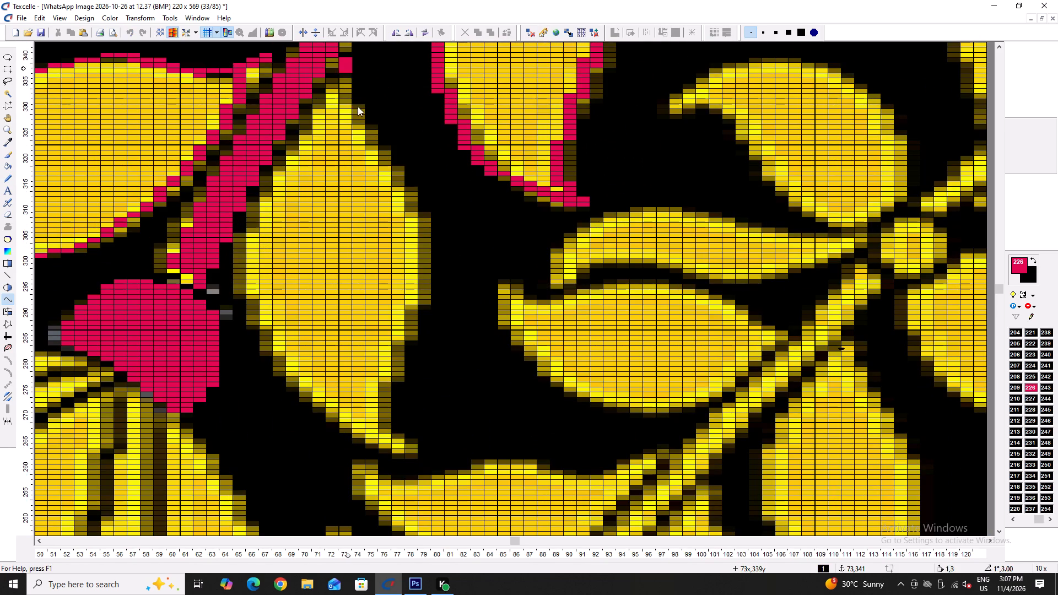
pyautogui.click(420, 214)
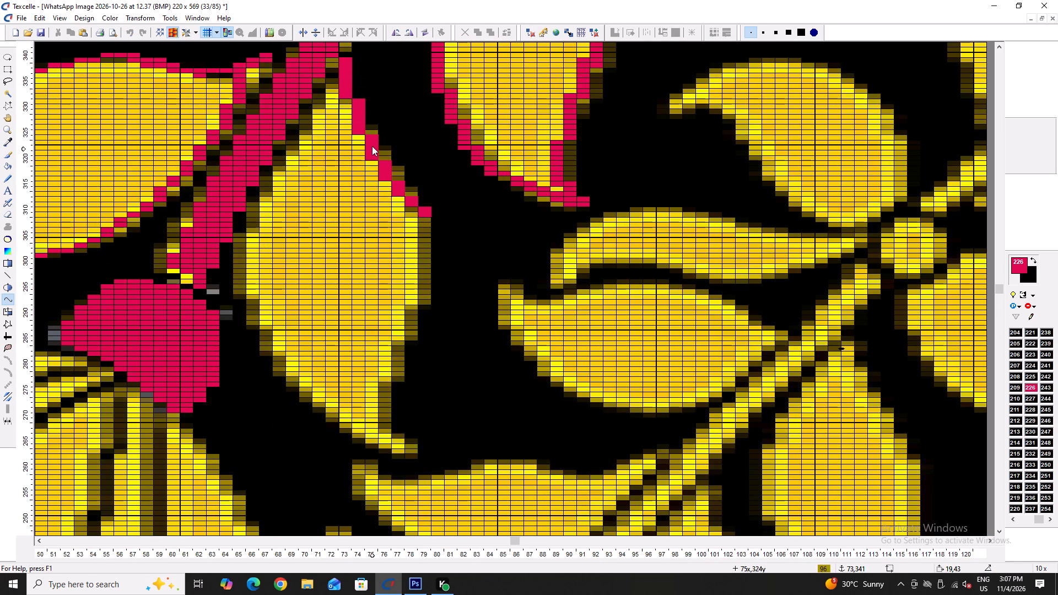
pyautogui.doubleClick(370, 137)
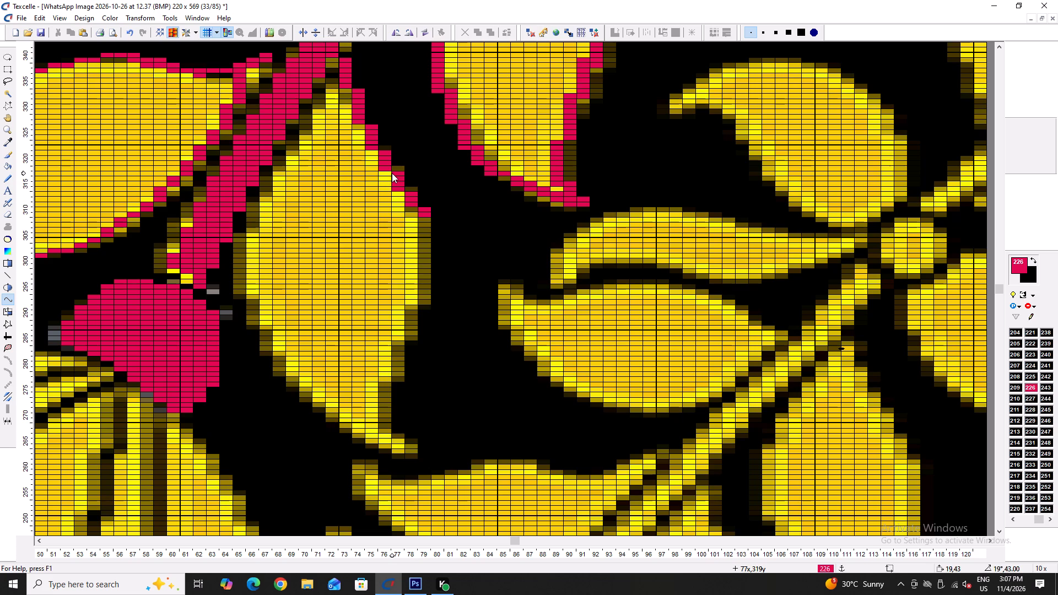
pyautogui.click(395, 174)
pyautogui.click(386, 386)
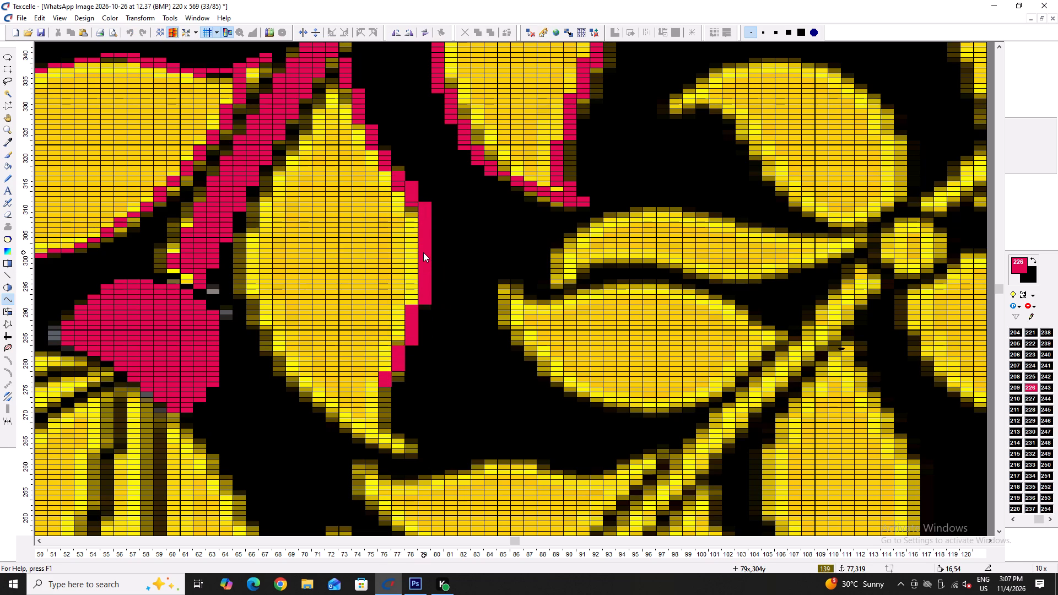
pyautogui.click(427, 267)
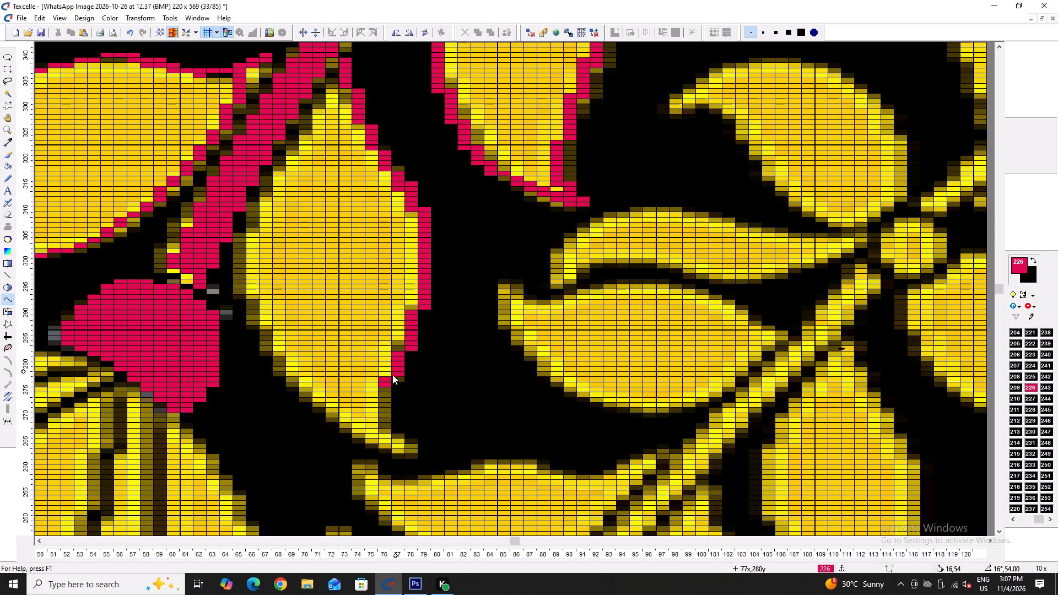
# Draw crimson curves for this leaf's lower right edge to the tip near column 78, row 265, and its left edge up to column 68.
pyautogui.click(401, 369)
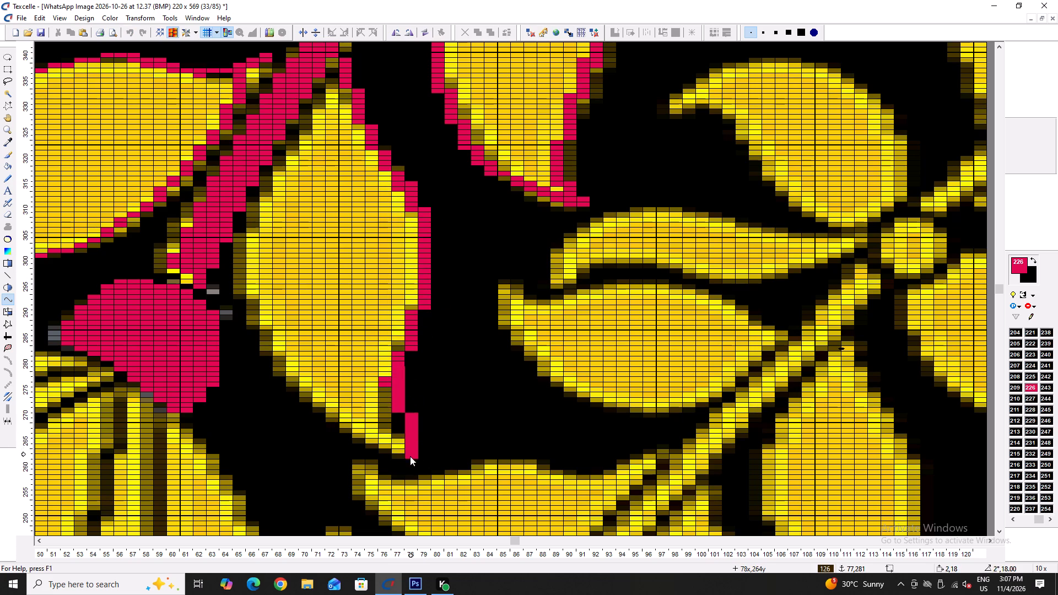
pyautogui.click(410, 456)
pyautogui.click(385, 403)
pyautogui.click(410, 448)
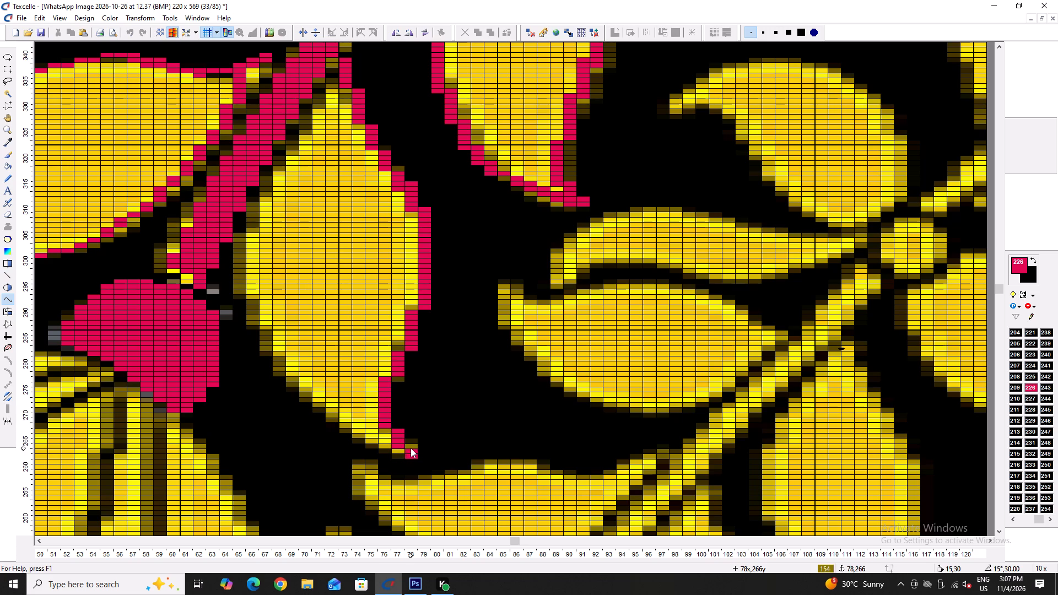
pyautogui.click(277, 184)
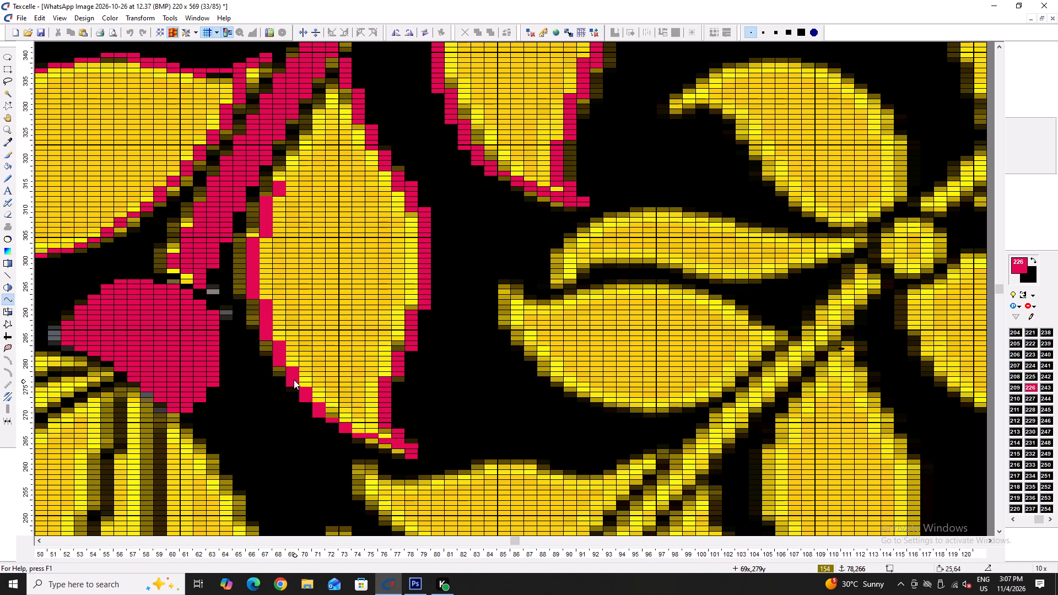
pyautogui.click(289, 376)
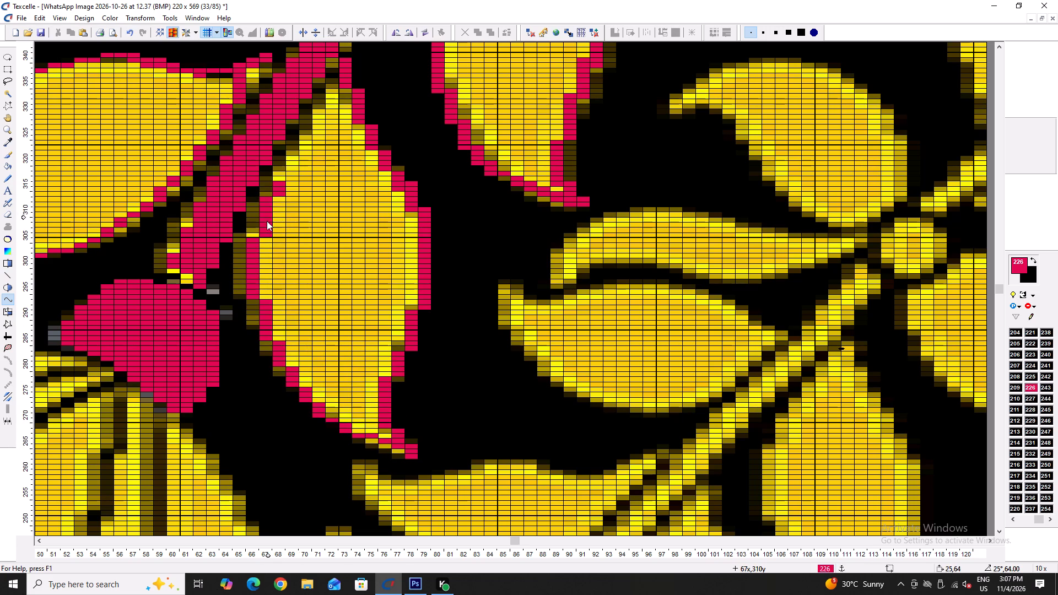
# Reshape the leaf's upper left edge in crimson at columns 66 to 68, about rows 306 to 318, blackening extra cells in columns 67 and 68.
pyautogui.press('x')
pyautogui.keyDown('ctrl'); pyautogui.scroll(4, 240, 239); pyautogui.keyUp('ctrl')
pyautogui.moveTo(279, 186); pyautogui.dragTo(268, 257)
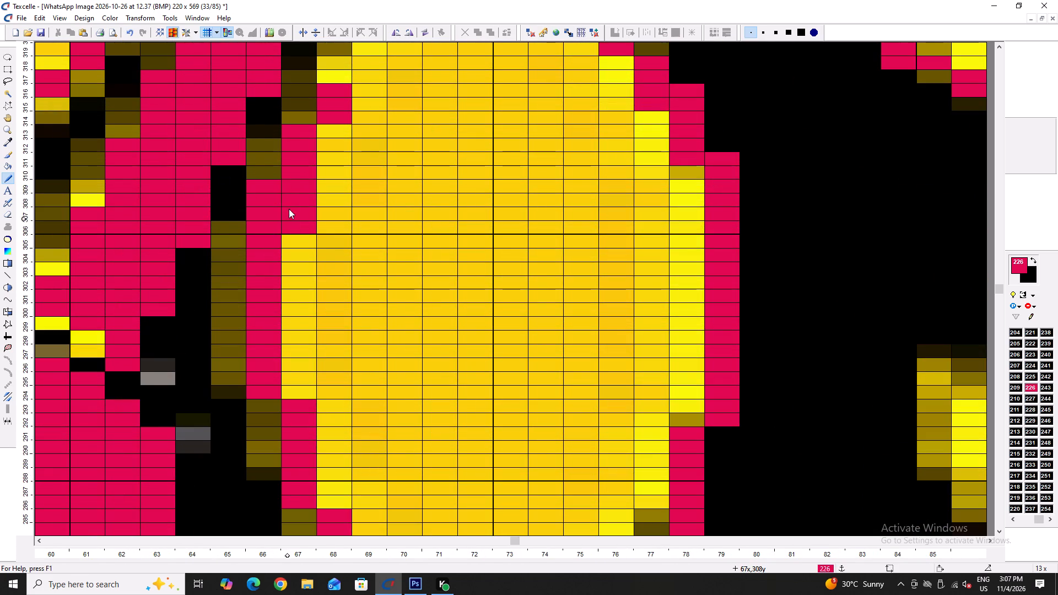
pyautogui.moveTo(296, 190); pyautogui.dragTo(296, 227, button='right')
pyautogui.rightClick(296, 228)
pyautogui.scroll(2, 296, 228)
pyautogui.moveTo(301, 215); pyautogui.dragTo(301, 239)
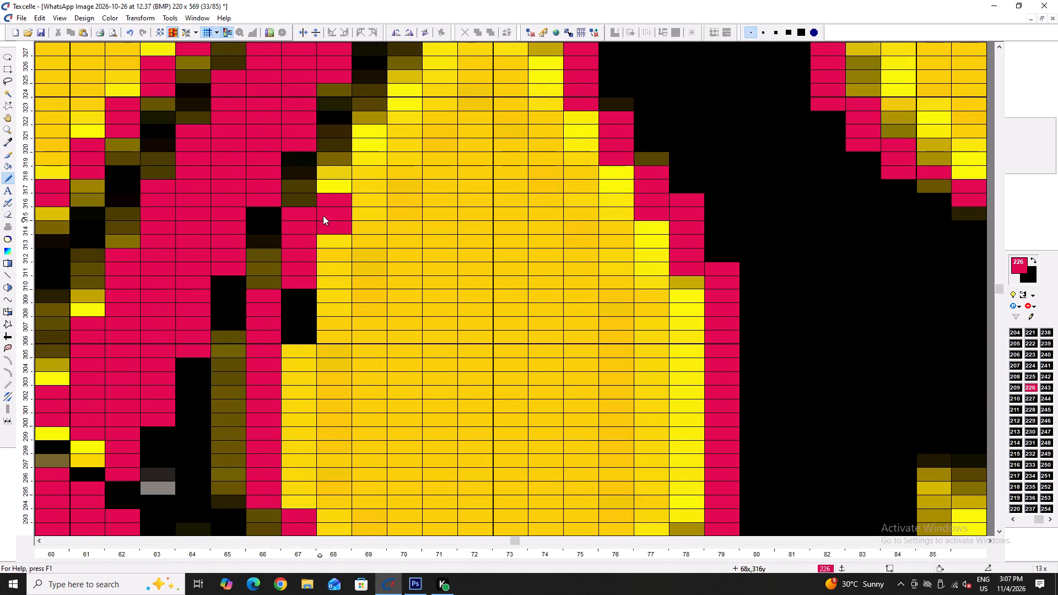
pyautogui.rightClick(300, 213)
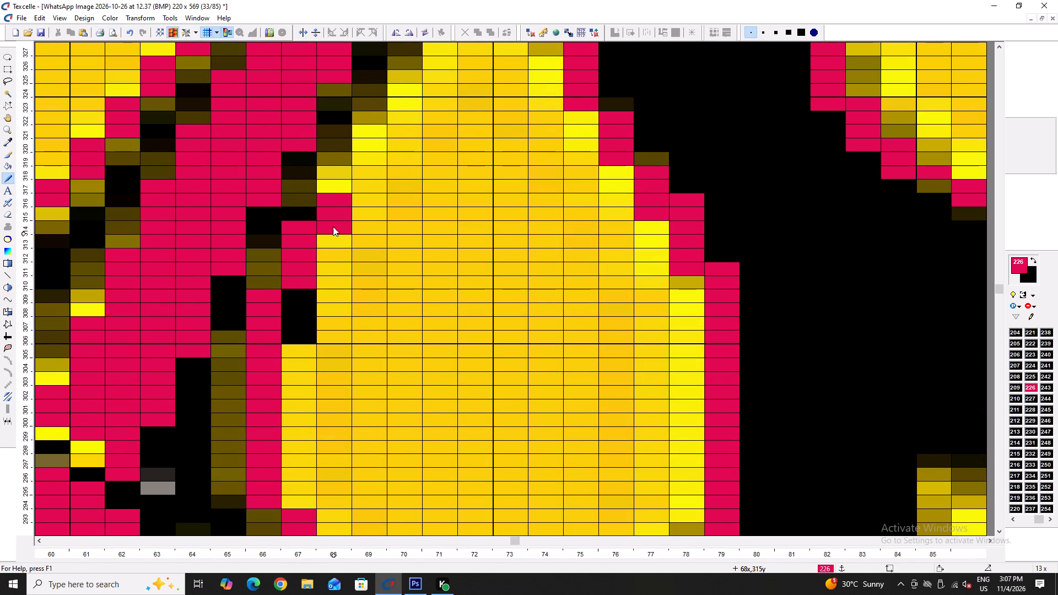
pyautogui.moveTo(334, 207); pyautogui.dragTo(334, 166)
pyautogui.click(334, 166)
pyautogui.rightClick(338, 228)
# Continue the crimson upper left edge in steps from column 69, row 319, through columns 70 and 71 to the leaf's top at column 72.
pyautogui.scroll(2, 344, 228)
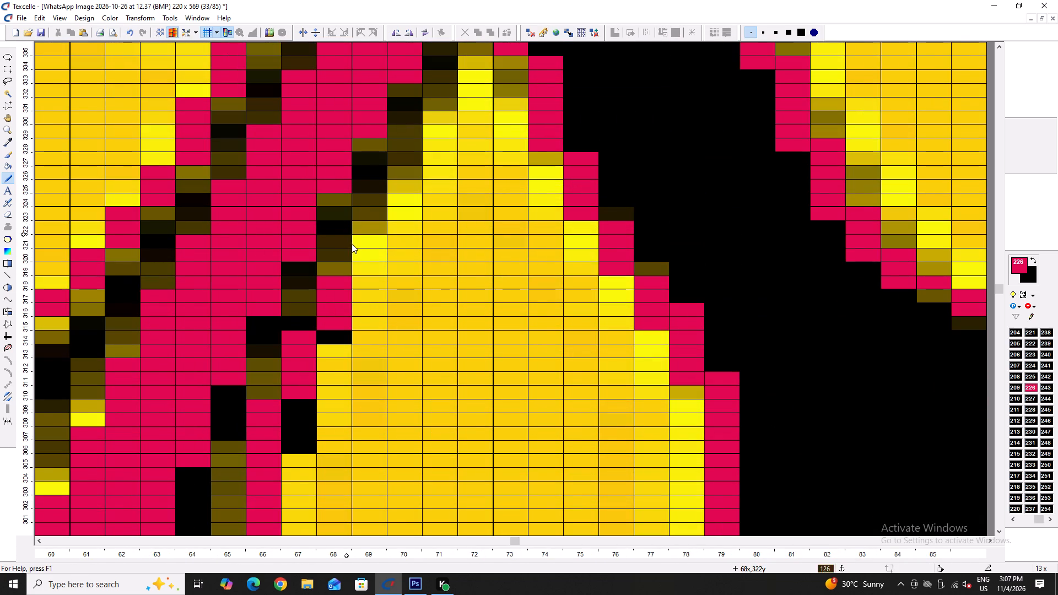
pyautogui.moveTo(357, 255); pyautogui.dragTo(359, 244)
pyautogui.moveTo(366, 210); pyautogui.dragTo(368, 266)
pyautogui.moveTo(402, 195); pyautogui.dragTo(402, 192)
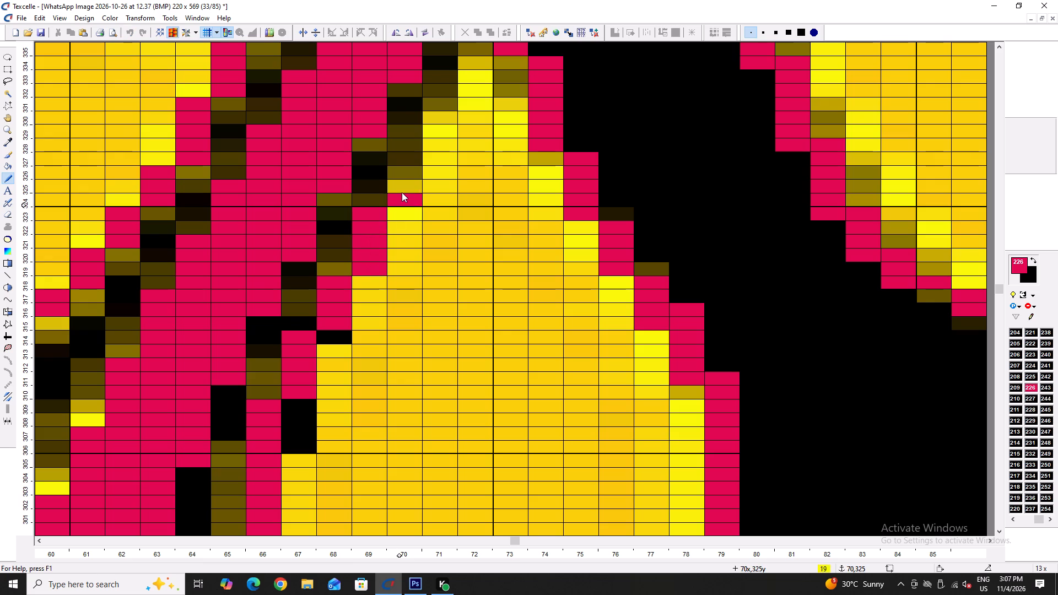
pyautogui.moveTo(402, 192); pyautogui.dragTo(402, 158)
pyautogui.scroll(3, 423, 188)
pyautogui.moveTo(431, 312); pyautogui.dragTo(440, 262)
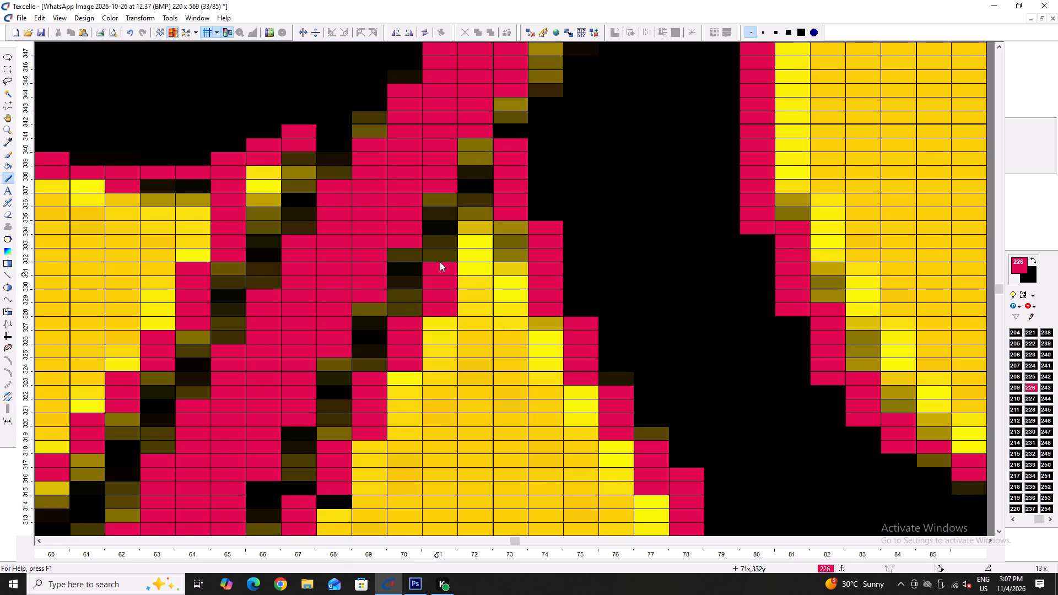
pyautogui.moveTo(465, 247); pyautogui.dragTo(477, 209)
pyautogui.click(477, 209)
pyautogui.moveTo(474, 226); pyautogui.dragTo(467, 268)
# Save the design.
pyautogui.keyDown('ctrl'); pyautogui.scroll(-5, 467, 266); pyautogui.keyUp('ctrl')
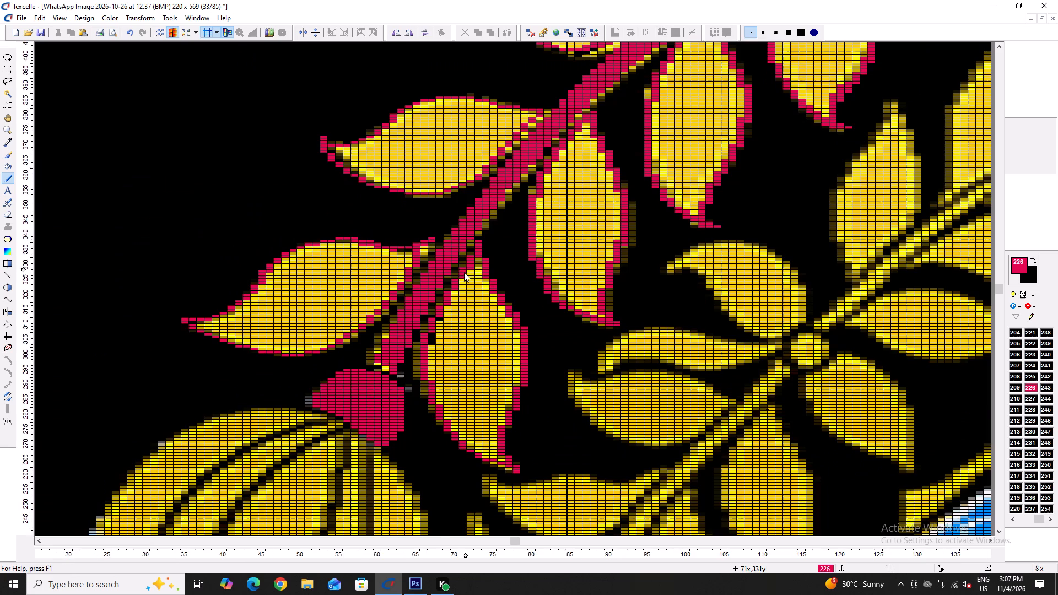
pyautogui.keyDown('ctrl'); pyautogui.scroll(-3, 465, 273); pyautogui.keyUp('ctrl')
pyautogui.hotkey('ctrl', 's')
pyautogui.hotkey('ctrl', 's')
pyautogui.hotkey('ctrl', 's')
pyautogui.hotkey('ctrl', 's')
pyautogui.hotkey('ctrl', 's')
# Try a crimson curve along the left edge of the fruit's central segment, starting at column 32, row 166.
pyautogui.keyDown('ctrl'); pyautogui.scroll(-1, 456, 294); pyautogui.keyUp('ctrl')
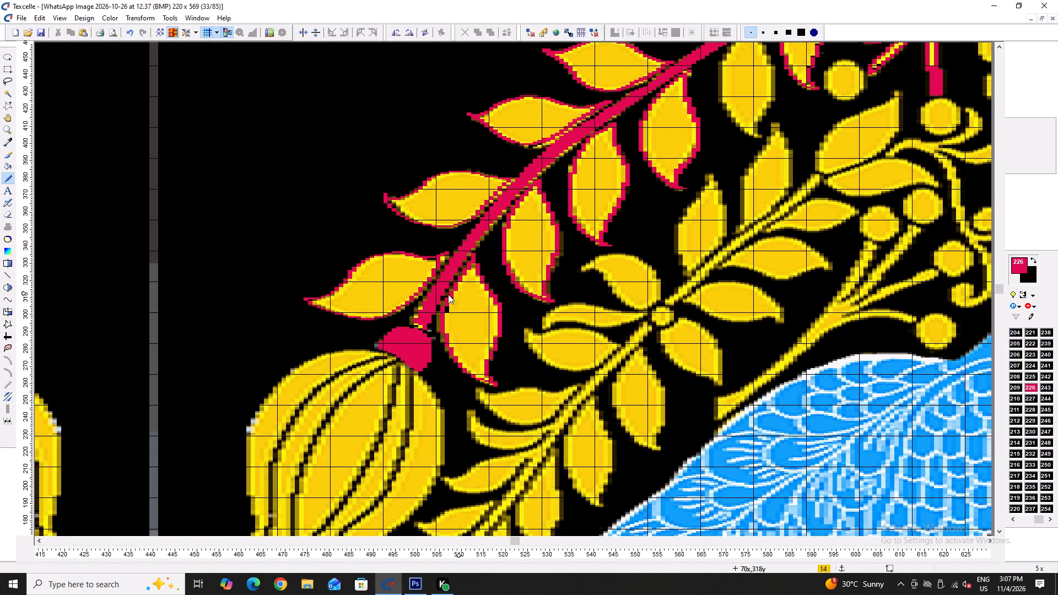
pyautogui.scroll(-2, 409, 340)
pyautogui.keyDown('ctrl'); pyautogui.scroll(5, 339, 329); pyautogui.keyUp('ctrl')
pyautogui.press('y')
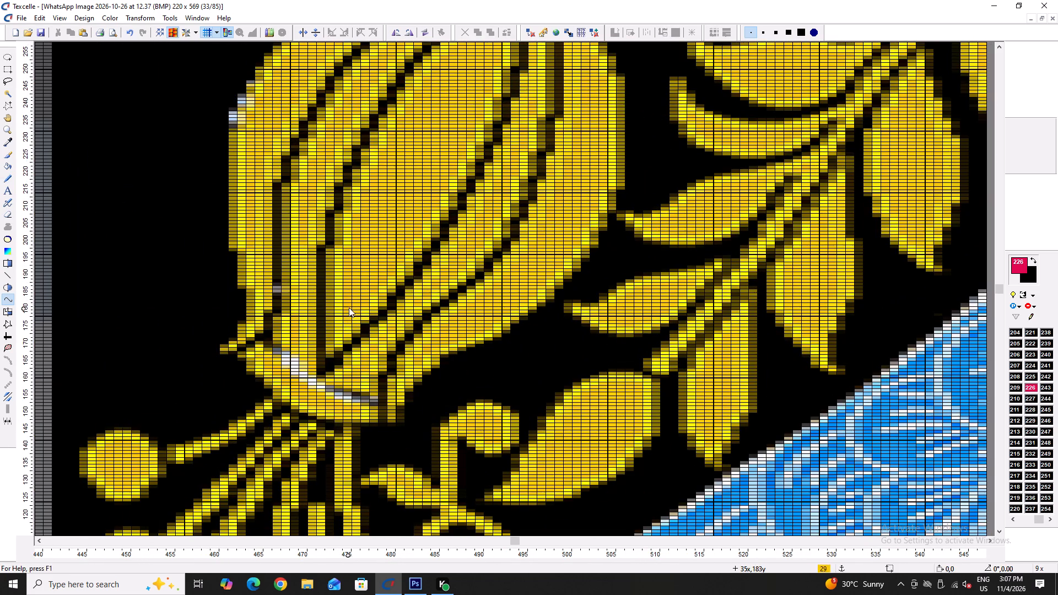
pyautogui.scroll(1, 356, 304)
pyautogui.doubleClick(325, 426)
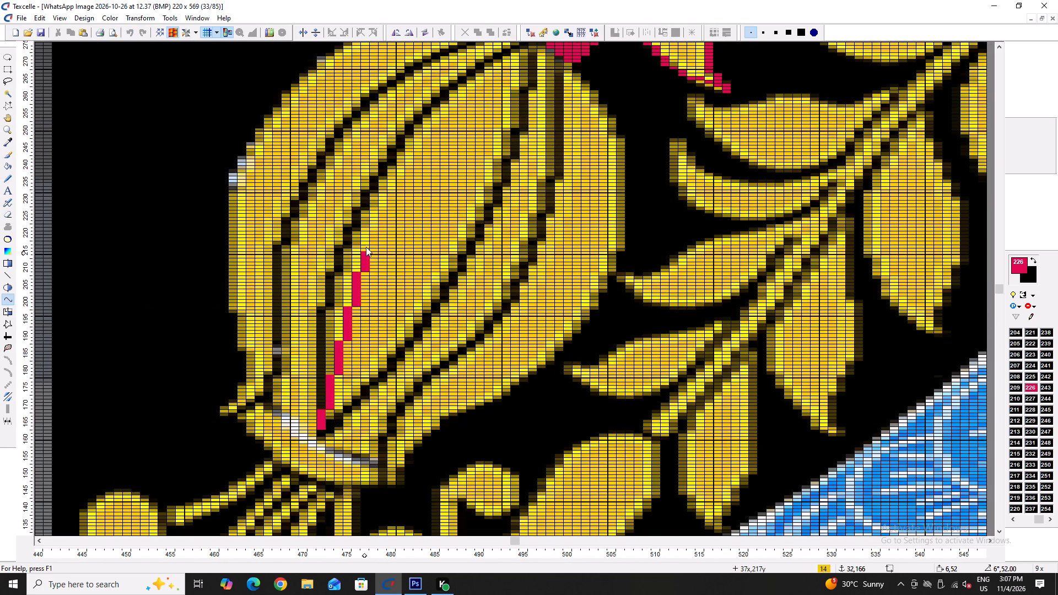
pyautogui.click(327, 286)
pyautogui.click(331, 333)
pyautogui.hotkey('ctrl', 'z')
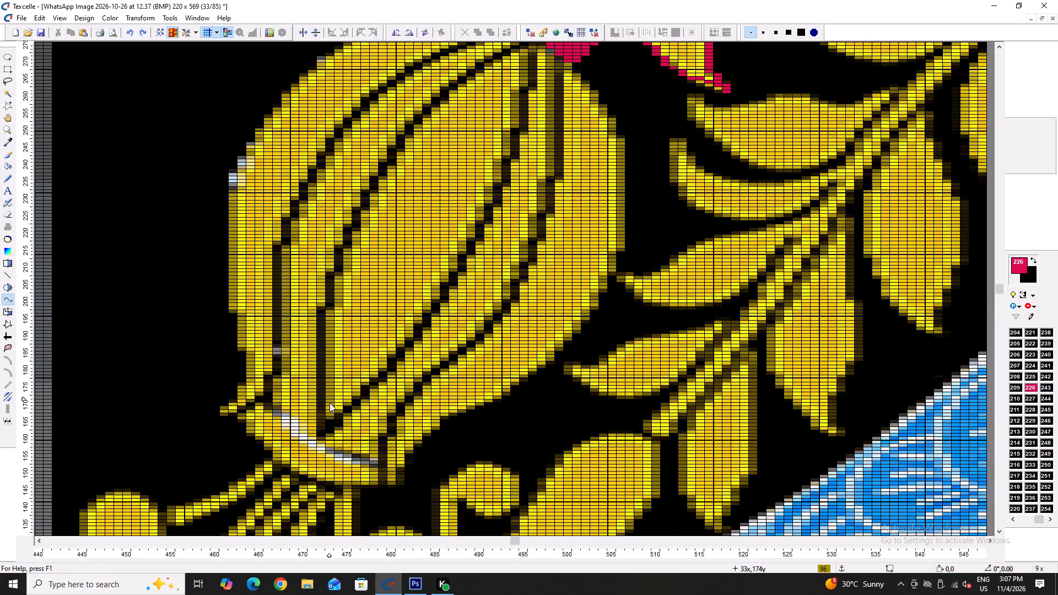
# Draw a crimson curve for the central fruit segment's left edge from column 33, row 169, to column 55, row 276, bent through about column 41, row 245.
pyautogui.click(329, 416)
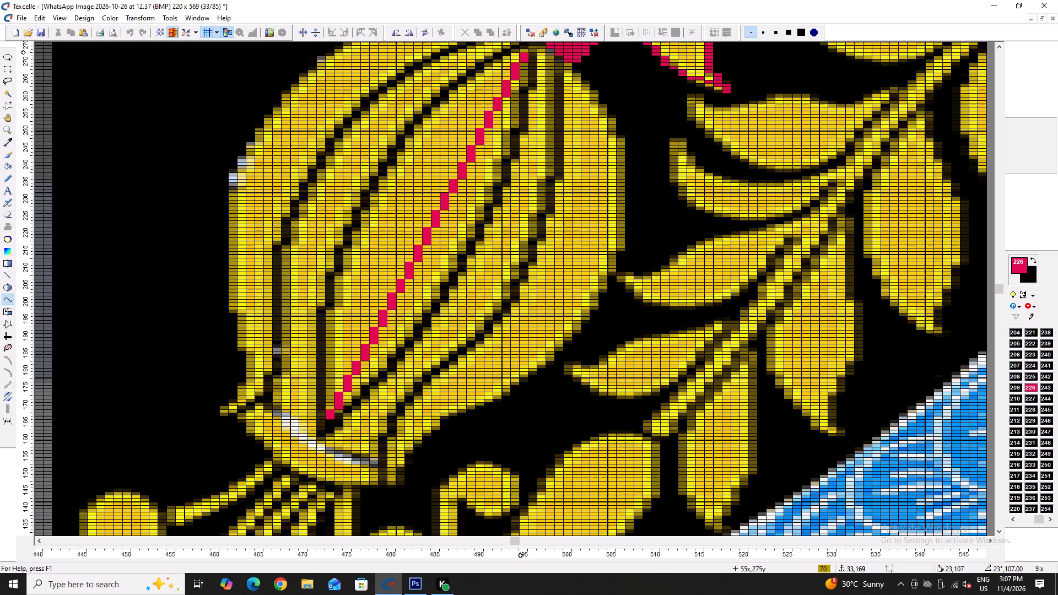
pyautogui.scroll(1, 512, 91)
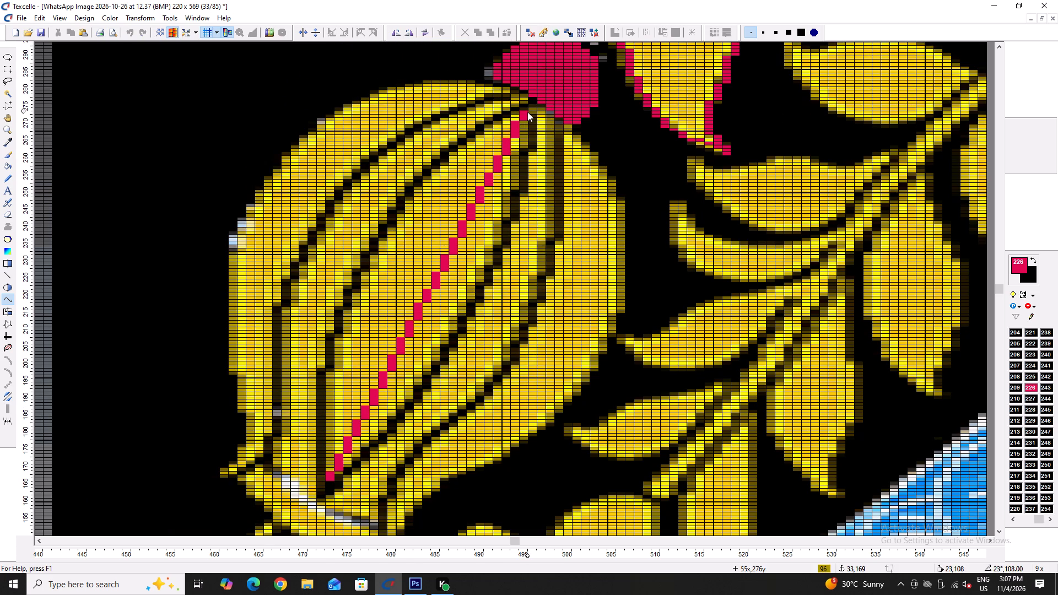
pyautogui.click(527, 112)
pyautogui.click(402, 220)
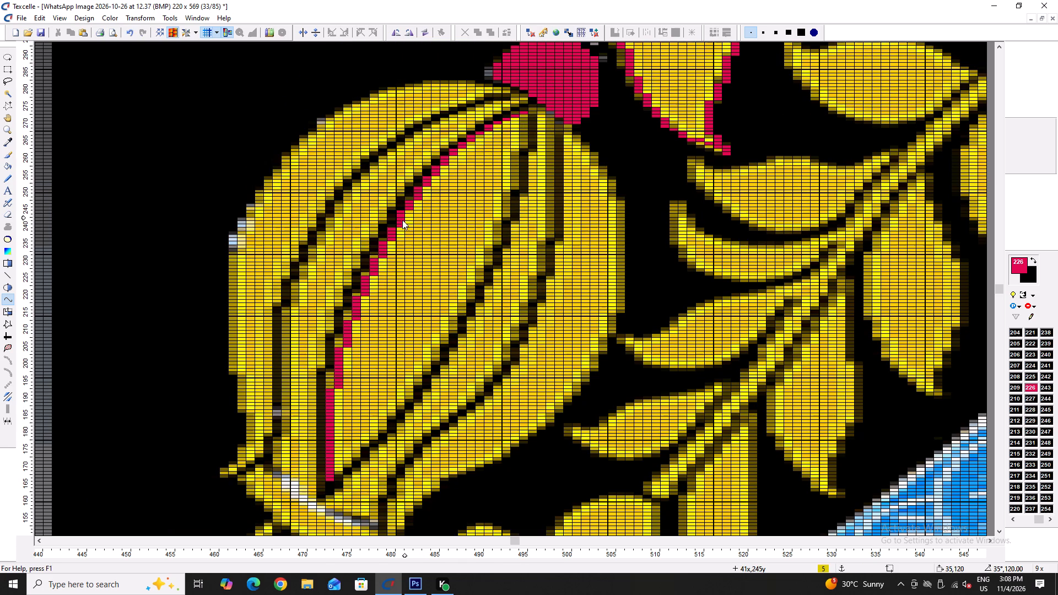
# Draw a crimson curve for the central fruit segment's right edge between the same two ends, bent outward to about column 49, row 225.
pyautogui.click(328, 478)
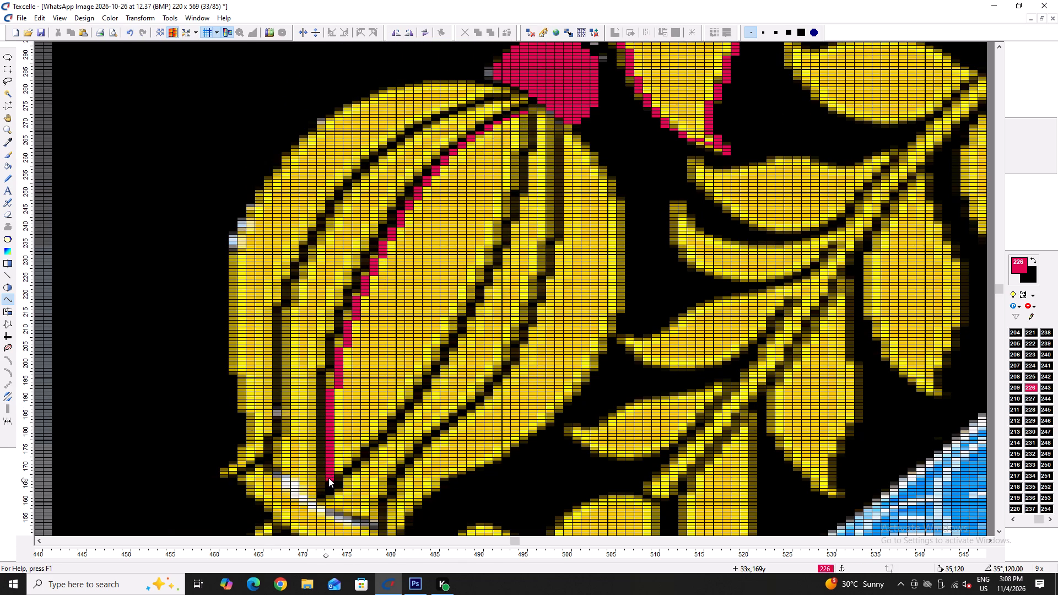
pyautogui.click(526, 107)
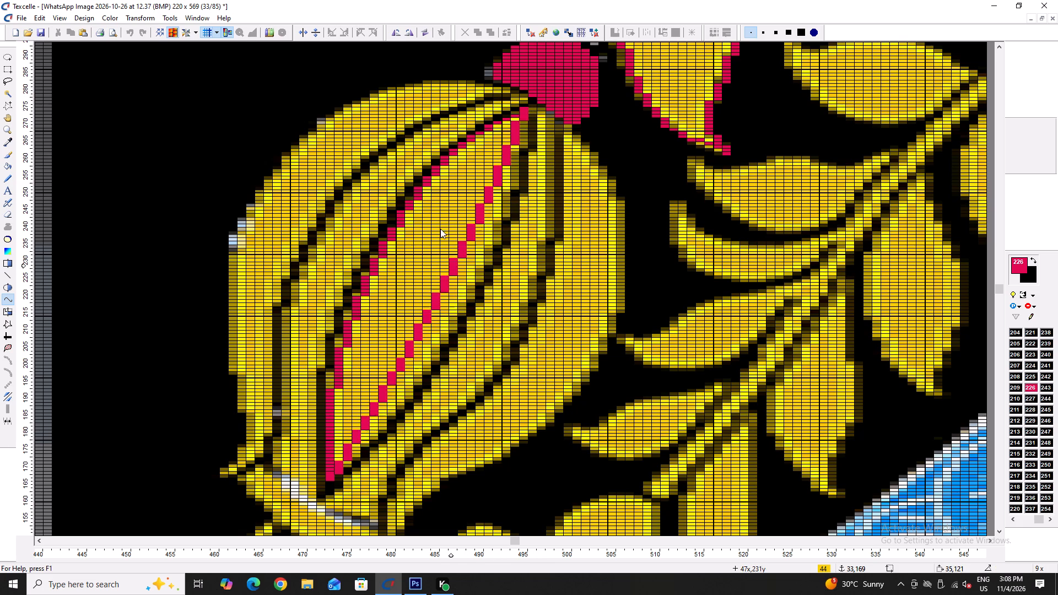
pyautogui.click(475, 285)
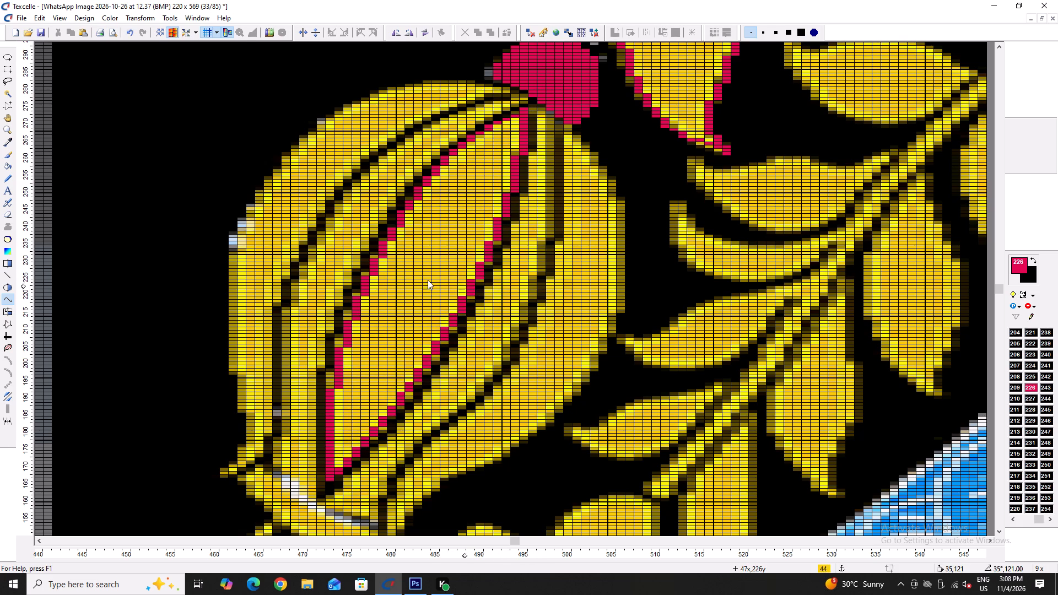
# Draw a crimson curve for the right edge of the segment left of center, from column 31, row 166, to about column 55, row 280.
pyautogui.click(312, 489)
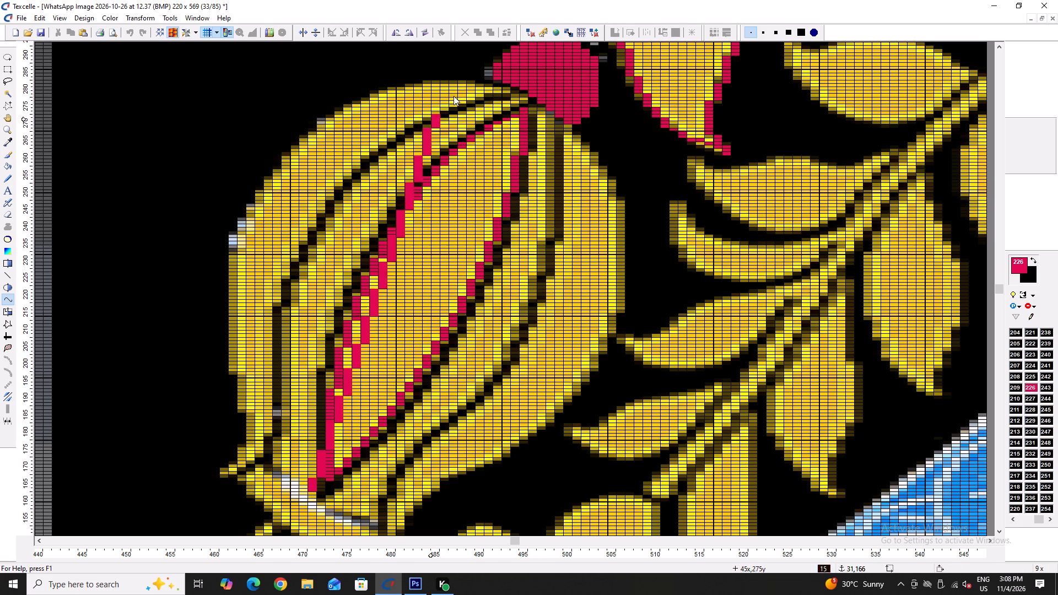
pyautogui.click(527, 100)
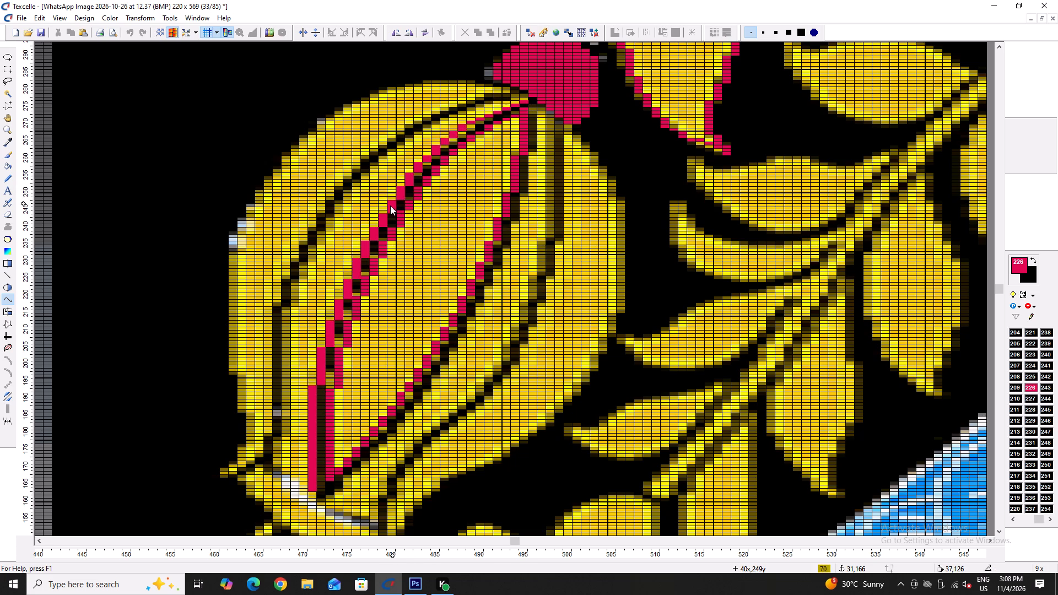
pyautogui.click(381, 215)
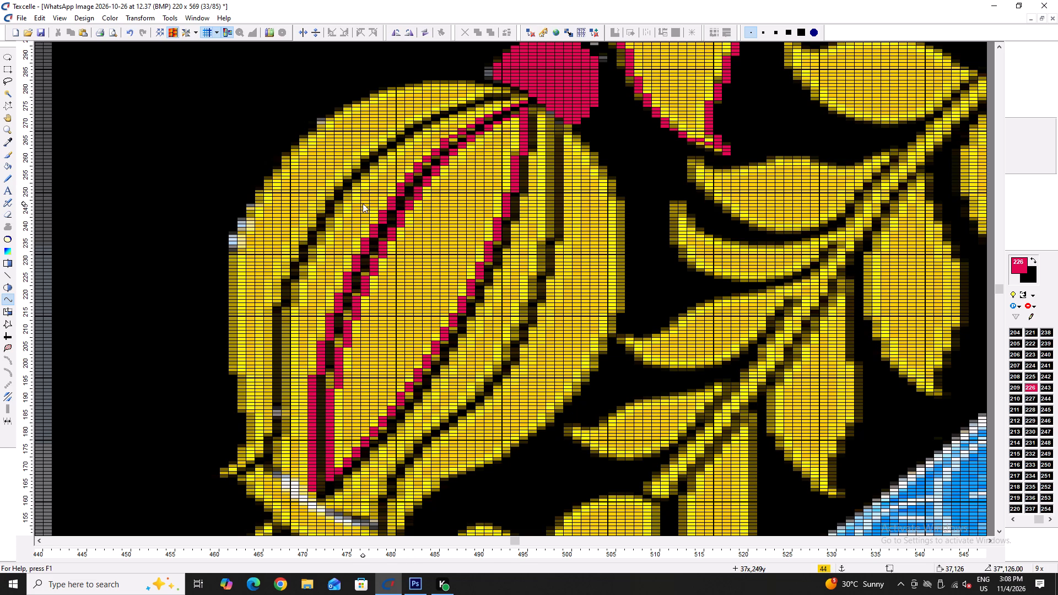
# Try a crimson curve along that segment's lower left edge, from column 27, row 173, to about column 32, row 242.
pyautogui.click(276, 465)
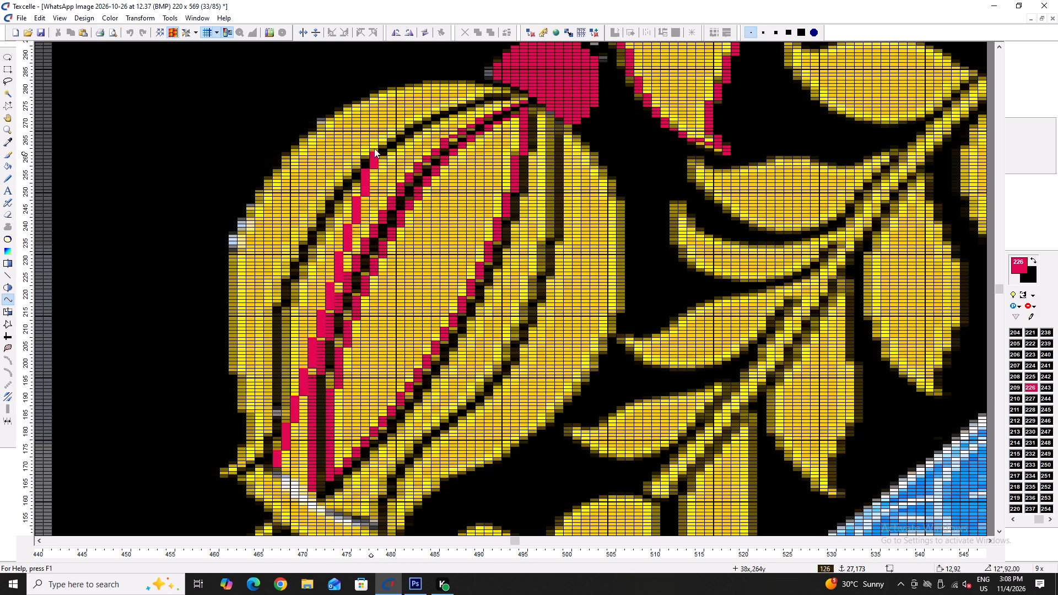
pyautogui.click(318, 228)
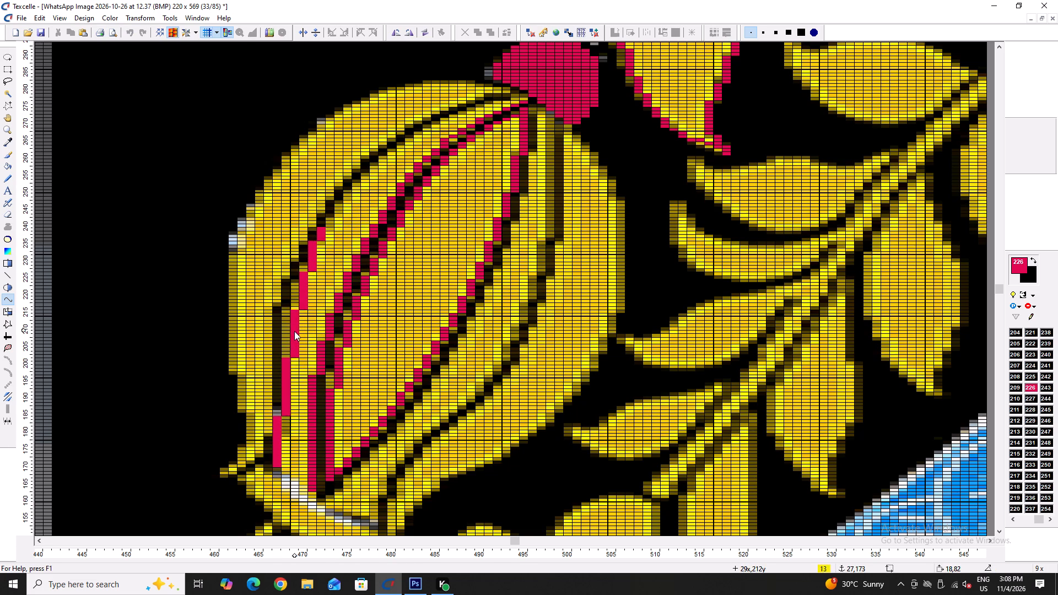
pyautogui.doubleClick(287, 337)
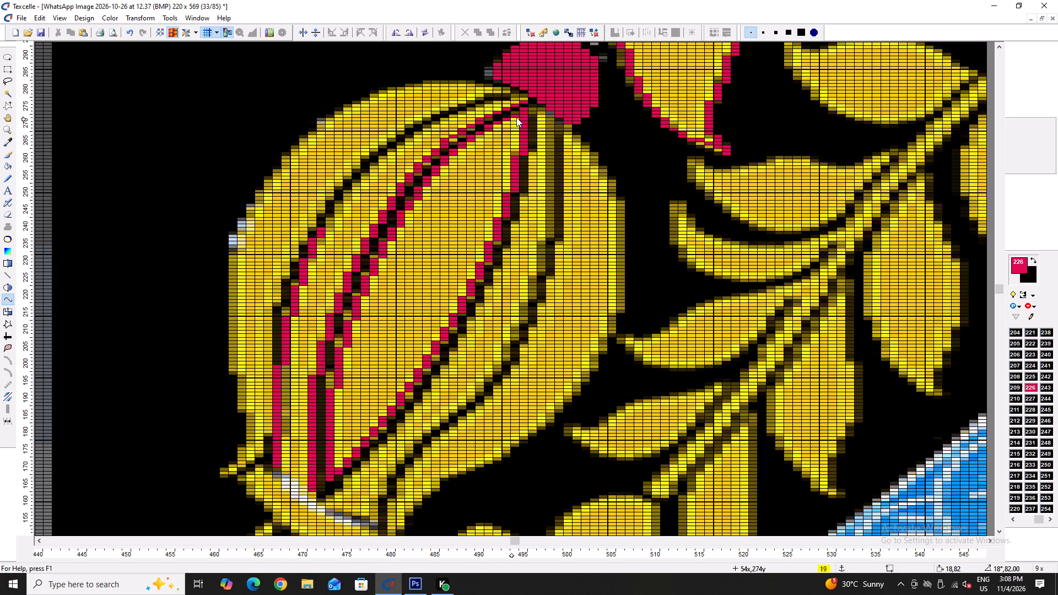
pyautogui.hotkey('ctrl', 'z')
# Trace the segment's left edge with two crimson curves, from column 55, row 282, through column 28, row 205, down to about row 170.
pyautogui.click(521, 93)
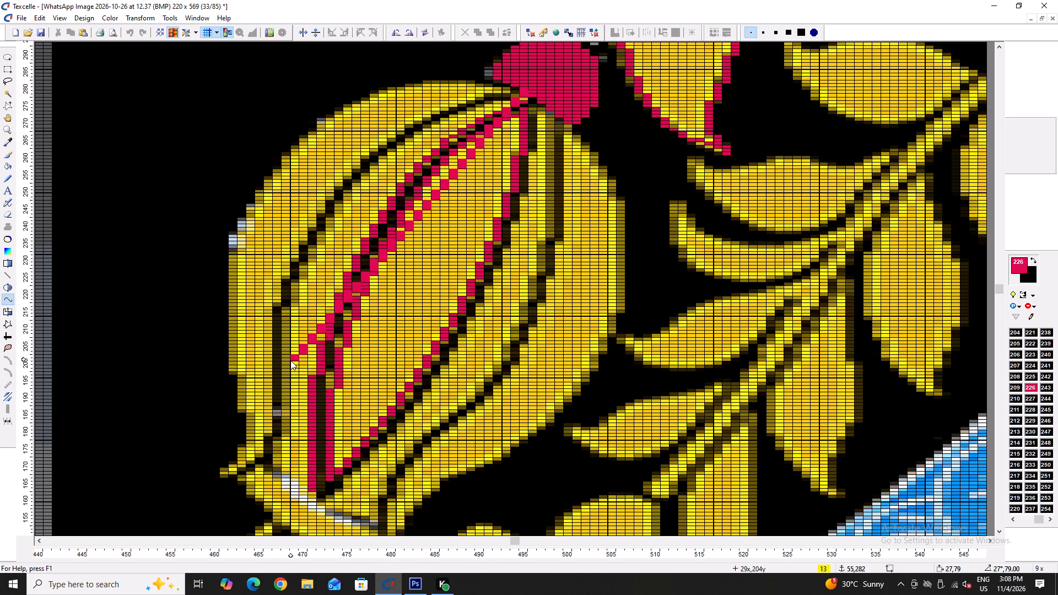
pyautogui.click(287, 356)
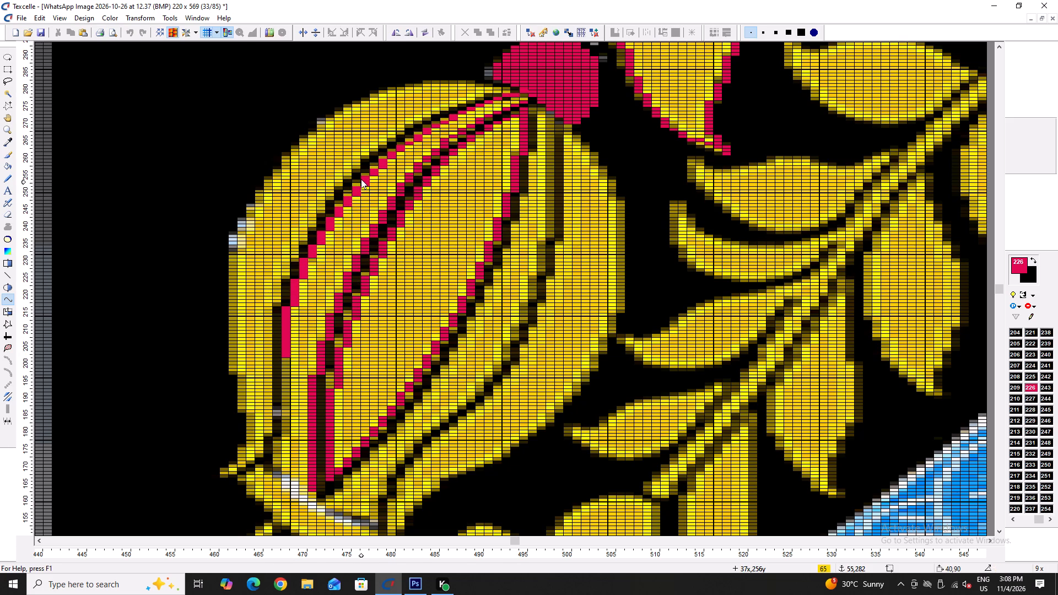
pyautogui.click(362, 177)
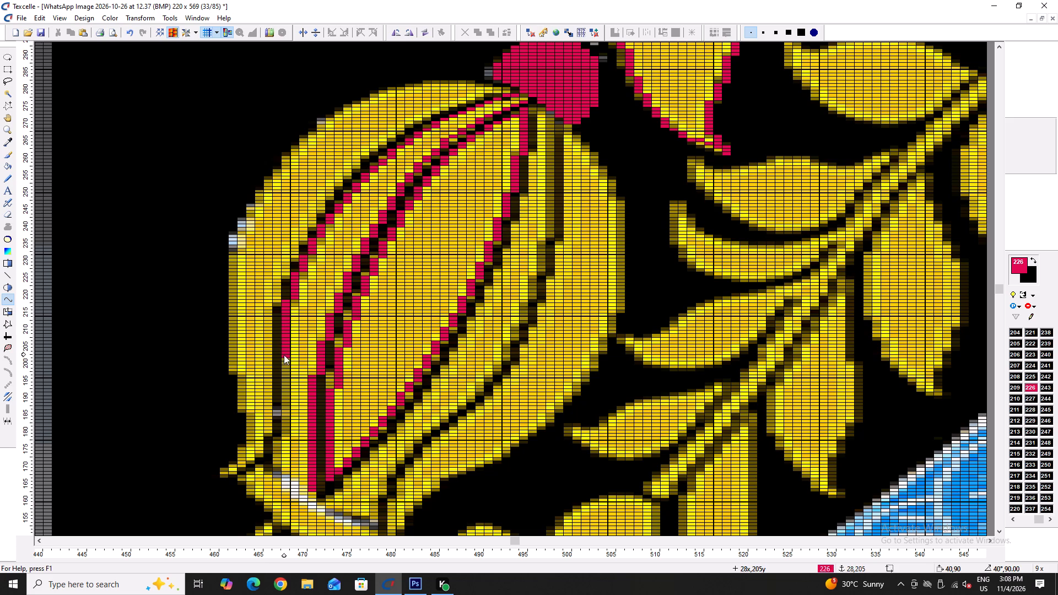
pyautogui.click(284, 354)
pyautogui.click(284, 475)
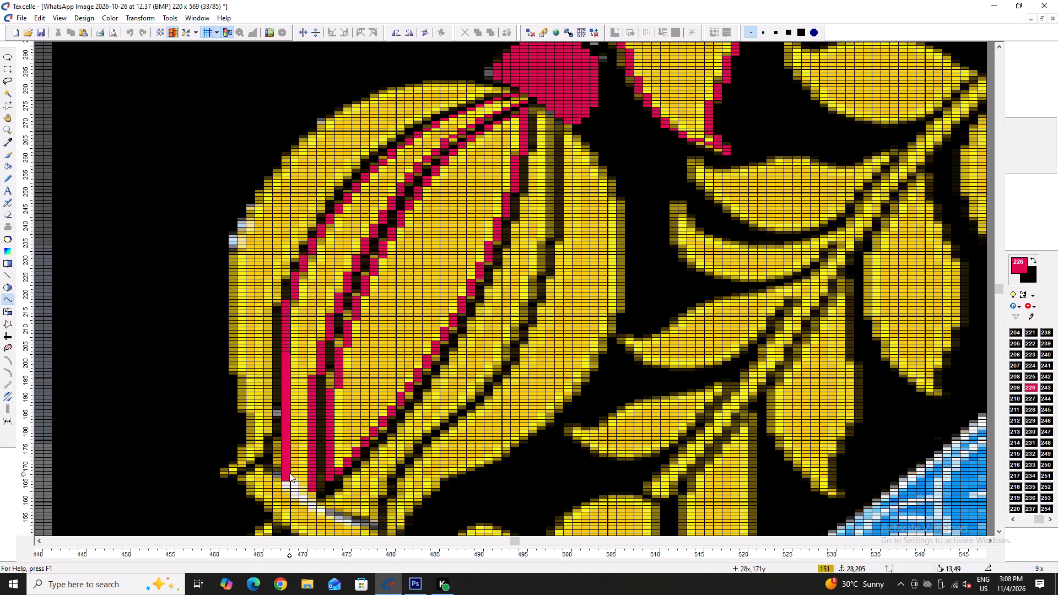
pyautogui.click(289, 473)
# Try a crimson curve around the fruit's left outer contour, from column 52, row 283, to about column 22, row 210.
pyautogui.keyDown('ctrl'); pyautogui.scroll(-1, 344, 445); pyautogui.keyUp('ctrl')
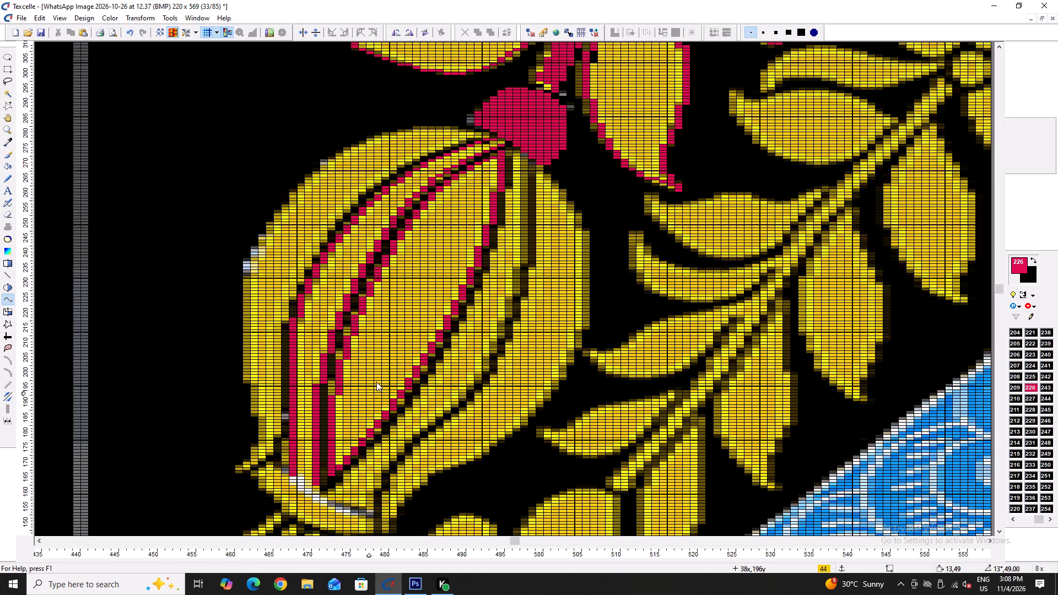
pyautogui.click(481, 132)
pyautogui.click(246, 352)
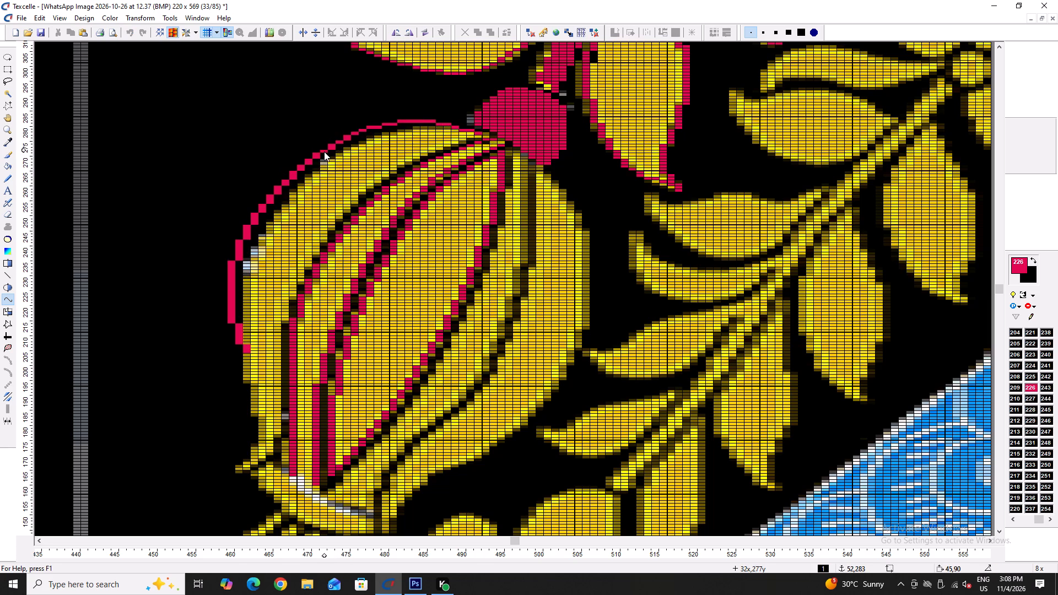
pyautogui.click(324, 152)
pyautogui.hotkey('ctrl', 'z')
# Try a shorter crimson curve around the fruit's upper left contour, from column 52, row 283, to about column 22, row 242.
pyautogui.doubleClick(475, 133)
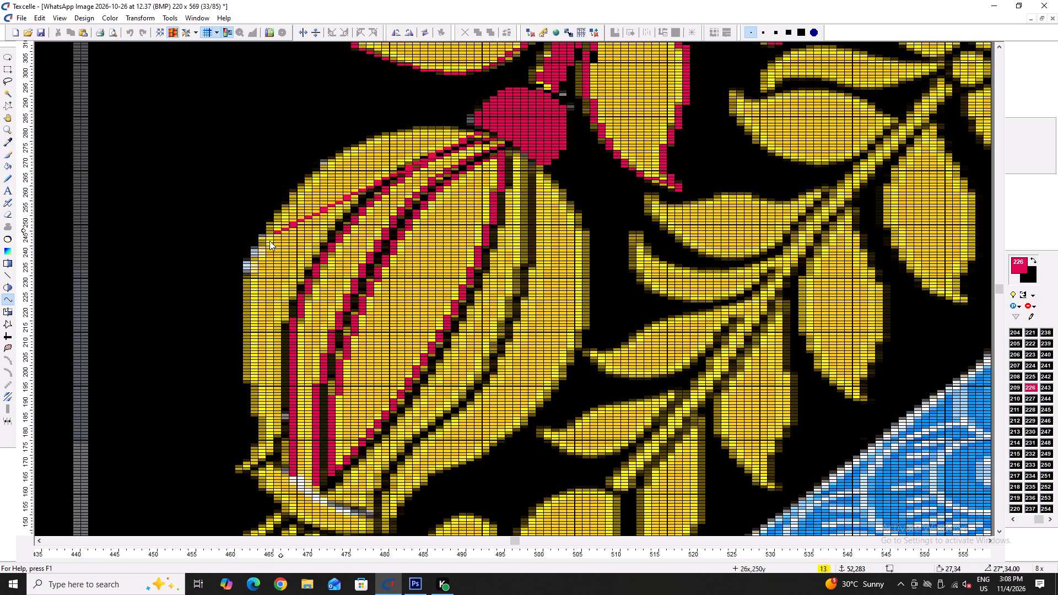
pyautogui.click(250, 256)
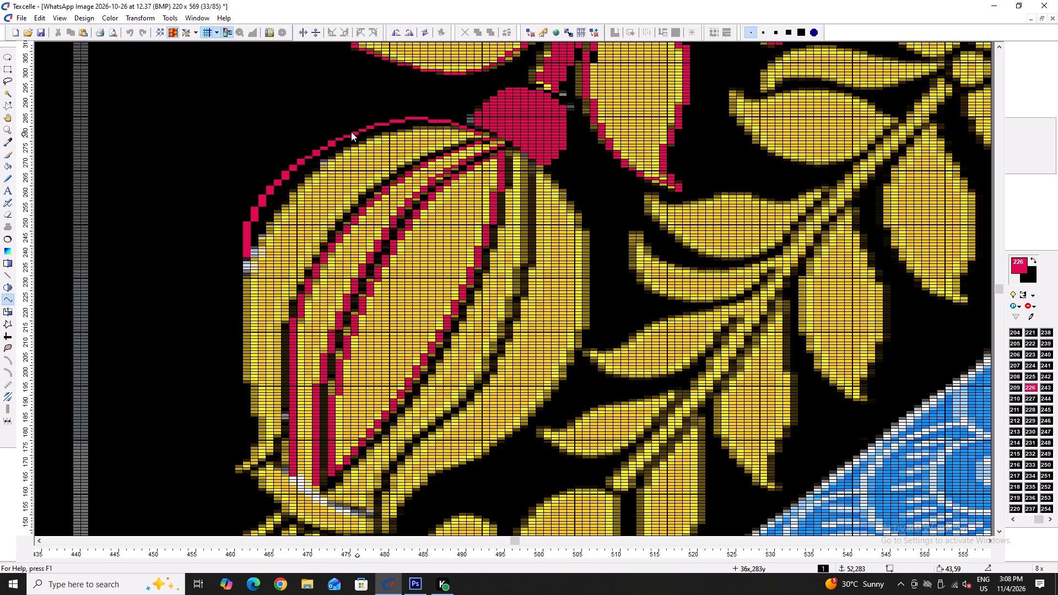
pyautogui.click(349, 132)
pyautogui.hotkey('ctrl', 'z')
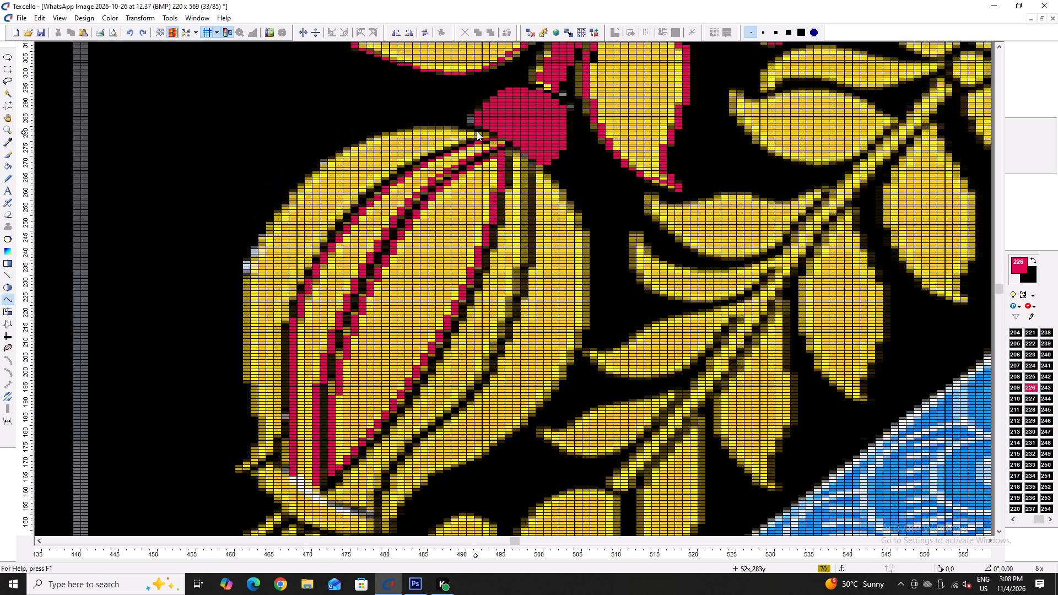
# Trace the fruit's left outer contour with two crimson curves, from column 52, row 284, around through column 20, row 217, down to about row 173.
pyautogui.click(481, 131)
pyautogui.click(247, 361)
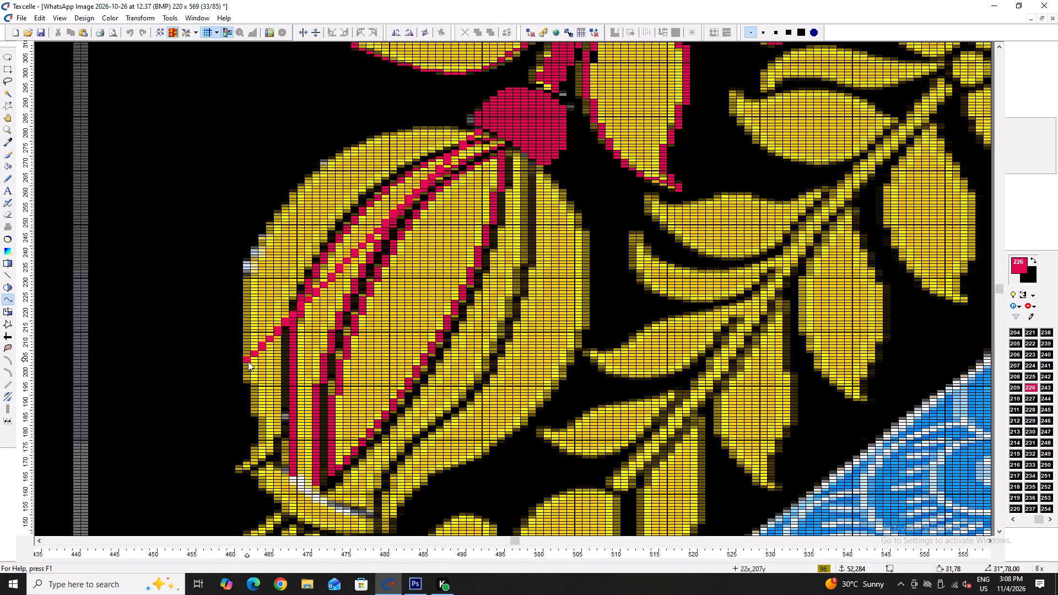
pyautogui.click(318, 155)
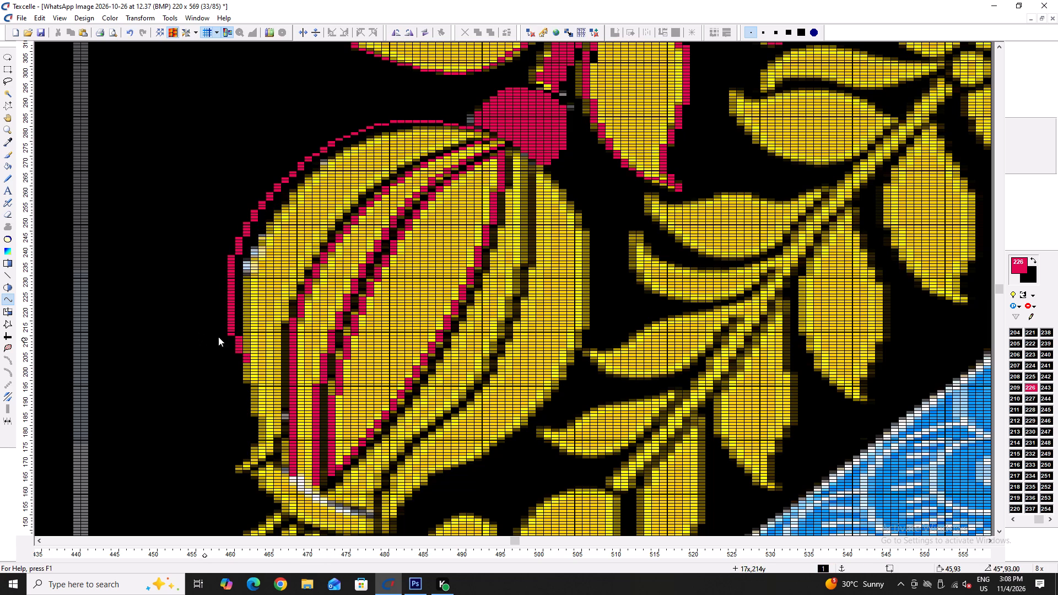
pyautogui.doubleClick(231, 331)
pyautogui.doubleClick(237, 466)
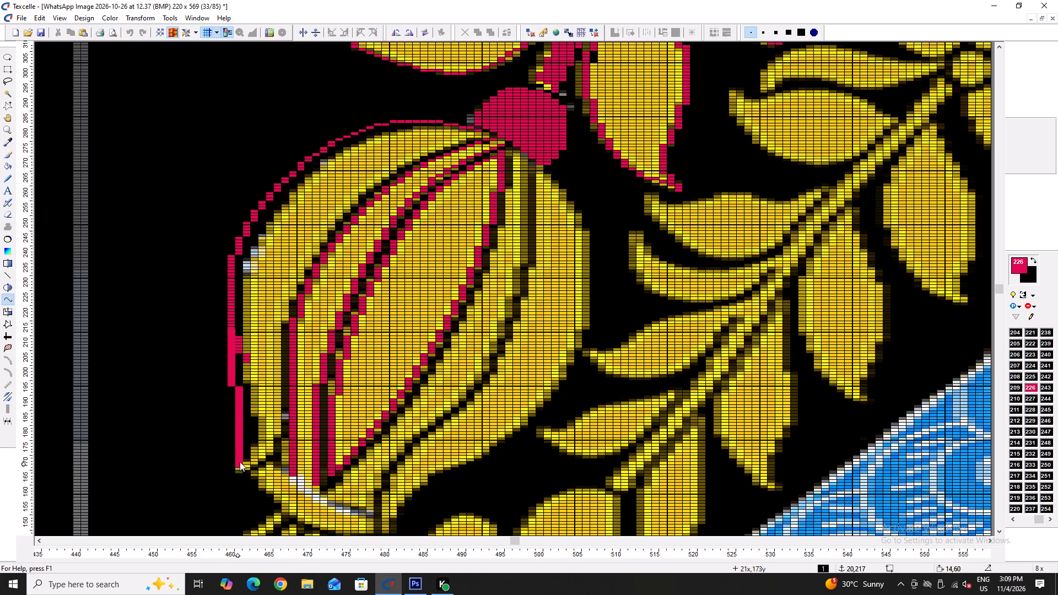
pyautogui.click(252, 426)
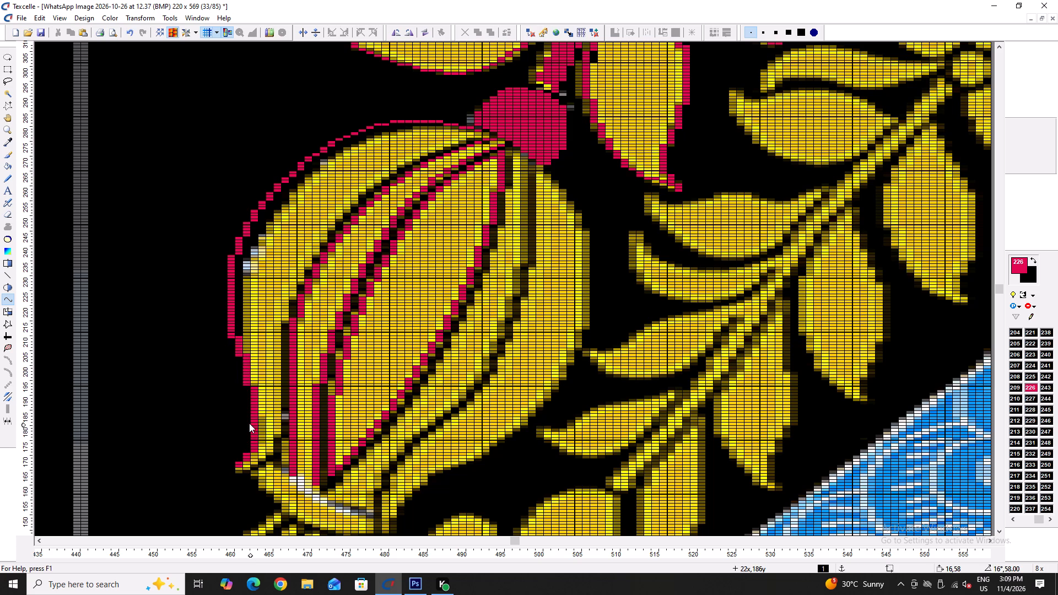
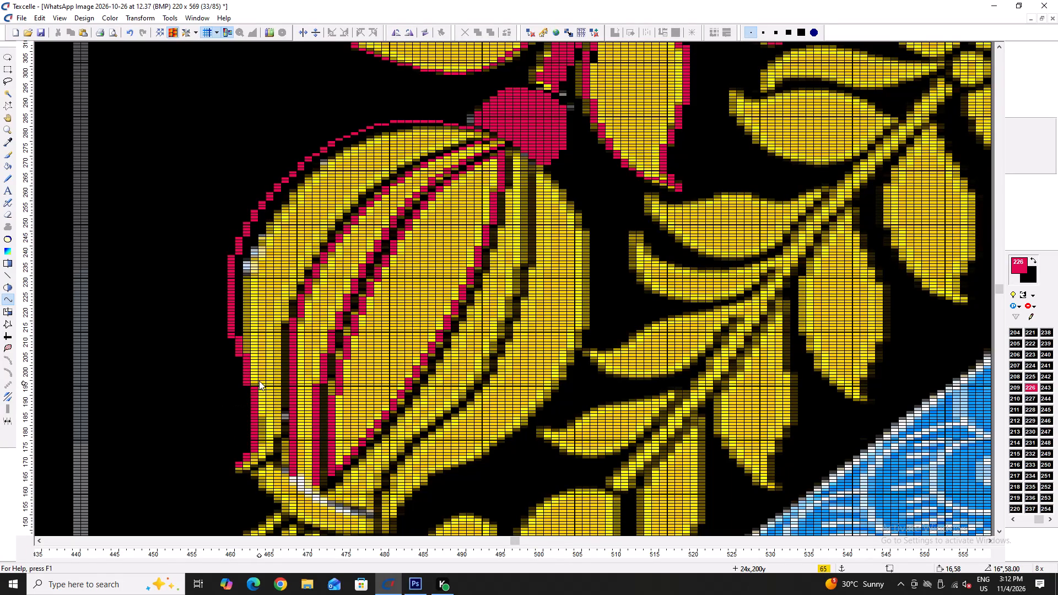
# Trace the fruit's right outer contour with two crimson curves, from column 60, row 270, around to column 47, row 169, down to about column 41, row 148.
pyautogui.press('y')
pyautogui.click(538, 171)
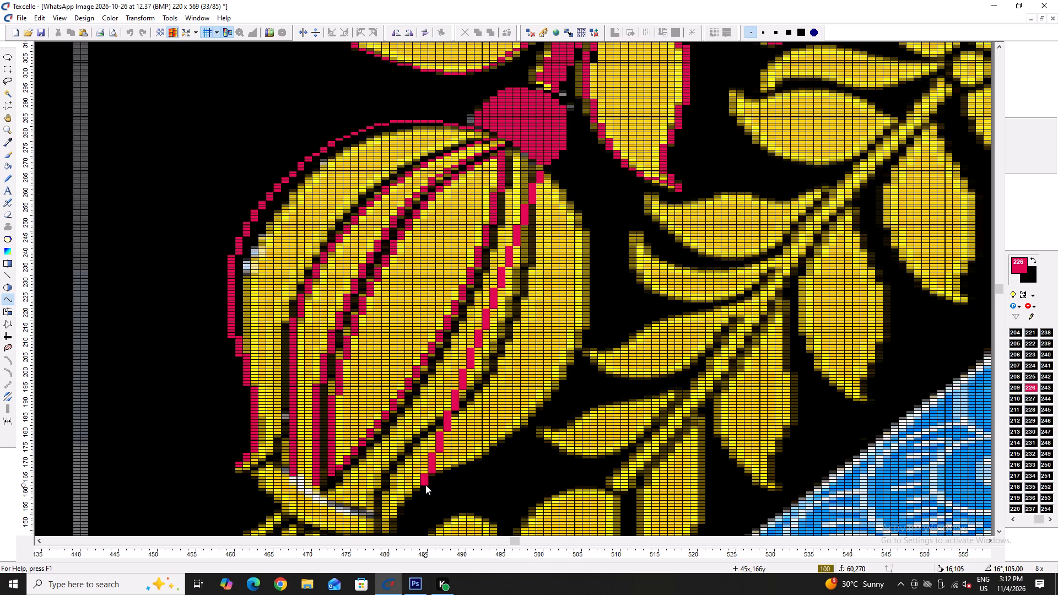
pyautogui.click(425, 485)
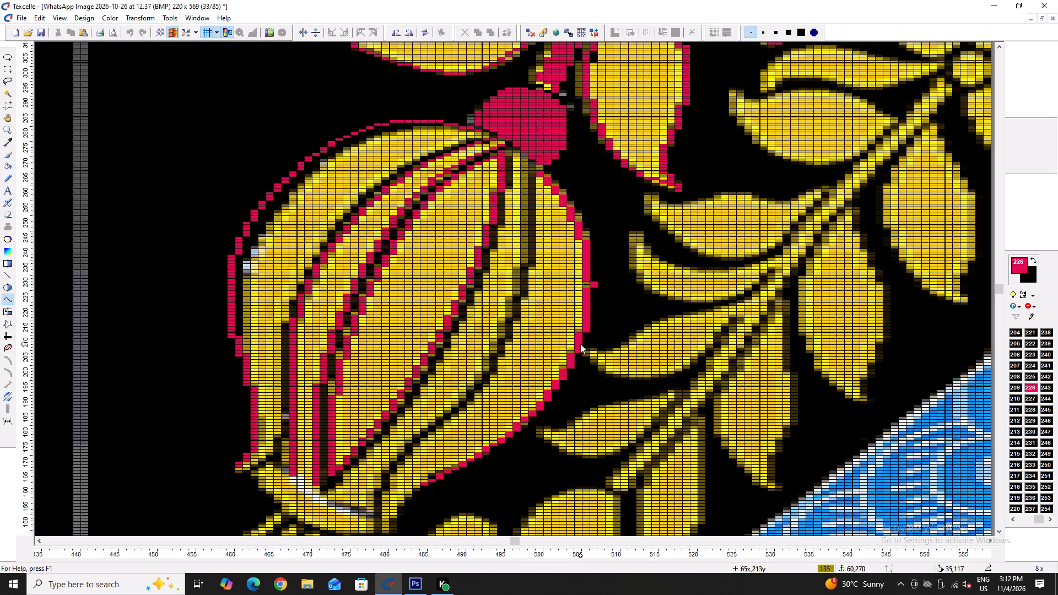
pyautogui.click(582, 339)
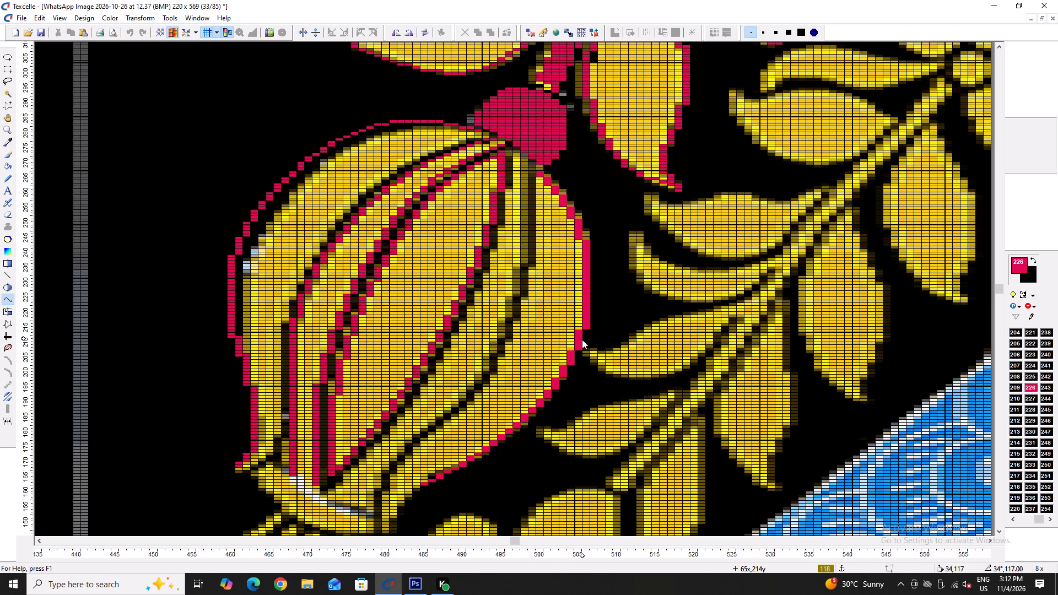
pyautogui.scroll(-1, 504, 435)
pyautogui.click(439, 409)
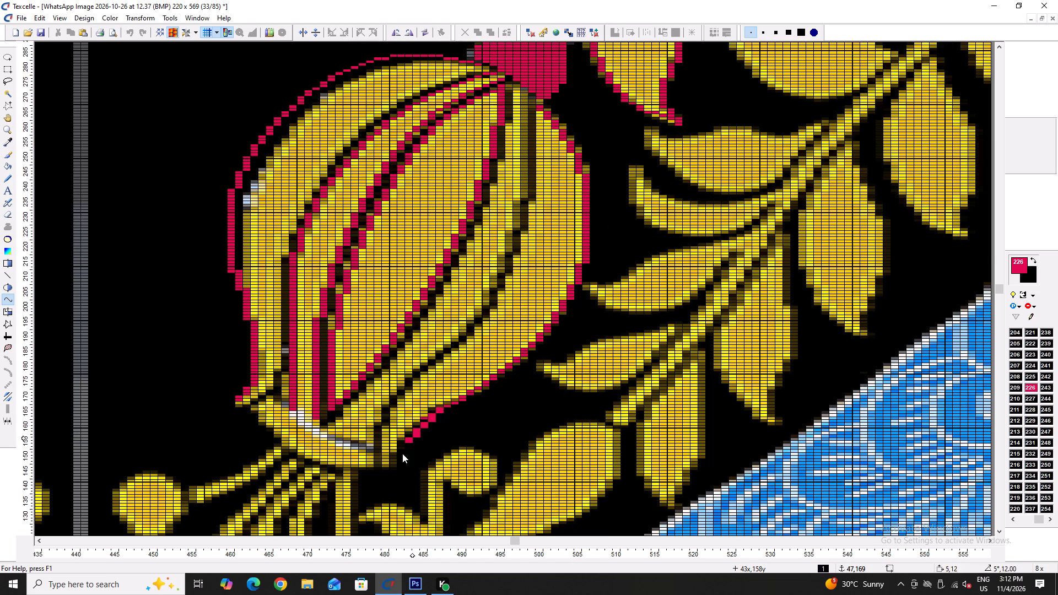
pyautogui.click(395, 480)
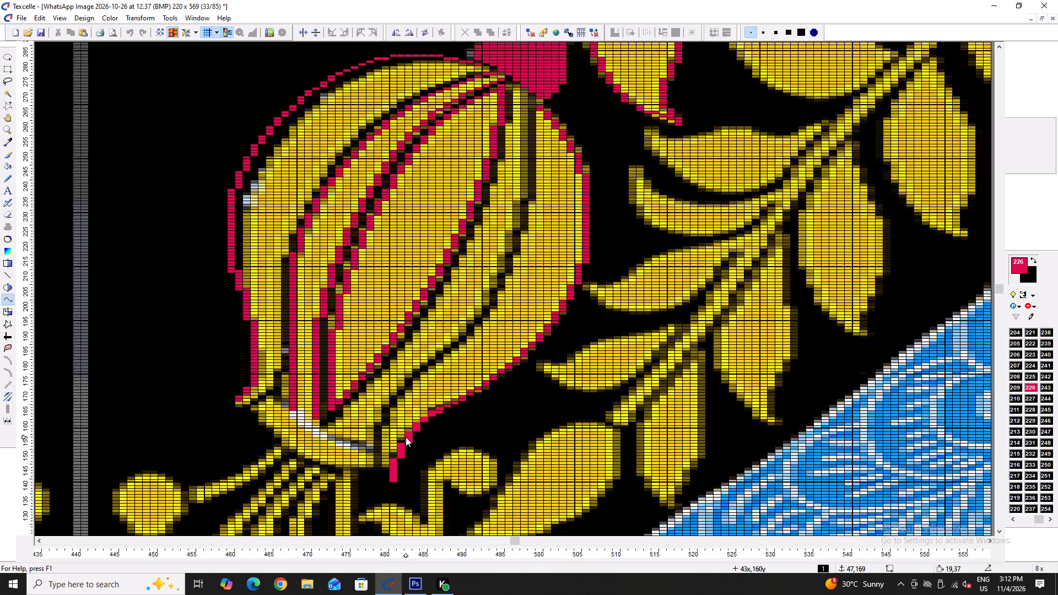
pyautogui.click(406, 437)
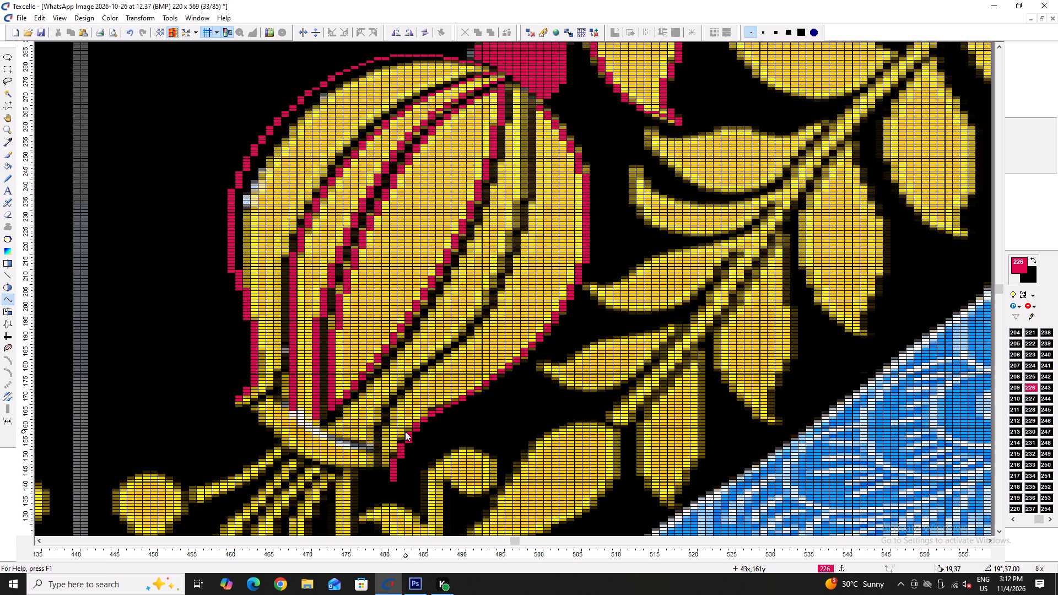
# Trace the rightmost segment's inner edge with two crimson curves, from column 41, row 148, through column 51, row 193, up to column 59, row 271.
pyautogui.press('y')
pyautogui.press('y')
pyautogui.click(391, 472)
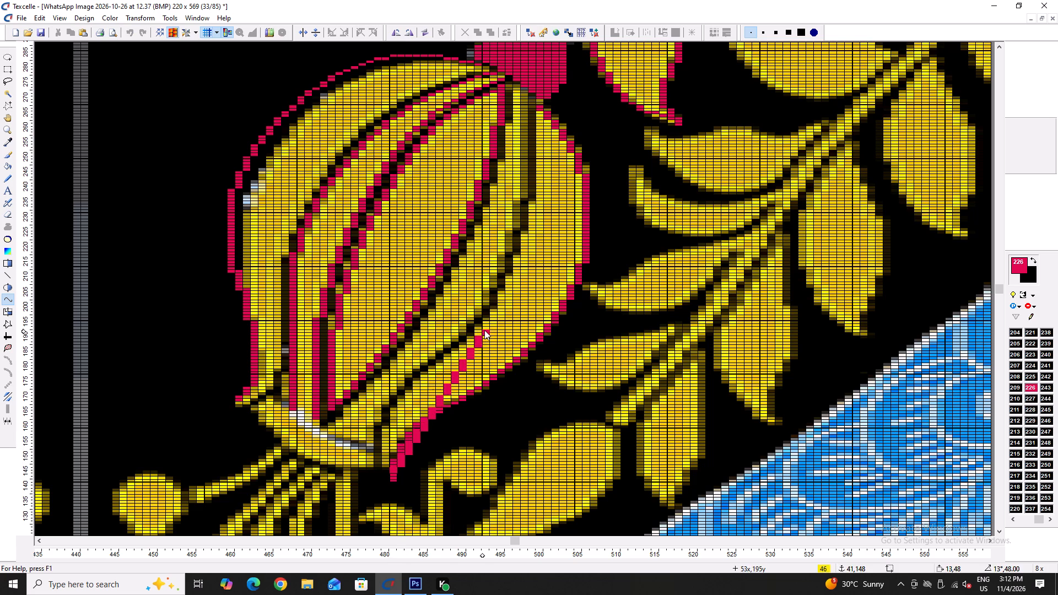
pyautogui.click(484, 330)
pyautogui.click(407, 390)
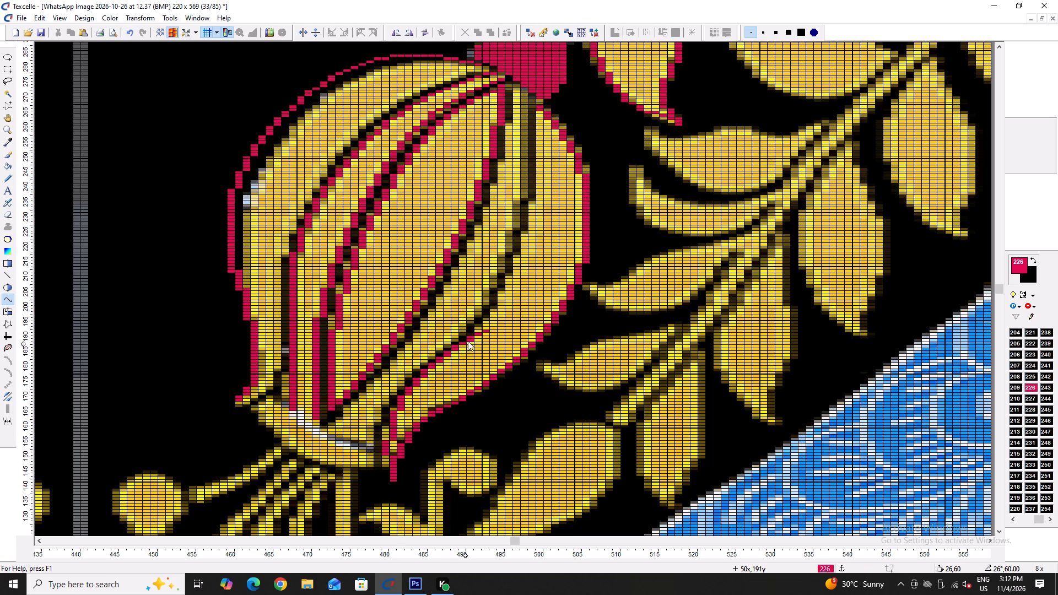
pyautogui.click(474, 336)
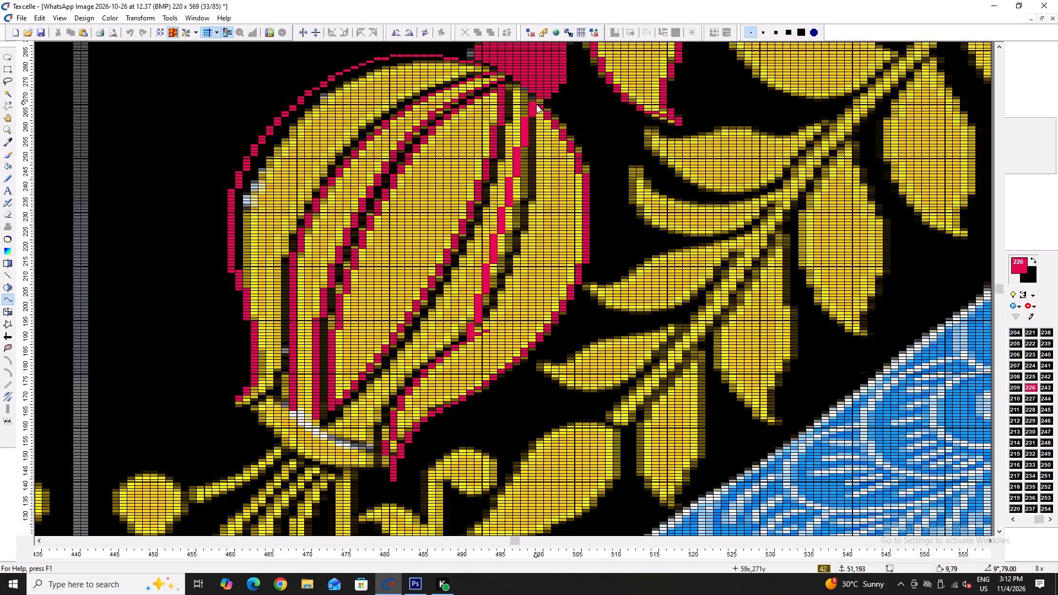
pyautogui.click(536, 105)
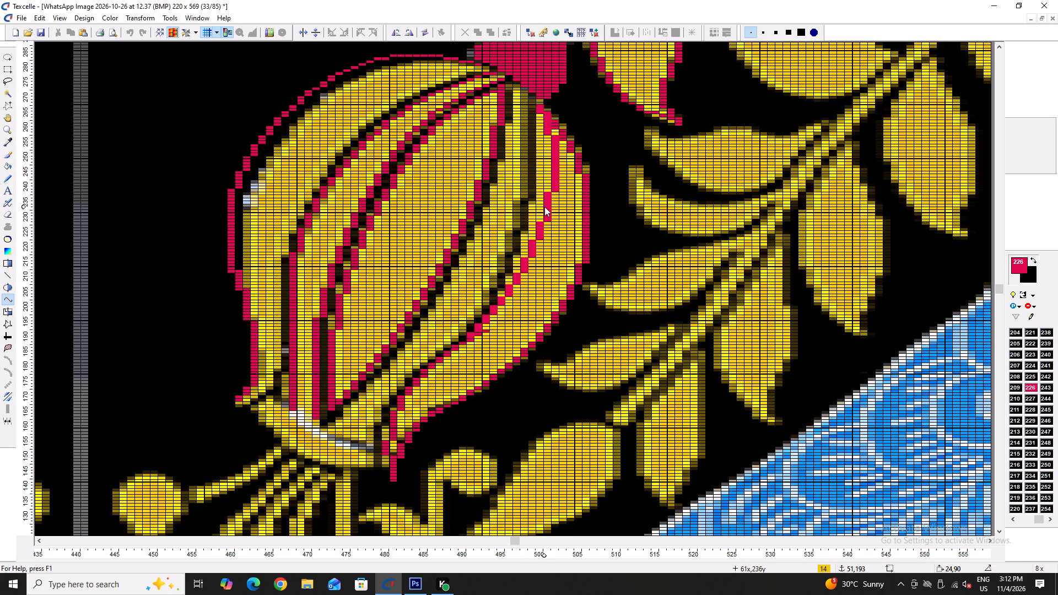
pyautogui.click(541, 196)
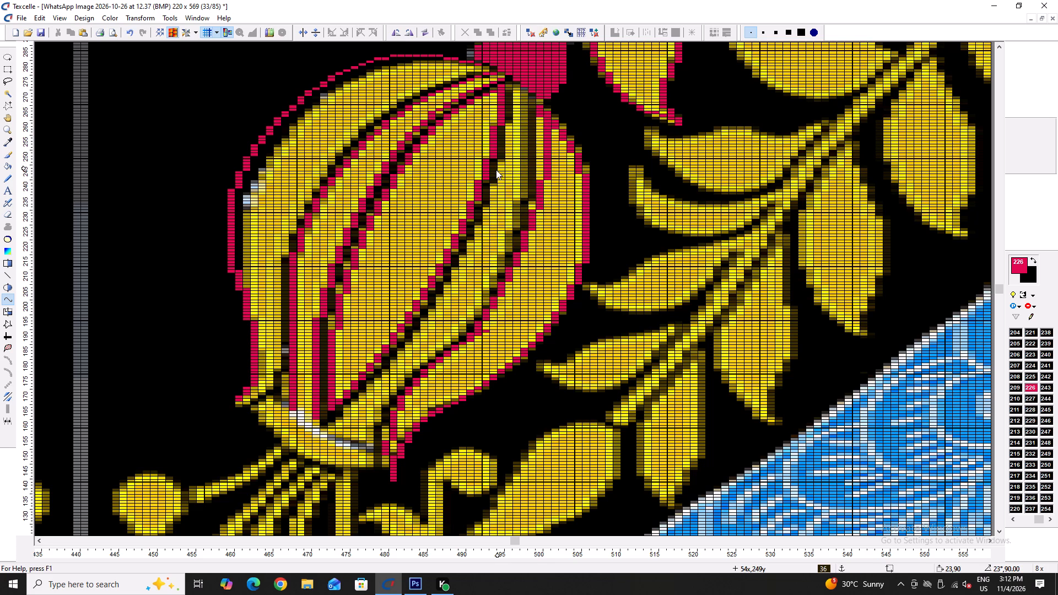
# Draw the inner crimson edge of the fruit's lower left tip pixel by pixel, from column 20, row 170, to about column 26, row 186.
pyautogui.keyDown('ctrl'); pyautogui.scroll(4, 263, 370); pyautogui.keyUp('ctrl')
pyautogui.press('x')
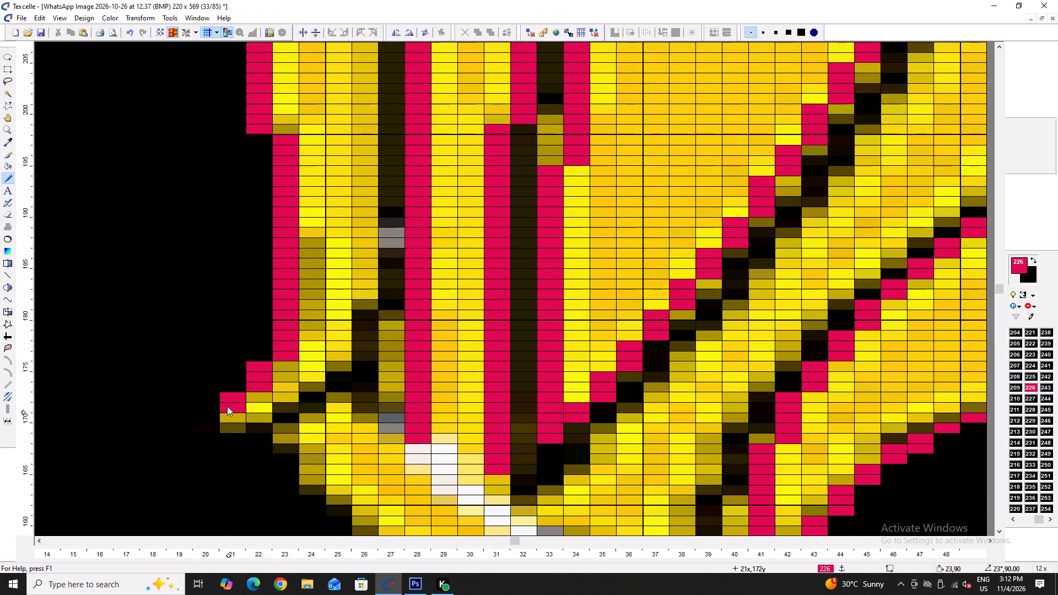
pyautogui.scroll(-1, 227, 406)
pyautogui.moveTo(212, 358); pyautogui.dragTo(263, 350)
pyautogui.click(287, 334)
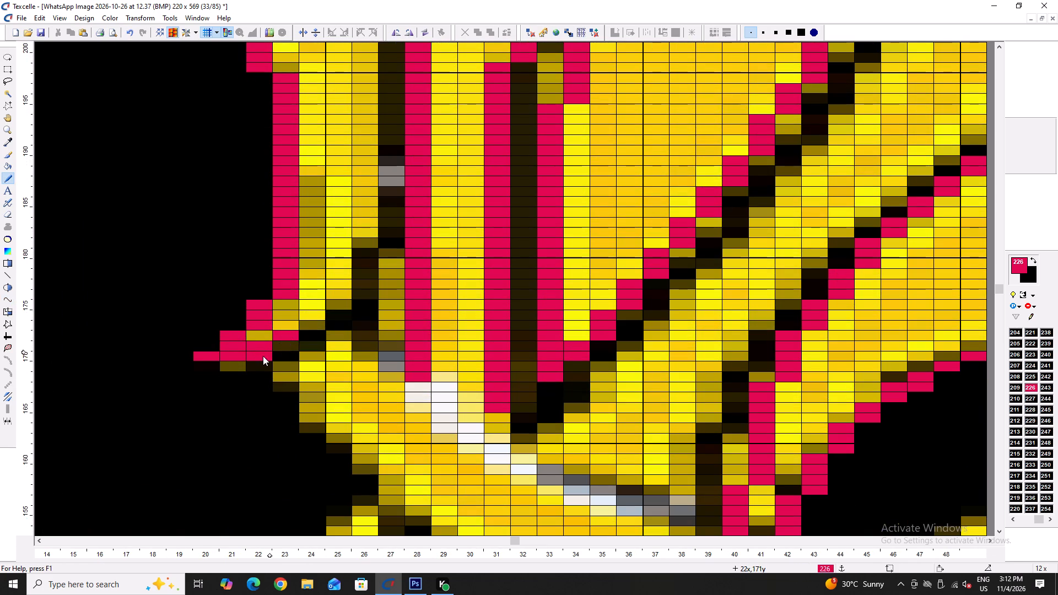
pyautogui.rightClick(263, 356)
pyautogui.click(313, 321)
pyautogui.click(319, 311)
pyautogui.moveTo(335, 301); pyautogui.dragTo(350, 250)
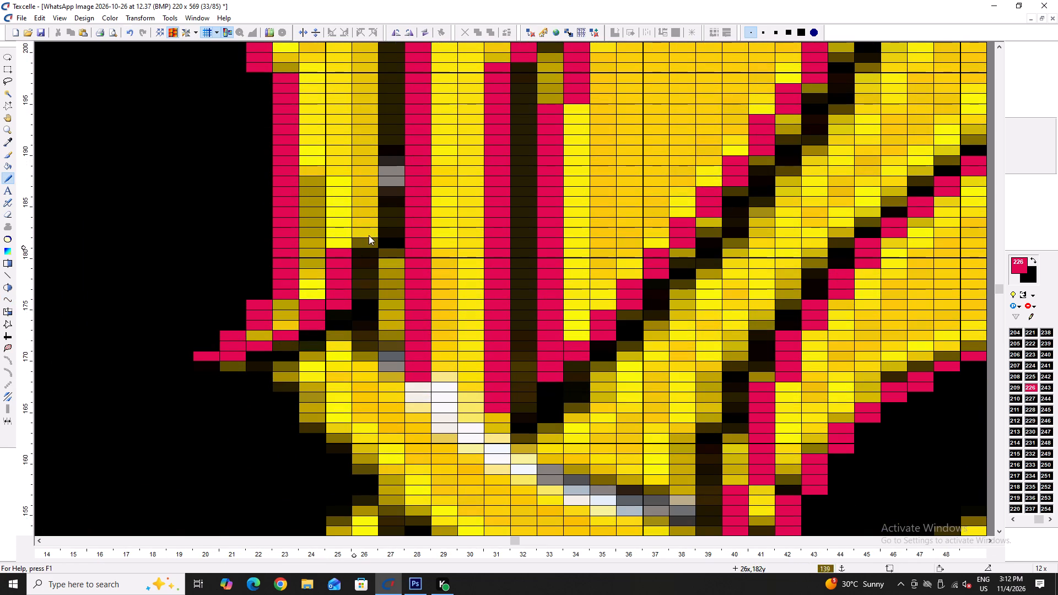
pyautogui.doubleClick(369, 240)
pyautogui.moveTo(369, 242); pyautogui.dragTo(365, 249)
pyautogui.moveTo(366, 222); pyautogui.dragTo(366, 193)
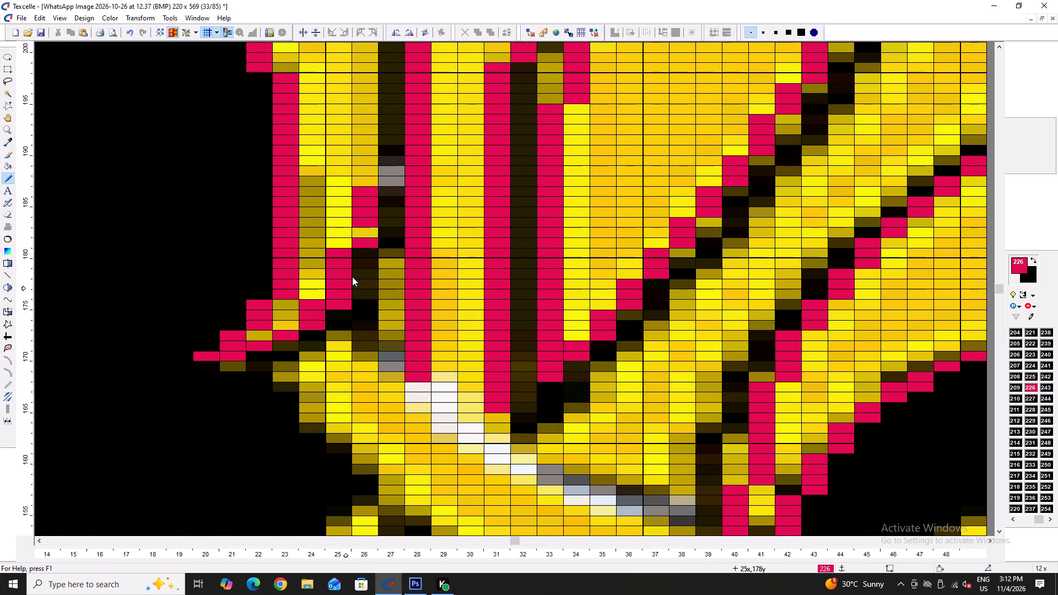
pyautogui.moveTo(361, 262); pyautogui.dragTo(367, 214)
pyautogui.moveTo(367, 213); pyautogui.dragTo(367, 203)
# Smooth the steps in the fruit's left outer contour around columns 20 to 22, rows 208 to 242, by adding crimson and erasing to black.
pyautogui.keyDown('ctrl'); pyautogui.scroll(-4, 355, 261); pyautogui.keyUp('ctrl')
pyautogui.scroll(3, 353, 277)
pyautogui.keyDown('ctrl'); pyautogui.scroll(3, 322, 390); pyautogui.keyUp('ctrl')
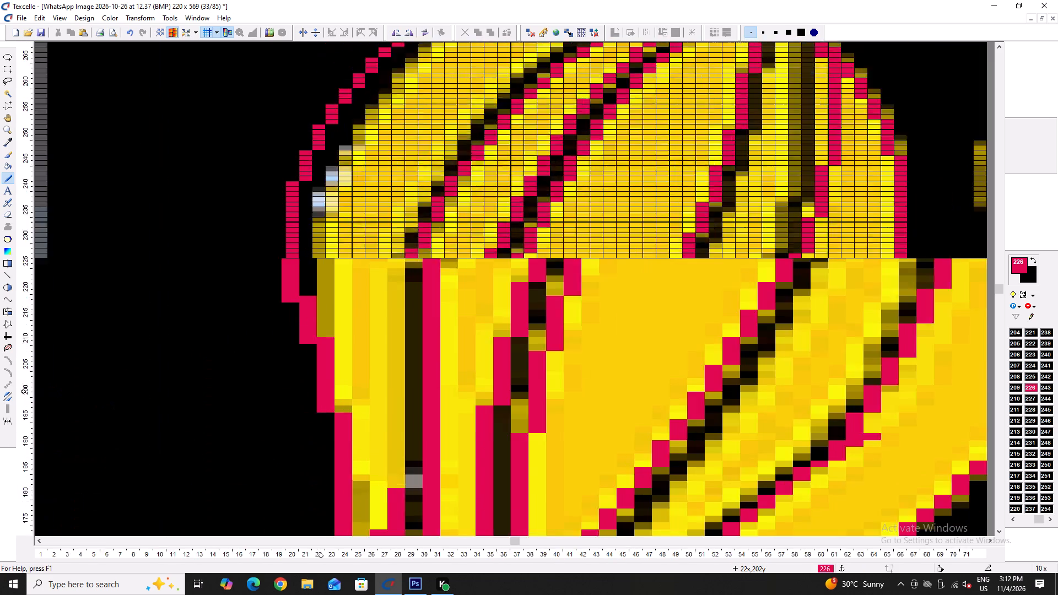
pyautogui.rightClick(309, 302)
pyautogui.rightClick(324, 337)
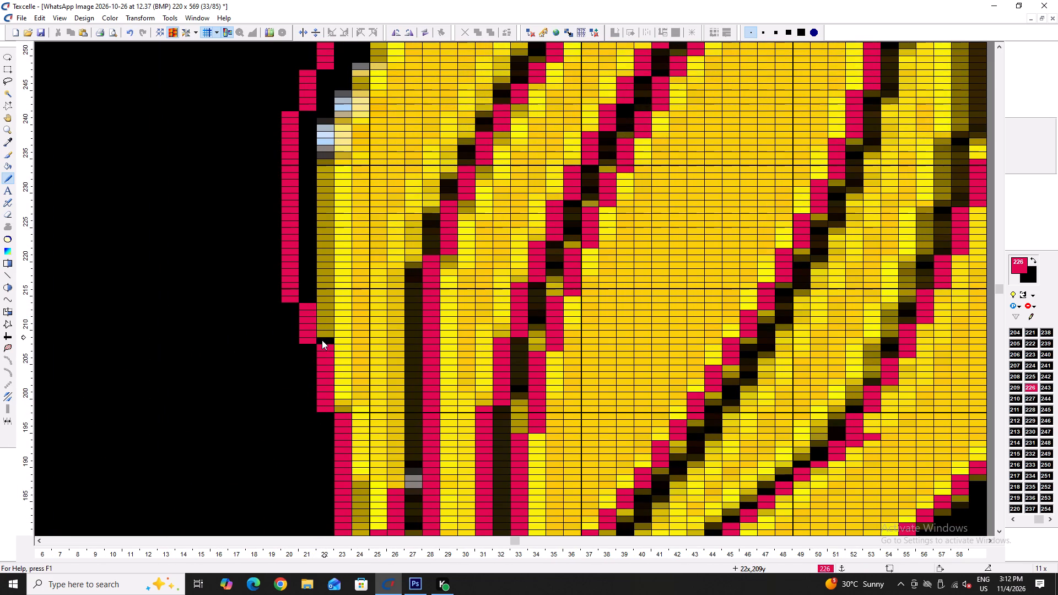
pyautogui.doubleClick(302, 303)
pyautogui.rightClick(291, 300)
pyautogui.keyDown('ctrl'); pyautogui.scroll(-3, 289, 300); pyautogui.keyUp('ctrl')
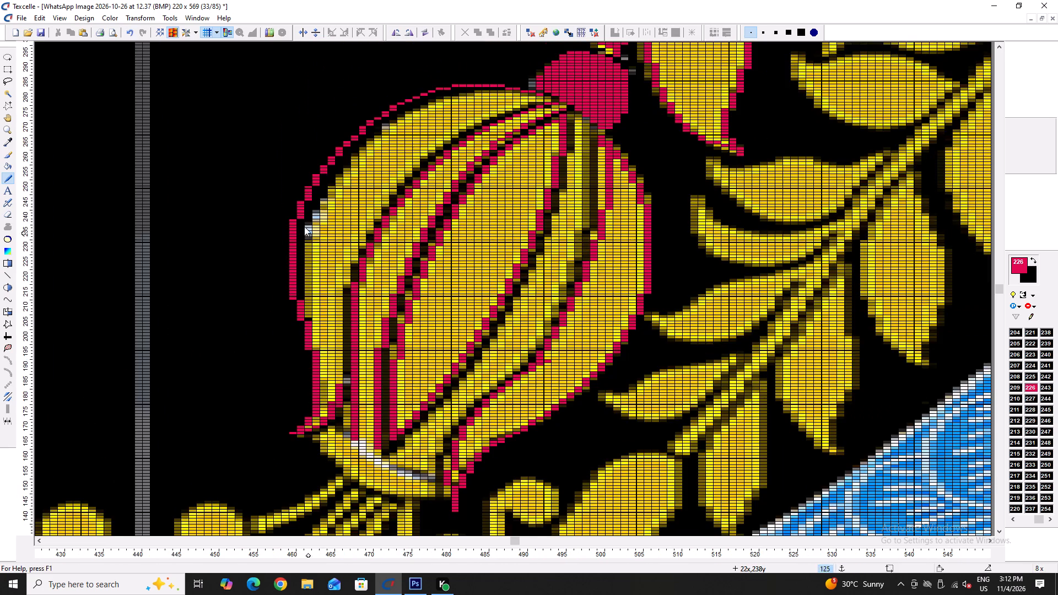
pyautogui.keyDown('ctrl'); pyautogui.scroll(6, 301, 220); pyautogui.keyUp('ctrl')
pyautogui.moveTo(300, 209); pyautogui.dragTo(302, 232)
pyautogui.moveTo(266, 209); pyautogui.dragTo(266, 234, button='right')
pyautogui.rightClick(266, 234)
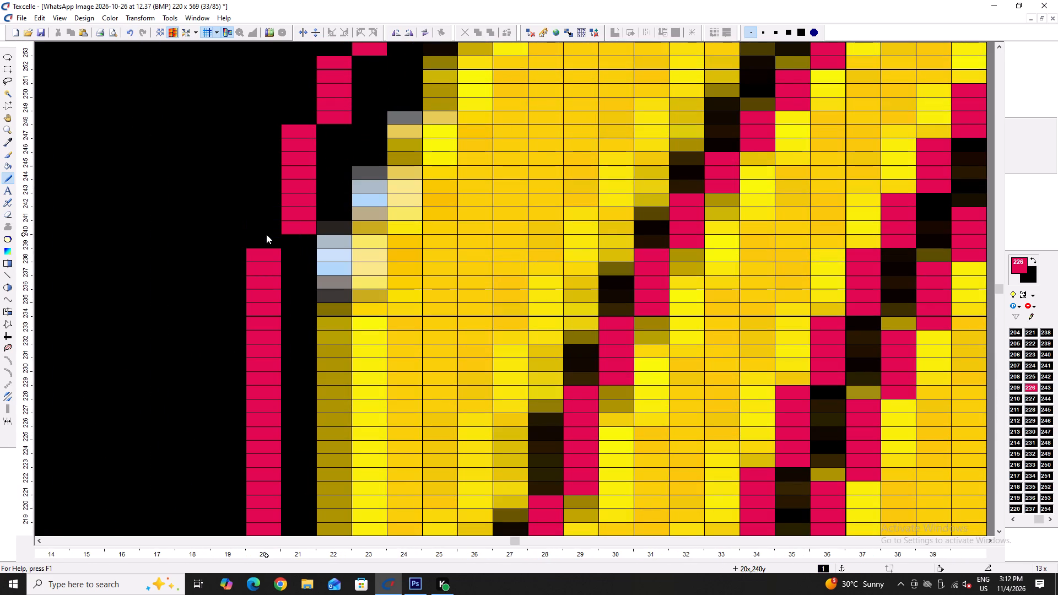
pyautogui.click(289, 239)
pyautogui.keyDown('ctrl'); pyautogui.scroll(-5, 277, 242); pyautogui.keyUp('ctrl')
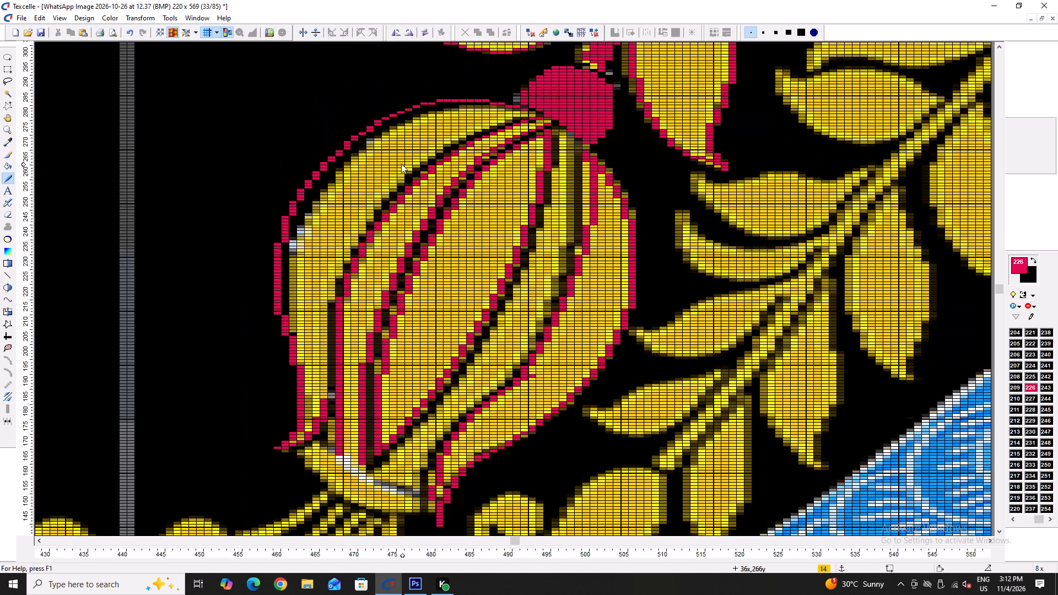
# Clean up the segment outlines where they meet the fruit cap, retouching single pixels around columns 53 and 54, rows 278 to 282.
pyautogui.keyDown('ctrl'); pyautogui.scroll(-3, 432, 133); pyautogui.keyUp('ctrl')
pyautogui.scroll(6, 513, 126)
pyautogui.keyDown('ctrl'); pyautogui.scroll(5, 455, 466); pyautogui.keyUp('ctrl')
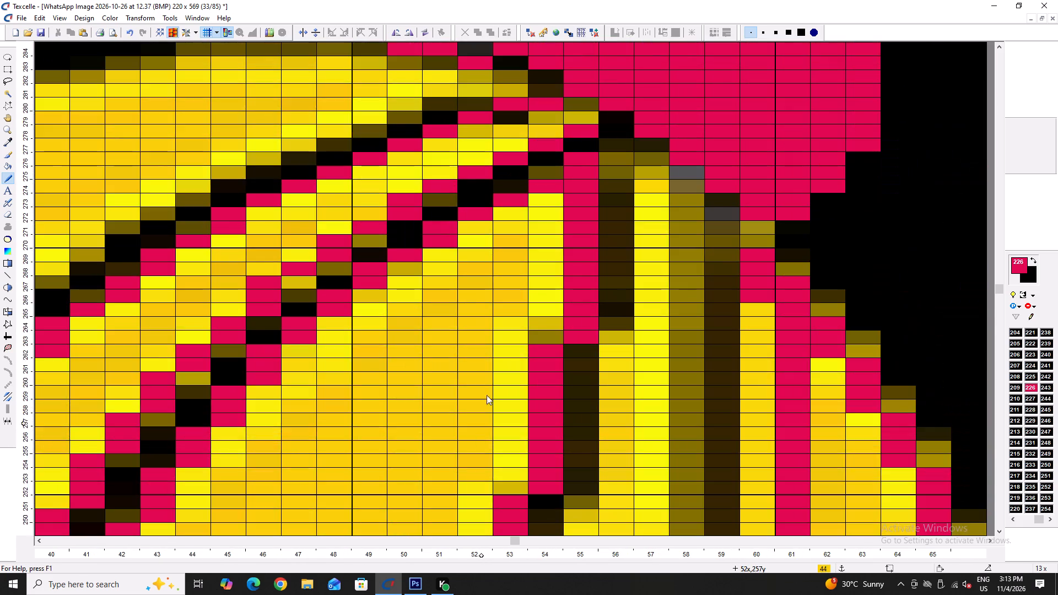
pyautogui.scroll(3, 461, 256)
pyautogui.click(495, 246)
pyautogui.click(511, 253)
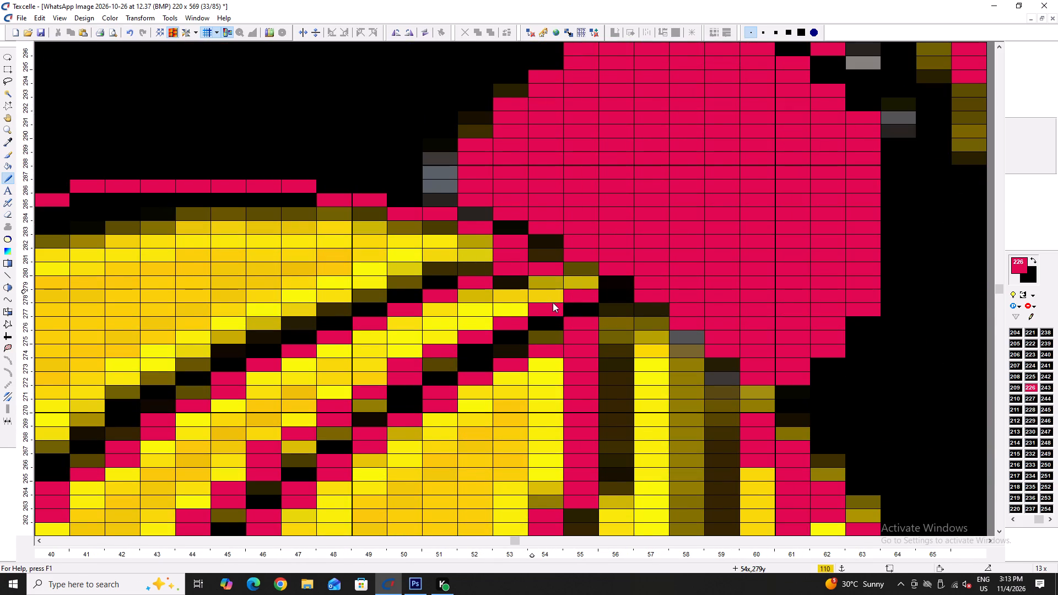
pyautogui.keyDown('ctrl'); pyautogui.scroll(-1, 487, 304); pyautogui.keyUp('ctrl')
pyautogui.keyDown('ctrl'); pyautogui.scroll(1, 555, 289); pyautogui.keyUp('ctrl')
pyautogui.doubleClick(547, 298)
pyautogui.rightClick(536, 269)
pyautogui.keyDown('ctrl'); pyautogui.scroll(-4, 555, 299); pyautogui.keyUp('ctrl')
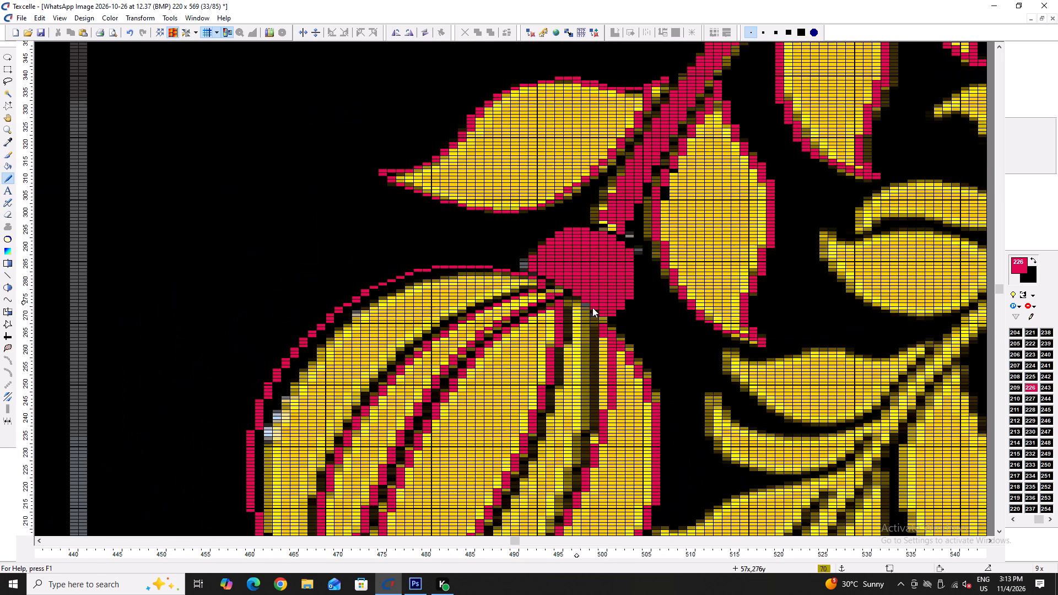
# Save the design.
pyautogui.keyDown('ctrl'); pyautogui.scroll(-3, 620, 337); pyautogui.keyUp('ctrl')
pyautogui.hotkey('ctrl', 's')
pyautogui.hotkey('ctrl', 's')
# Trace the stem of the leafy branch above the peacock's tail with two crimson curves, from column 112, row 302, through column 89, row 230, to about column 70, row 165.
pyautogui.keyDown('ctrl'); pyautogui.scroll(-1, 477, 322); pyautogui.keyUp('ctrl')
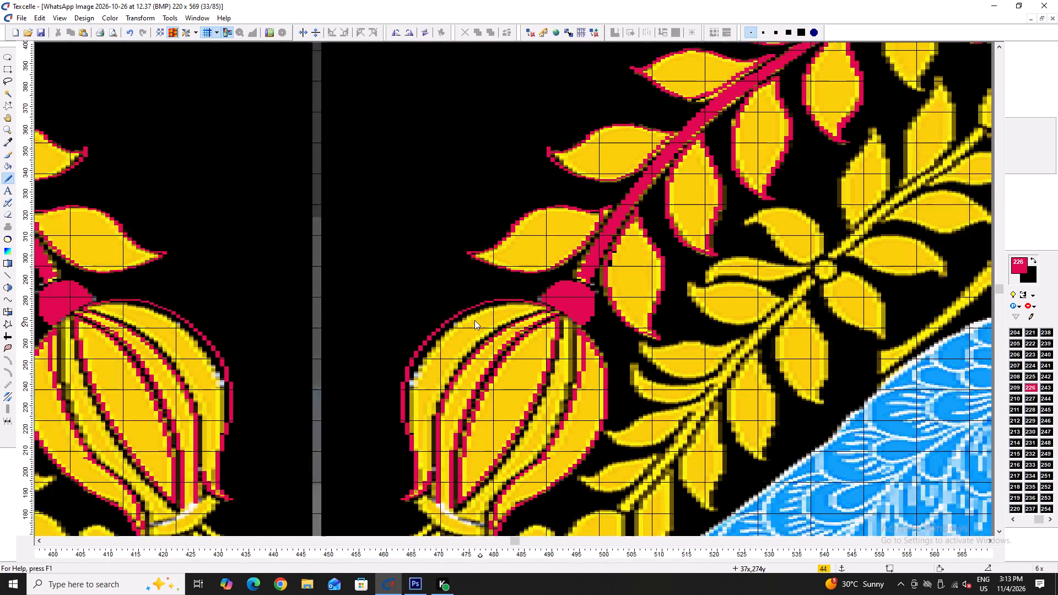
pyautogui.keyDown('ctrl'); pyautogui.scroll(-1, 474, 320); pyautogui.keyUp('ctrl')
pyautogui.scroll(-2, 608, 277)
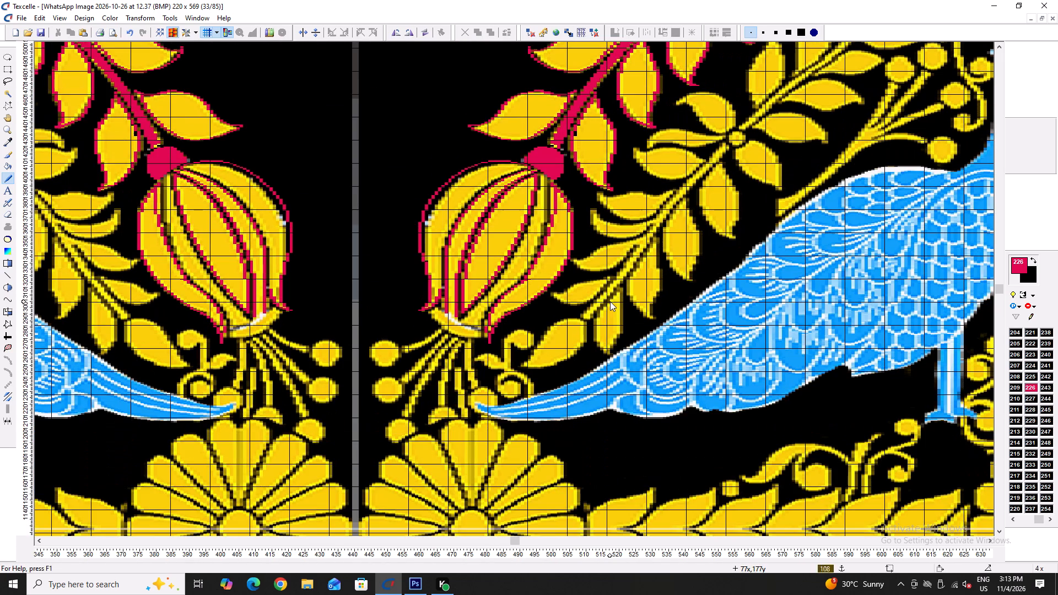
pyautogui.press('Right')
pyautogui.press('Right')
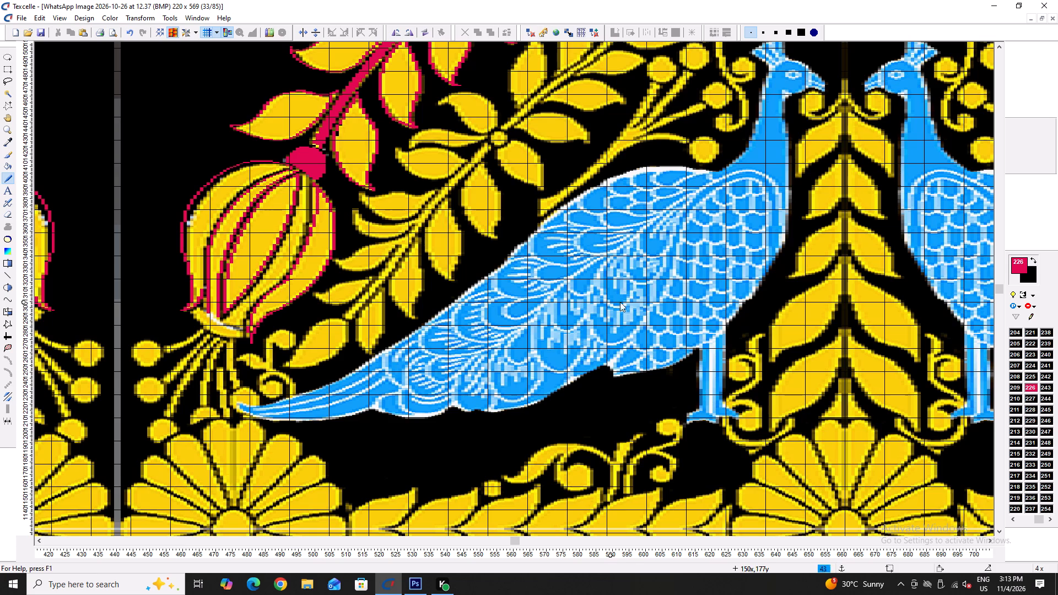
pyautogui.press('y')
pyautogui.press('y')
pyautogui.press('y')
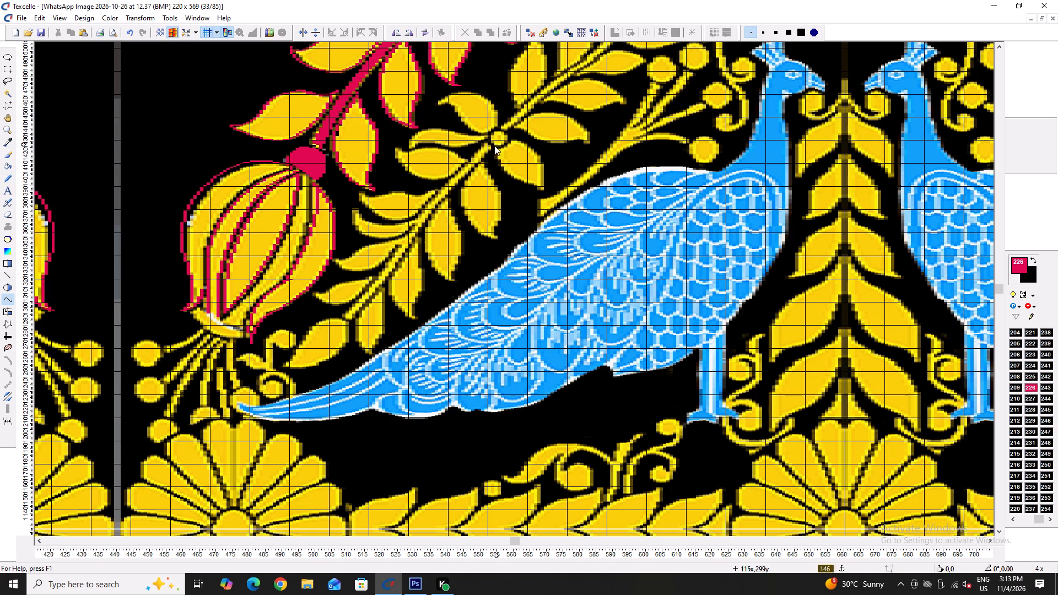
pyautogui.click(487, 141)
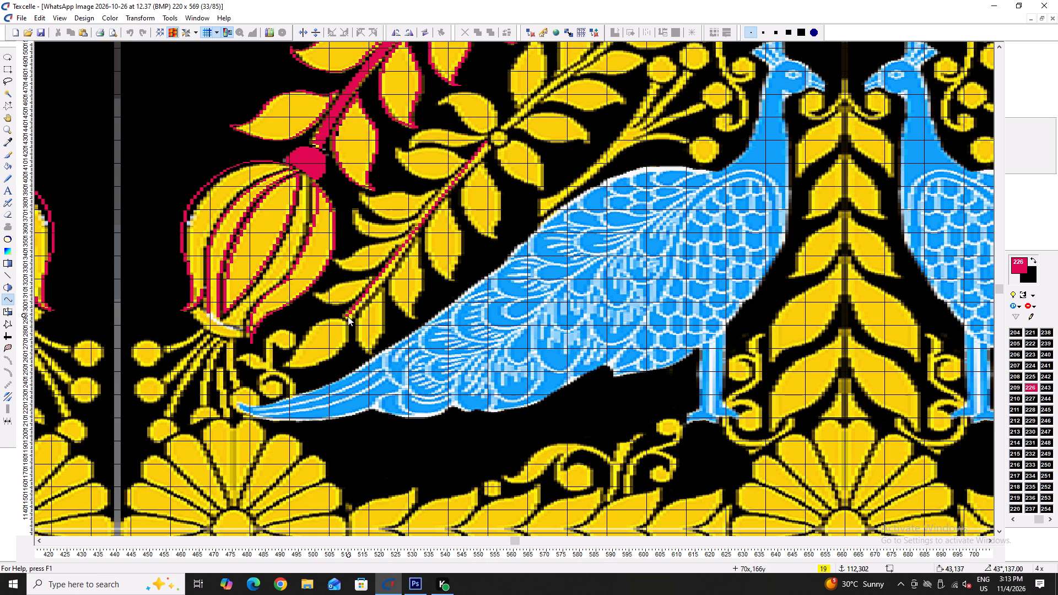
pyautogui.click(409, 235)
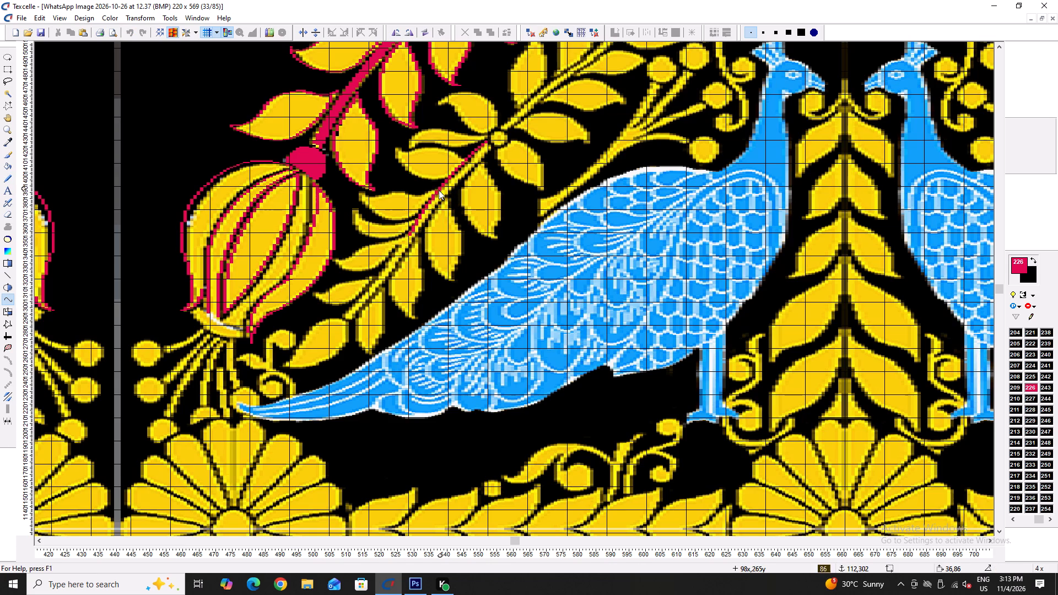
pyautogui.click(435, 195)
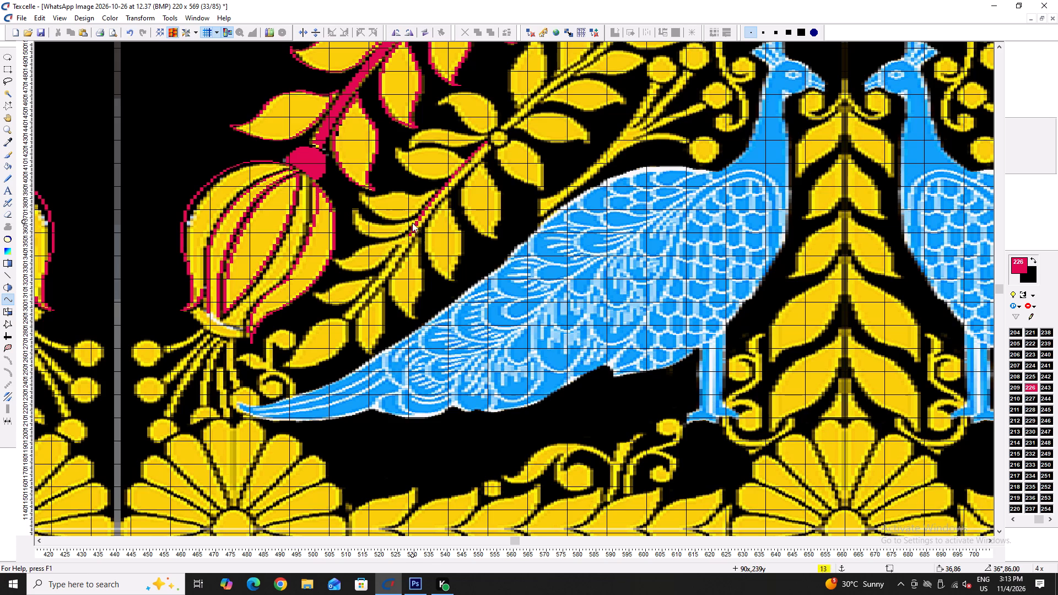
pyautogui.doubleClick(410, 234)
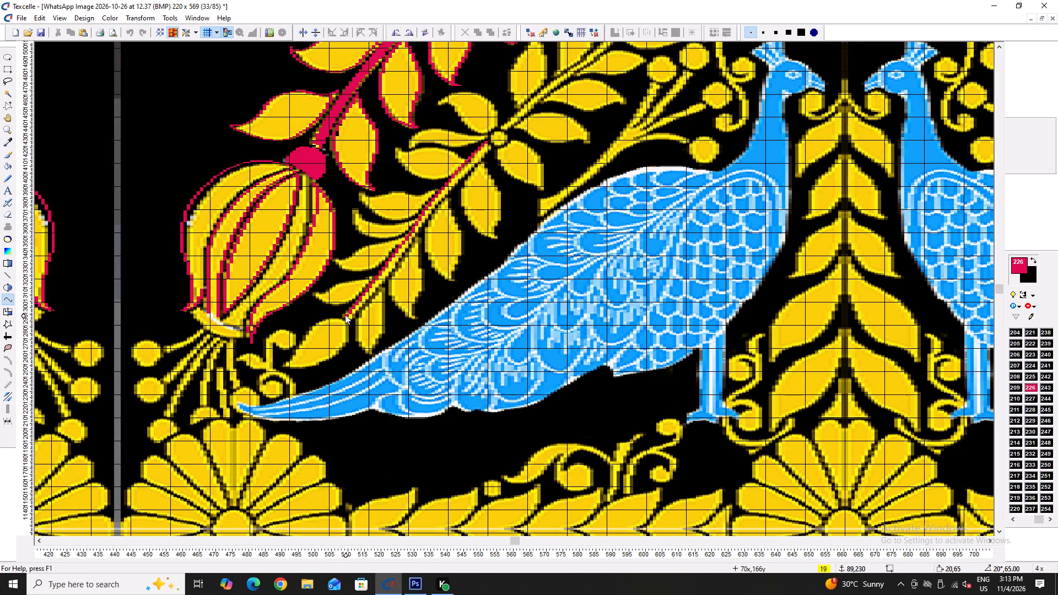
pyautogui.click(341, 317)
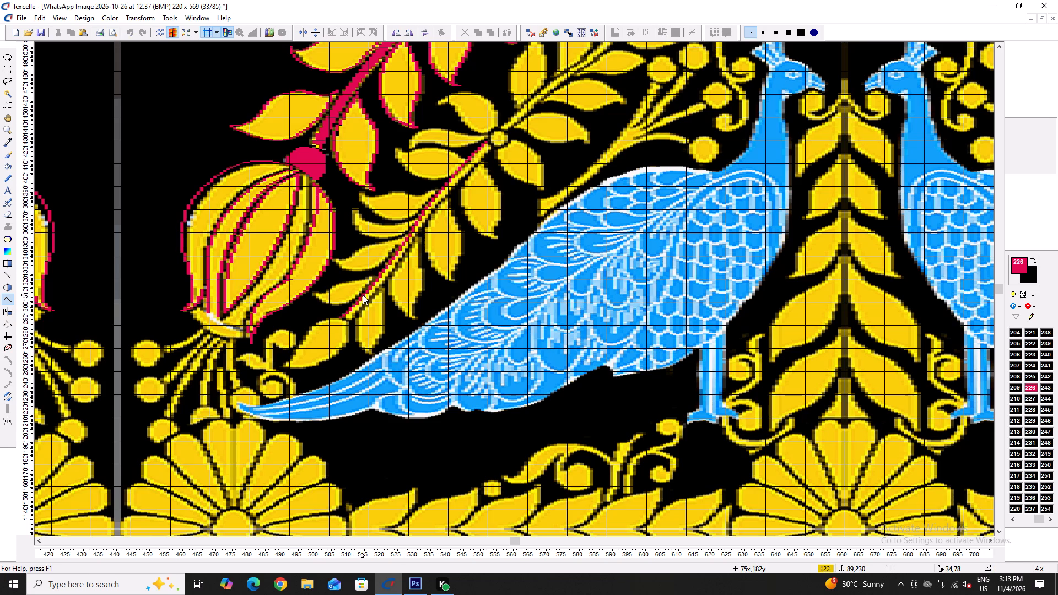
pyautogui.click(363, 295)
# Trace the lower edge of the leafy branch's stem with a crimson curve from column 70, row 164, to about column 89, row 230.
pyautogui.keyDown('ctrl'); pyautogui.scroll(3, 388, 282); pyautogui.keyUp('ctrl')
pyautogui.click(309, 348)
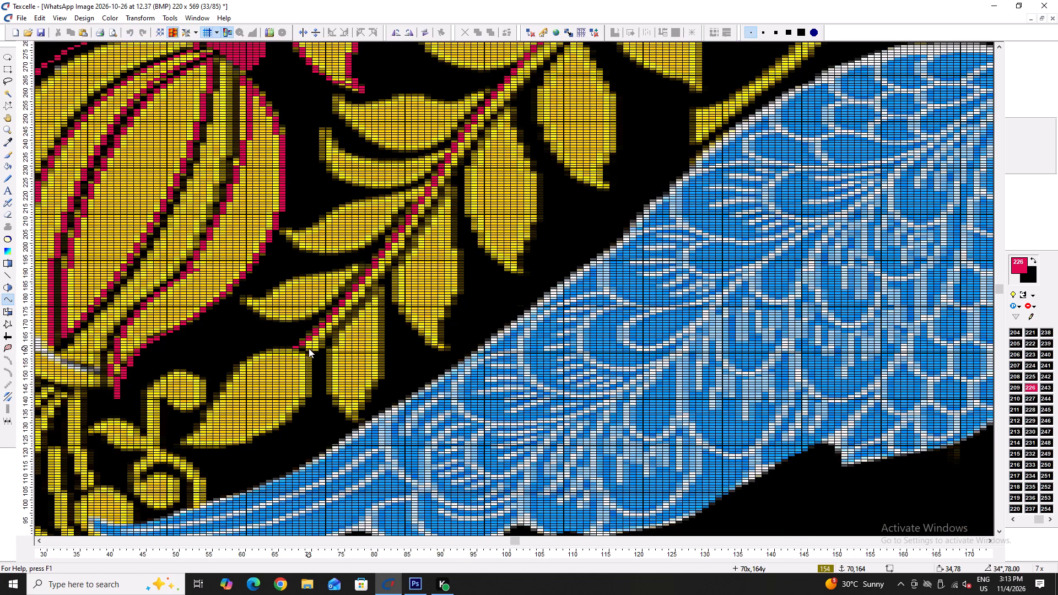
pyautogui.click(434, 189)
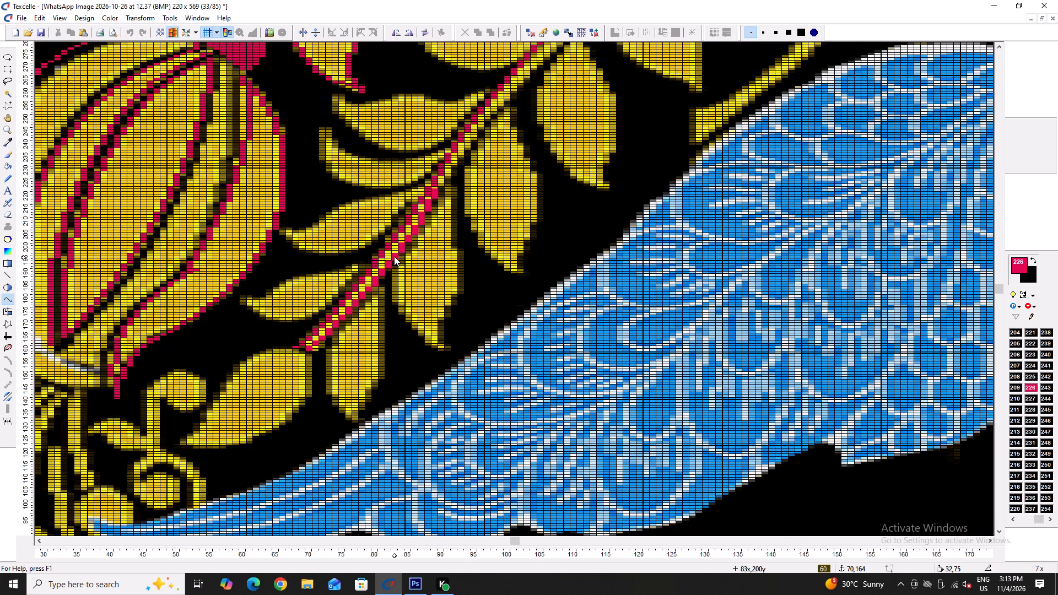
pyautogui.click(394, 256)
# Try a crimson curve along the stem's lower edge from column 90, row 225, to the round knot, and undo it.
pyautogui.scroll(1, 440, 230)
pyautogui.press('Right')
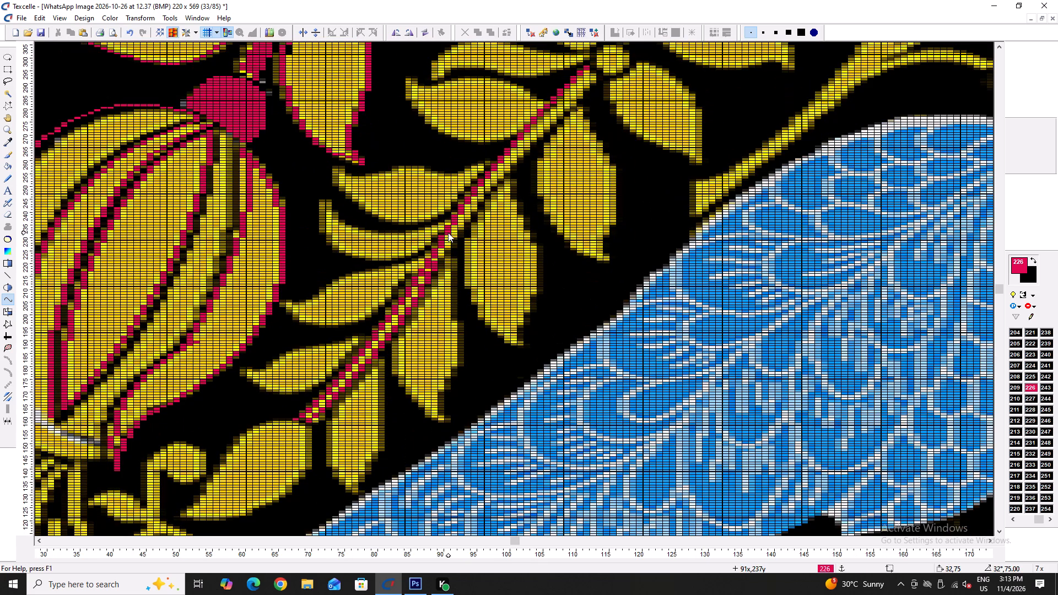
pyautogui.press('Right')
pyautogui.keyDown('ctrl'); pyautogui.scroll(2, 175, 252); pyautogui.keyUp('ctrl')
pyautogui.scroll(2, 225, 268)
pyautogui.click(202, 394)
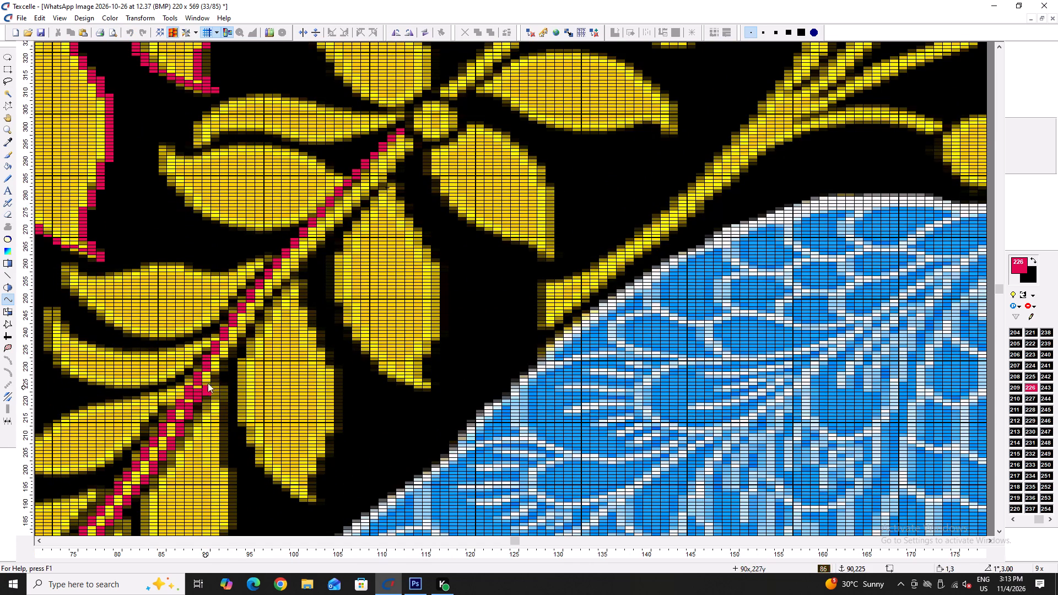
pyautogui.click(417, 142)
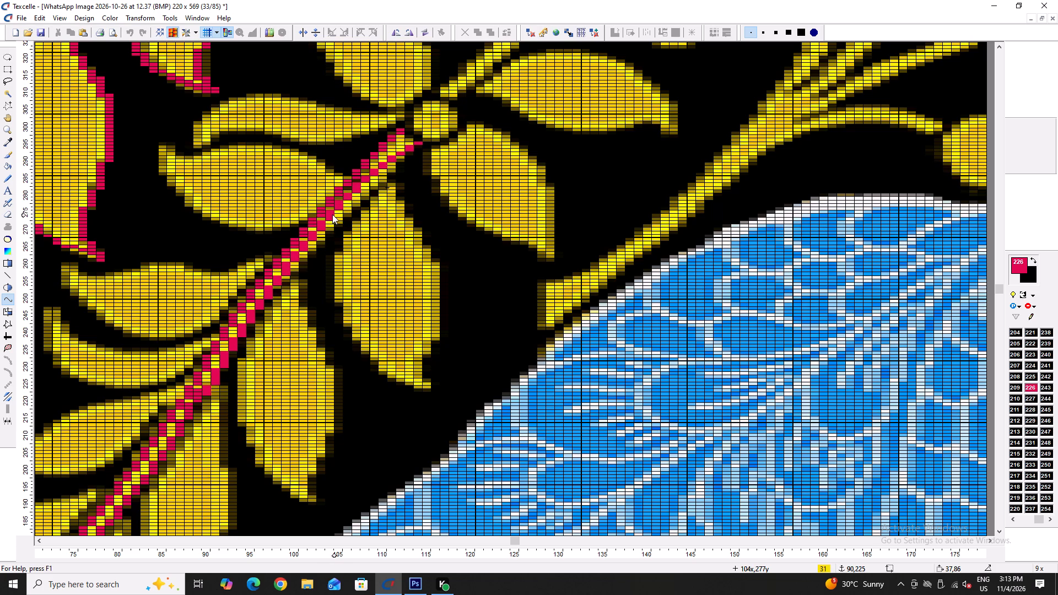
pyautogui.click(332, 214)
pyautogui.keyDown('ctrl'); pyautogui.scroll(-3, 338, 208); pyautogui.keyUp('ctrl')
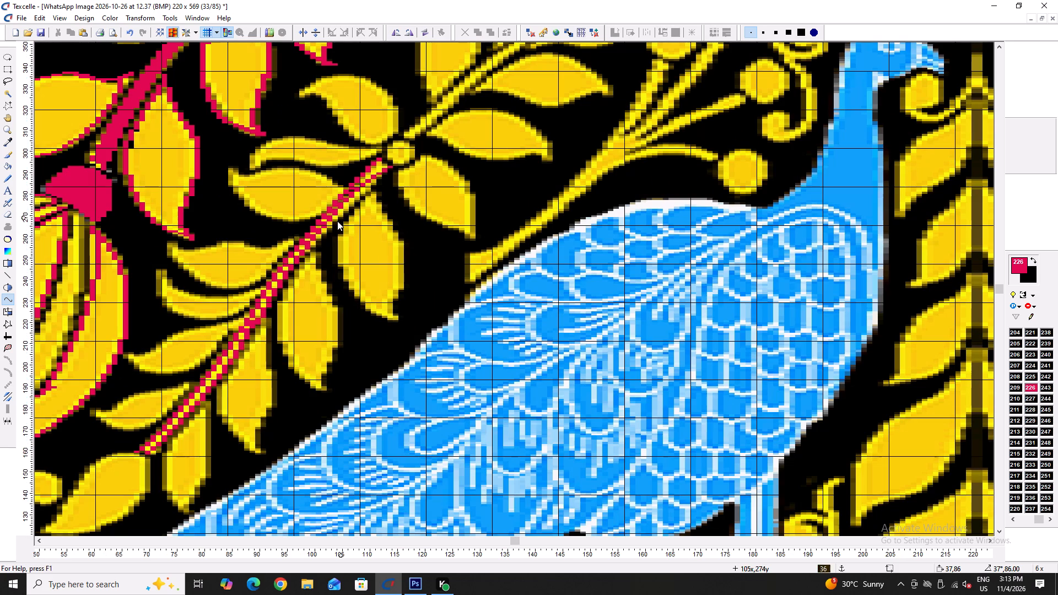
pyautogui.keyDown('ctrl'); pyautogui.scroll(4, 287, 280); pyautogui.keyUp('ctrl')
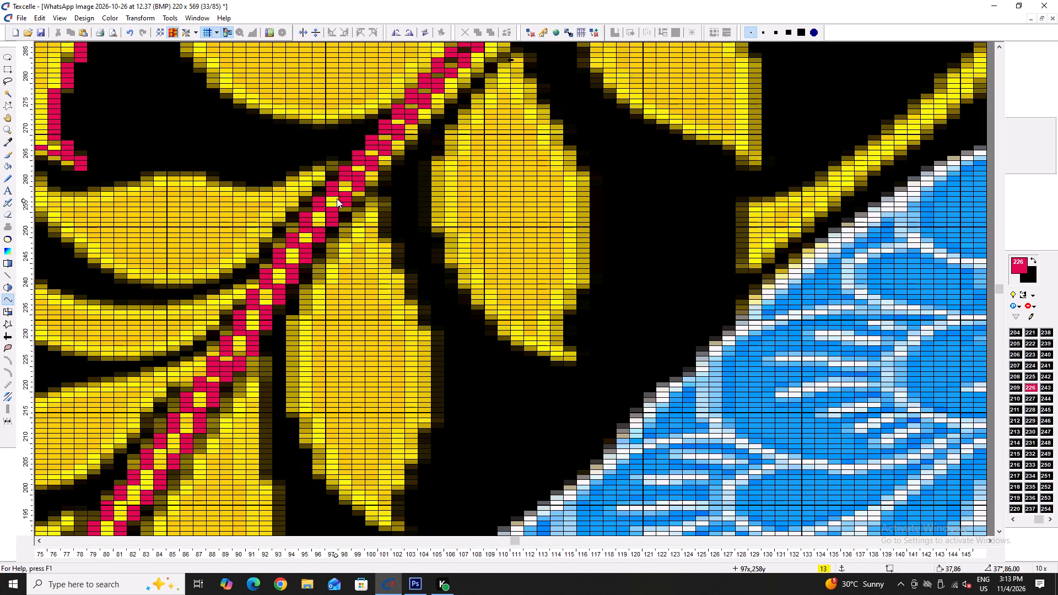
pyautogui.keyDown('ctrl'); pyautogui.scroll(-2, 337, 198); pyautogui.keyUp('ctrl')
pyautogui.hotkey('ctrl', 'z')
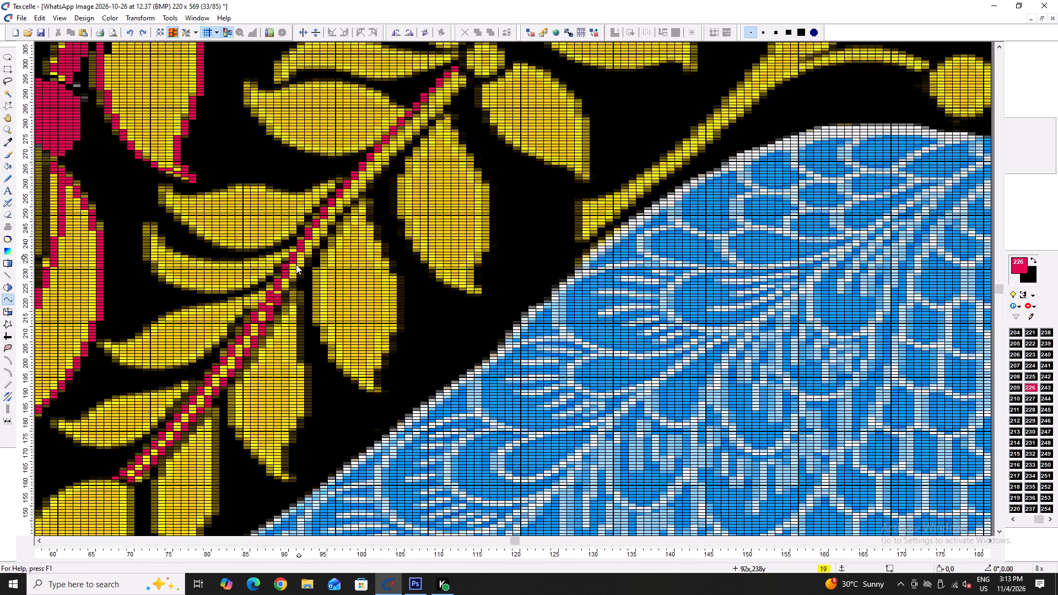
# Trace the stem's lower edge with a crimson curve from column 90, row 227, to the round knot near column 113.
pyautogui.keyDown('ctrl'); pyautogui.scroll(1, 279, 296); pyautogui.keyUp('ctrl')
pyautogui.click(287, 290)
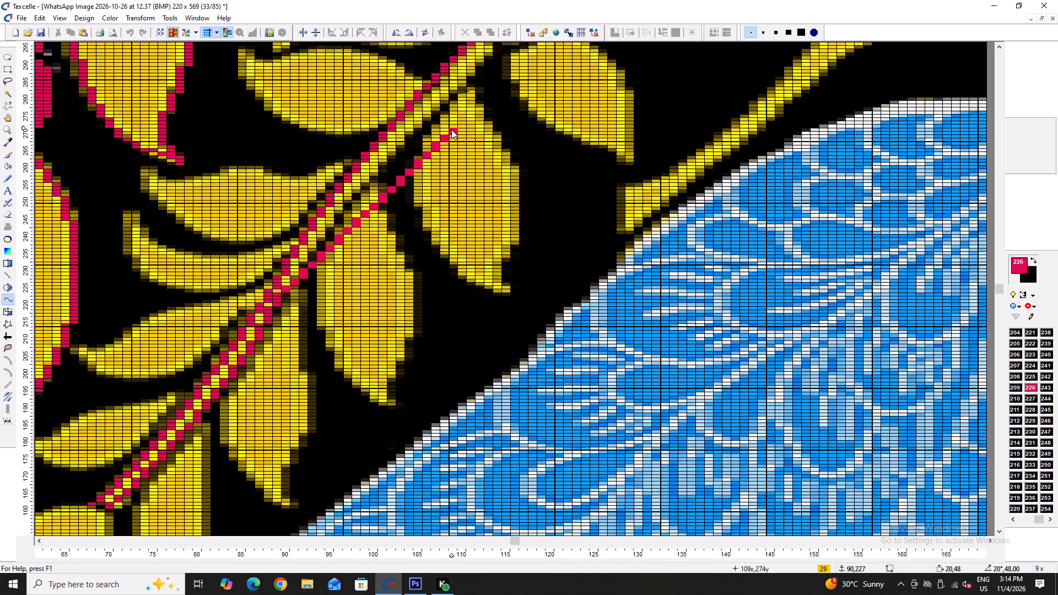
pyautogui.scroll(1, 484, 83)
pyautogui.click(488, 111)
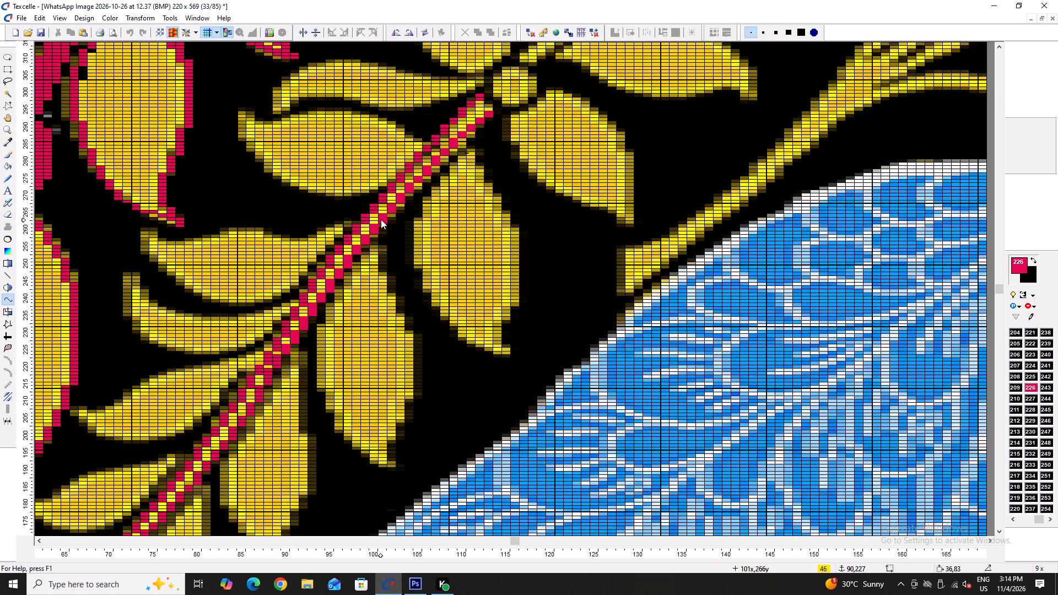
pyautogui.scroll(2, 468, 161)
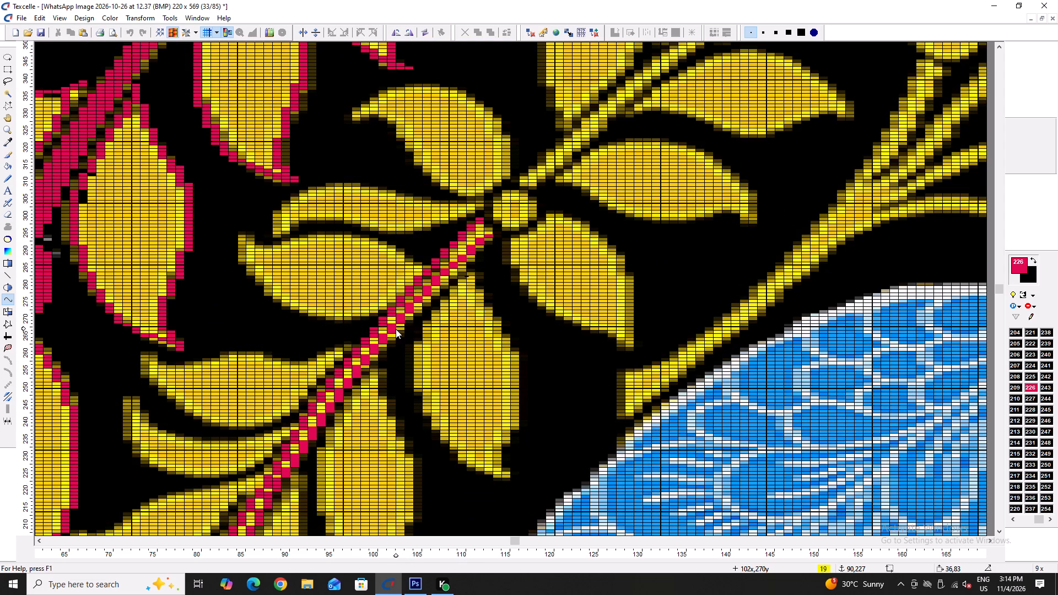
pyautogui.click(395, 331)
# Trace the stem's upper edge beyond the knot with two crimson curves, from column 116, row 312, through column 133, row 349, to about column 151.
pyautogui.keyDown('ctrl'); pyautogui.scroll(-2, 335, 316); pyautogui.keyUp('ctrl')
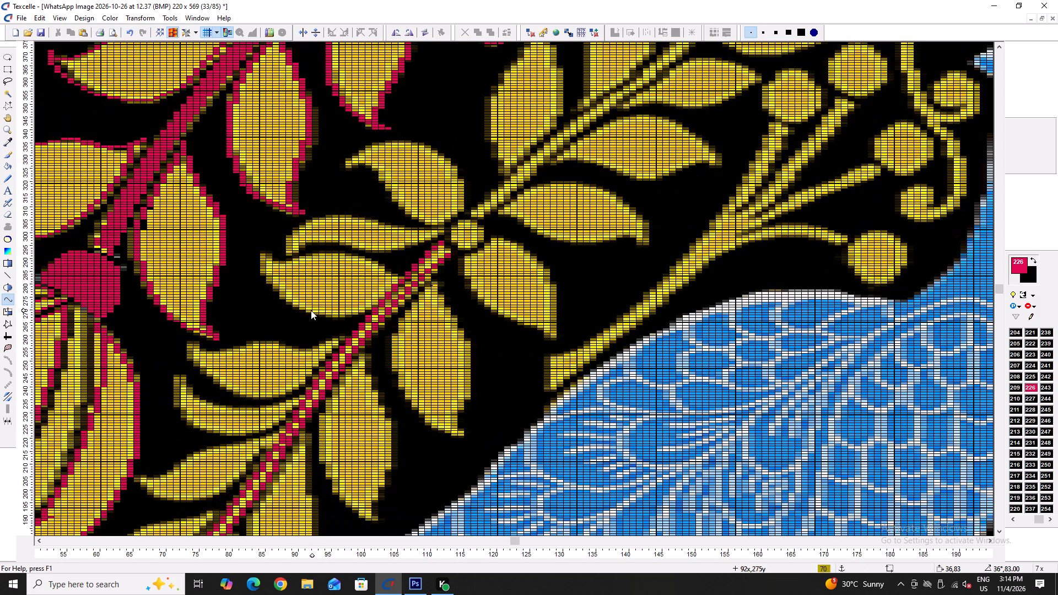
pyautogui.scroll(3, 736, 173)
pyautogui.scroll(-1, 712, 328)
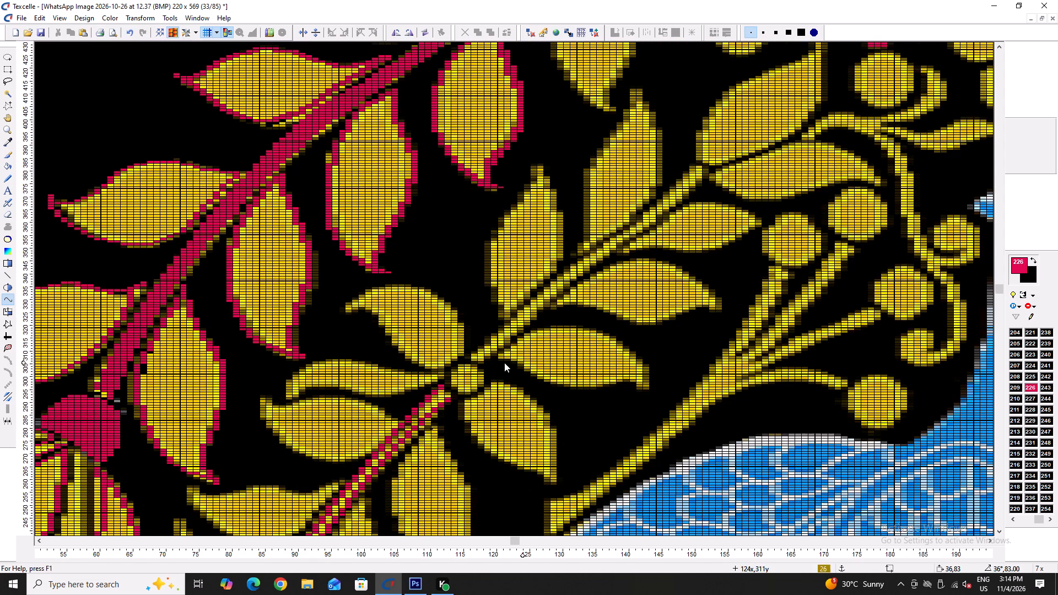
pyautogui.click(469, 359)
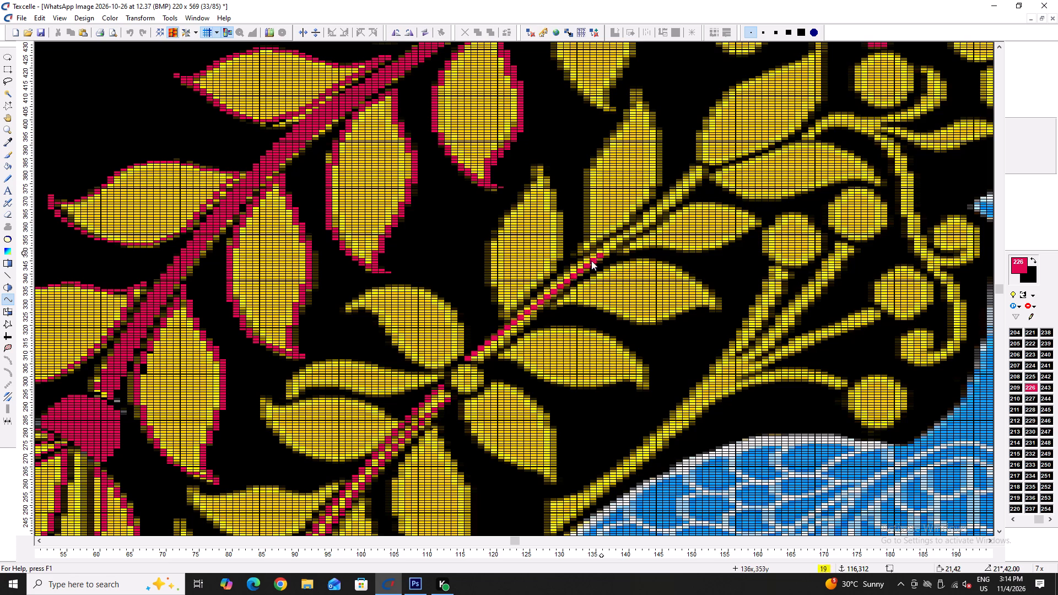
pyautogui.click(582, 261)
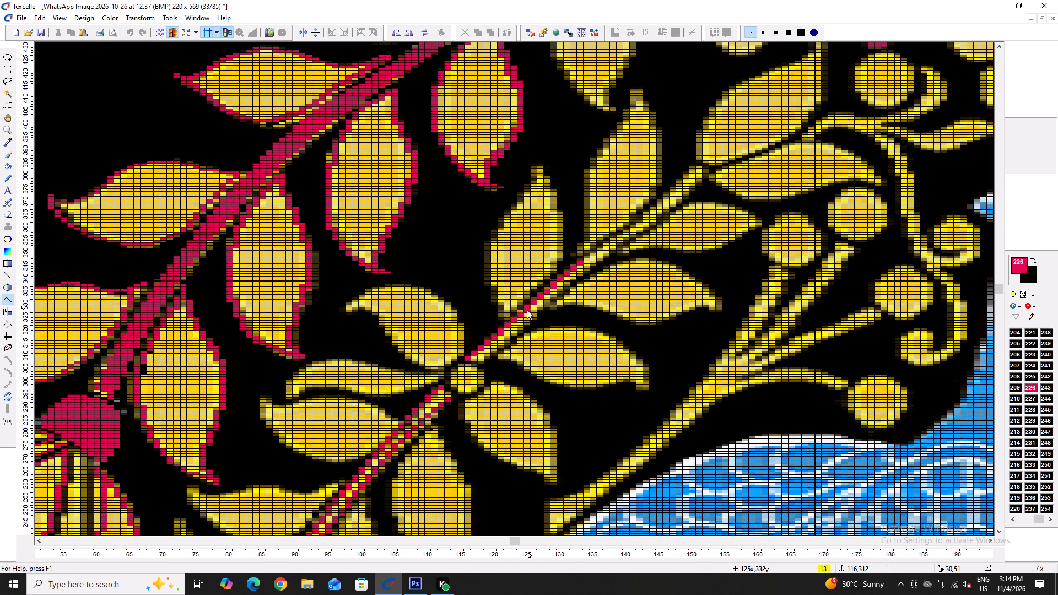
pyautogui.click(522, 313)
pyautogui.click(579, 265)
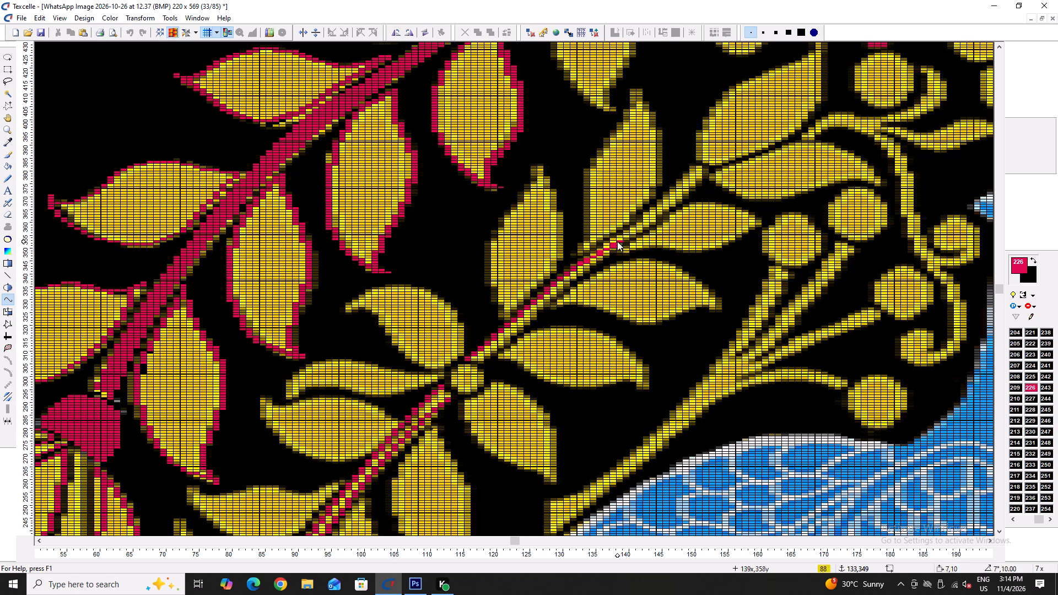
pyautogui.doubleClick(700, 159)
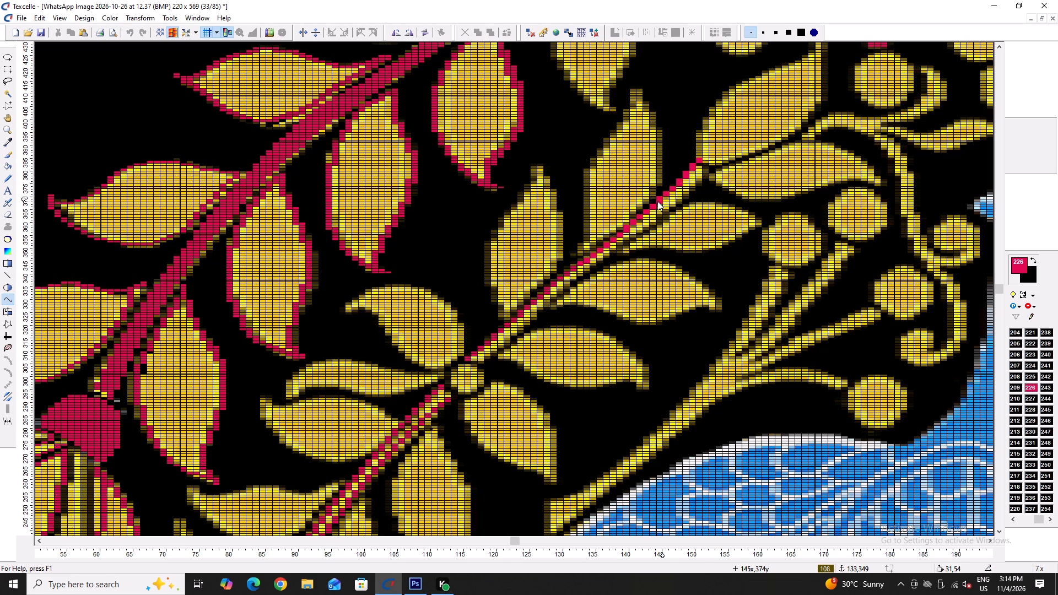
pyautogui.click(657, 201)
# Trace the lower edge of the stem beyond the knot with two crimson curves, from column 117, row 311, through column 134, row 348, to about column 151.
pyautogui.keyDown('ctrl'); pyautogui.scroll(1, 576, 297); pyautogui.keyUp('ctrl')
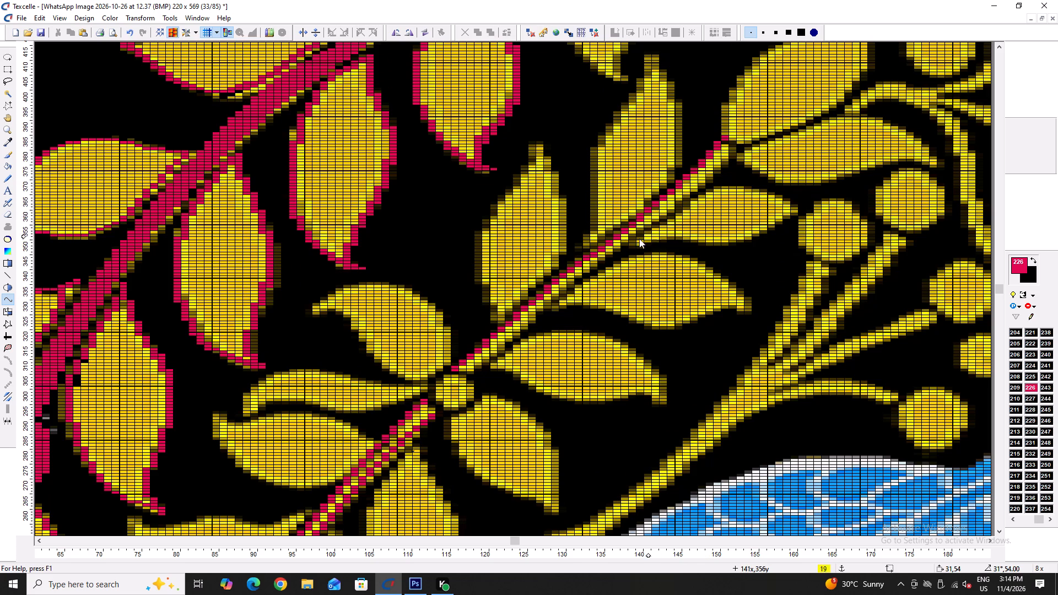
pyautogui.doubleClick(463, 371)
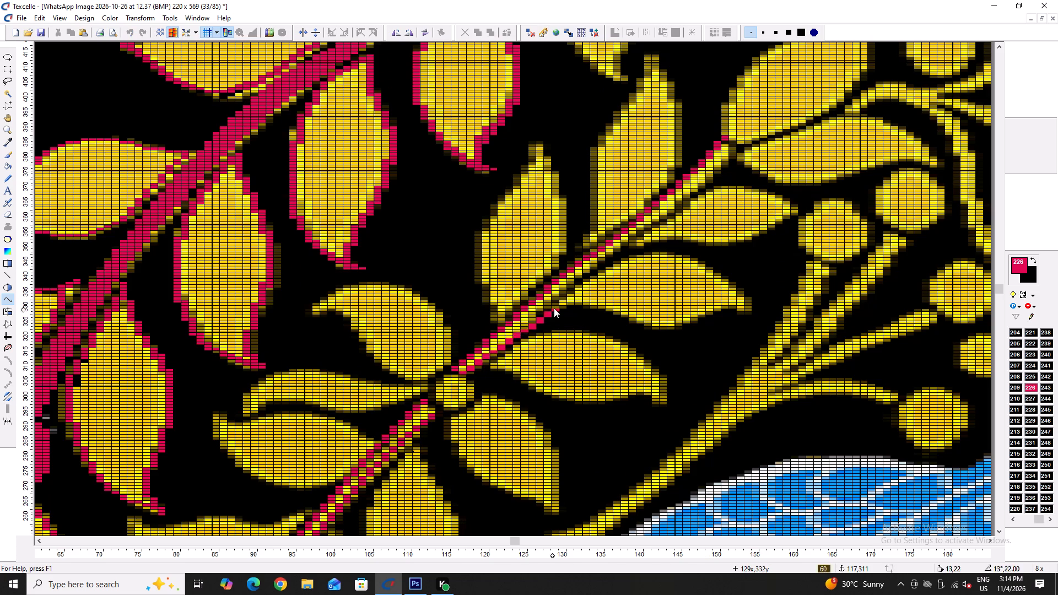
pyautogui.click(595, 261)
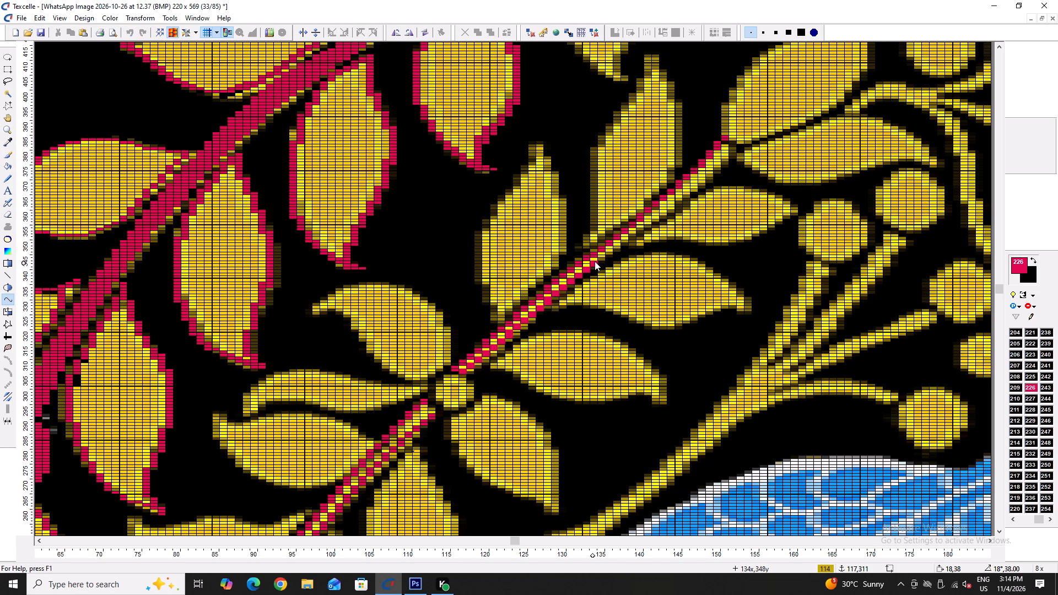
pyautogui.click(595, 261)
pyautogui.click(595, 261)
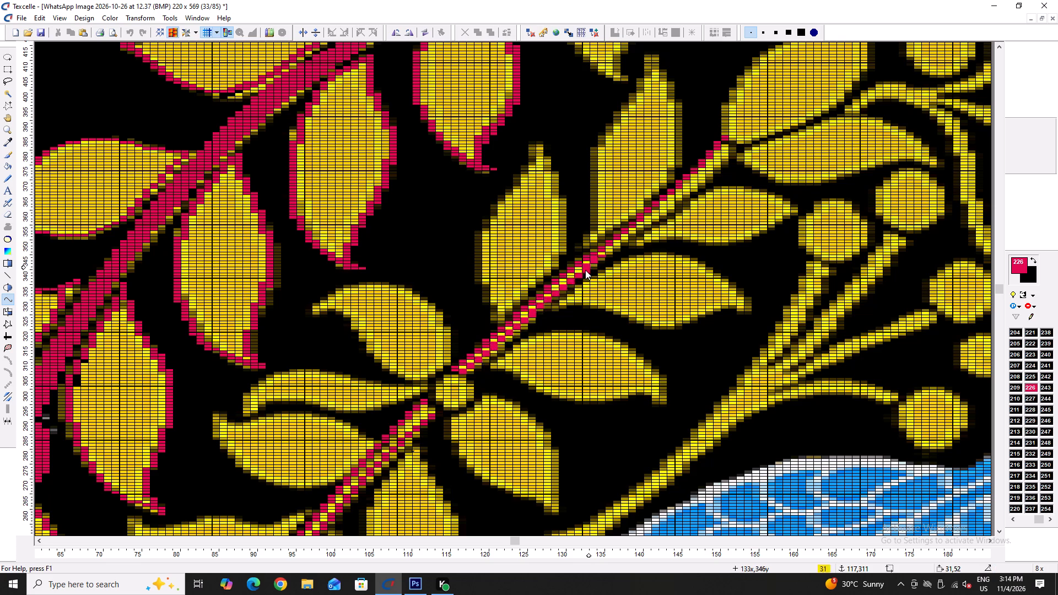
pyautogui.click(578, 276)
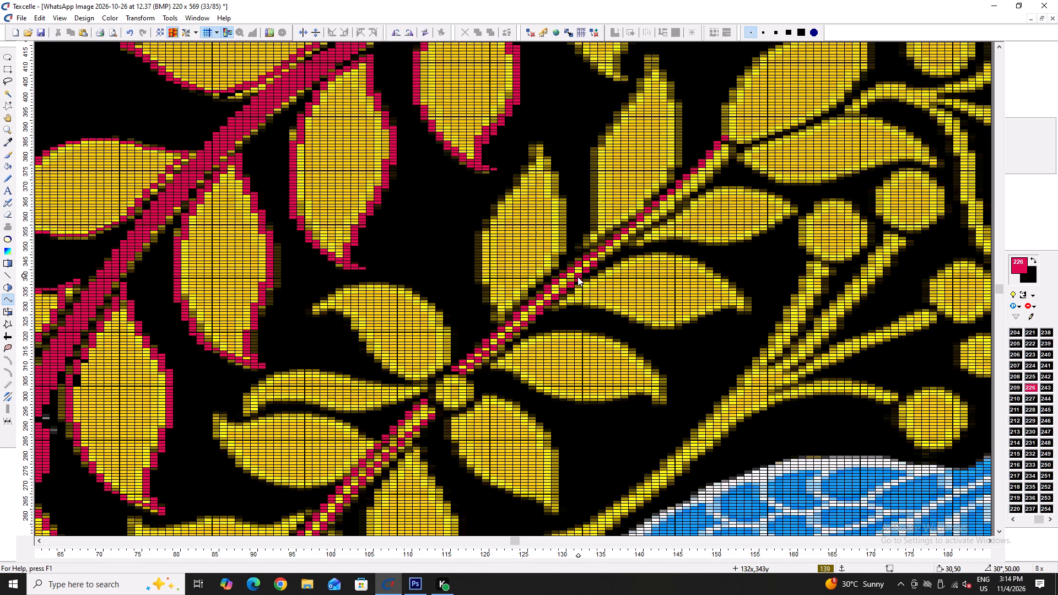
pyautogui.click(596, 261)
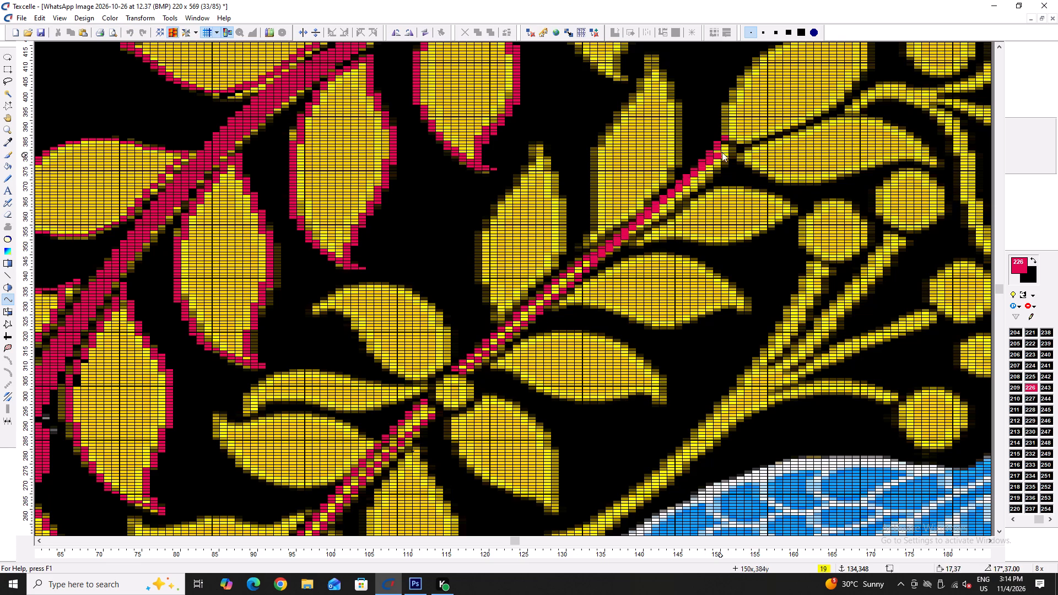
pyautogui.click(726, 151)
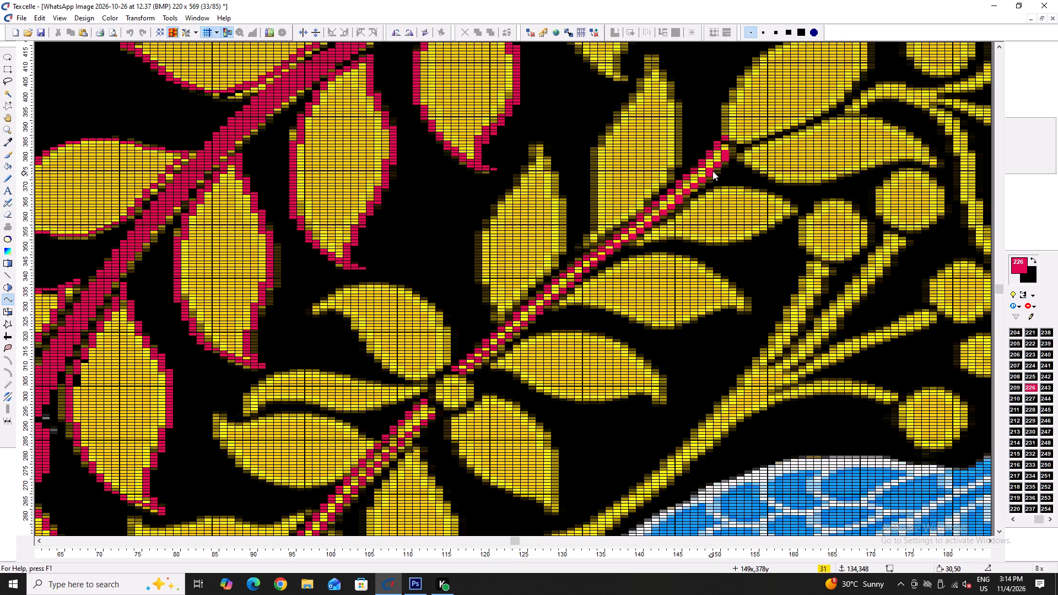
pyautogui.click(712, 170)
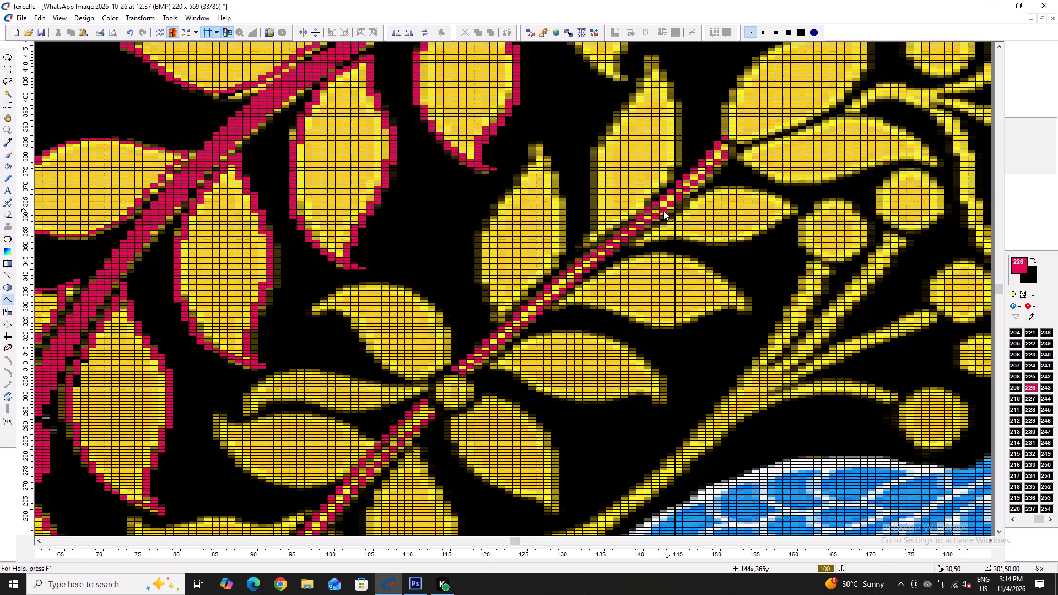
# Touch up both ends of the upper stem outline with crimson pencil pixels around column 151 and at column 117, row 312.
pyautogui.keyDown('ctrl'); pyautogui.scroll(-3, 630, 208); pyautogui.keyUp('ctrl')
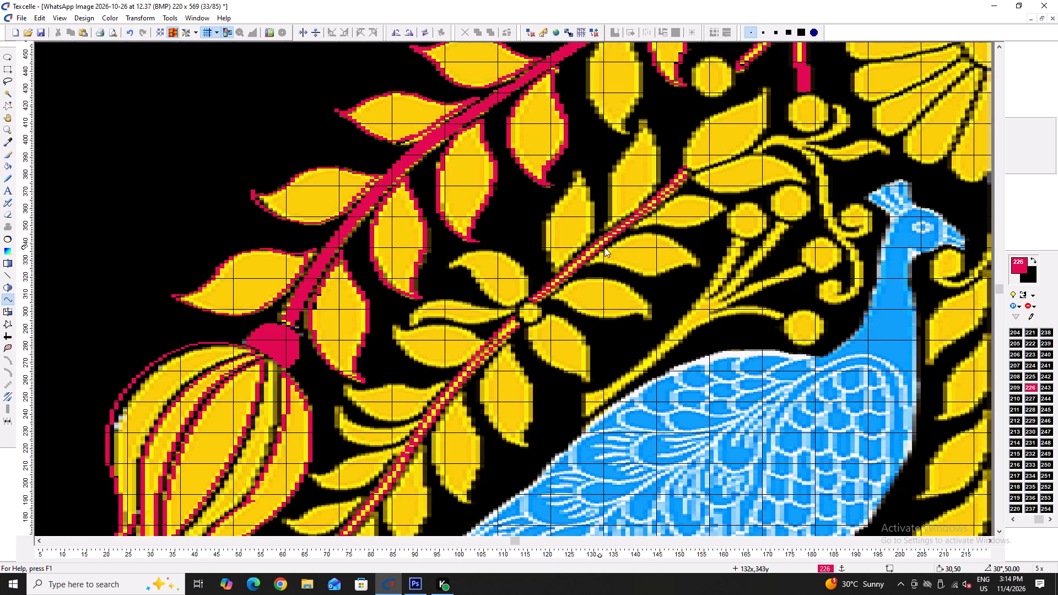
pyautogui.keyDown('ctrl'); pyautogui.scroll(5, 684, 172); pyautogui.keyUp('ctrl')
pyautogui.press('x')
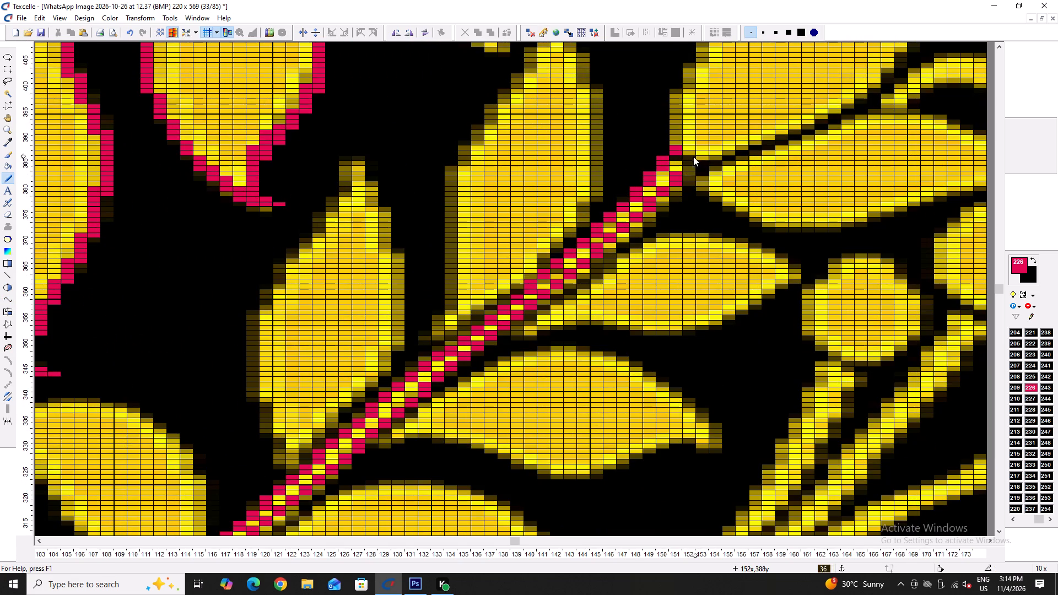
pyautogui.moveTo(678, 158); pyautogui.dragTo(676, 174)
pyautogui.keyDown('ctrl'); pyautogui.scroll(-2, 649, 204); pyautogui.keyUp('ctrl')
pyautogui.keyDown('ctrl'); pyautogui.scroll(5, 400, 420); pyautogui.keyUp('ctrl')
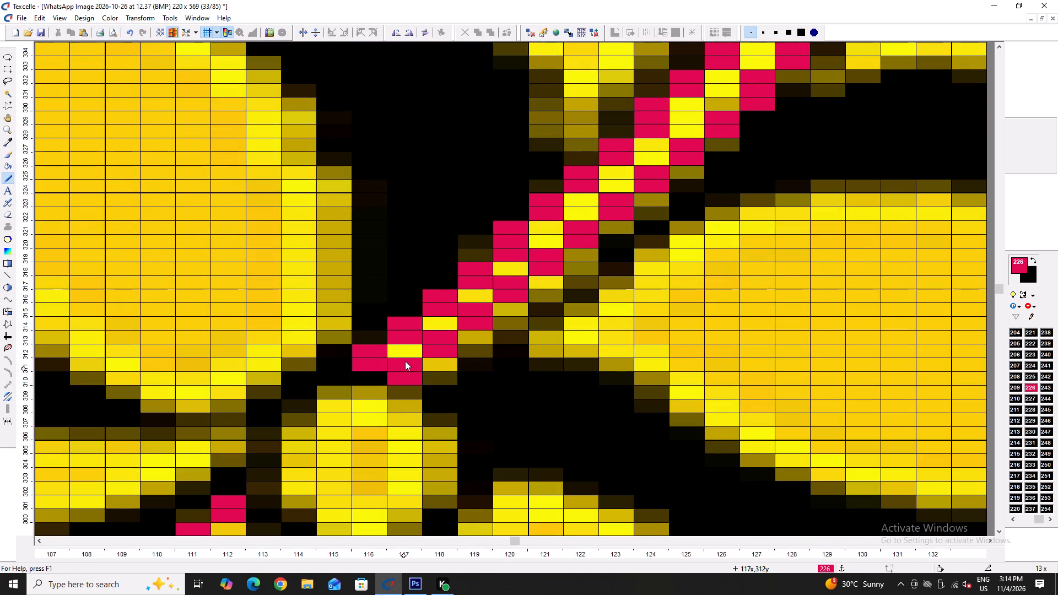
pyautogui.click(406, 357)
pyautogui.keyDown('ctrl'); pyautogui.scroll(-5, 406, 355); pyautogui.keyUp('ctrl')
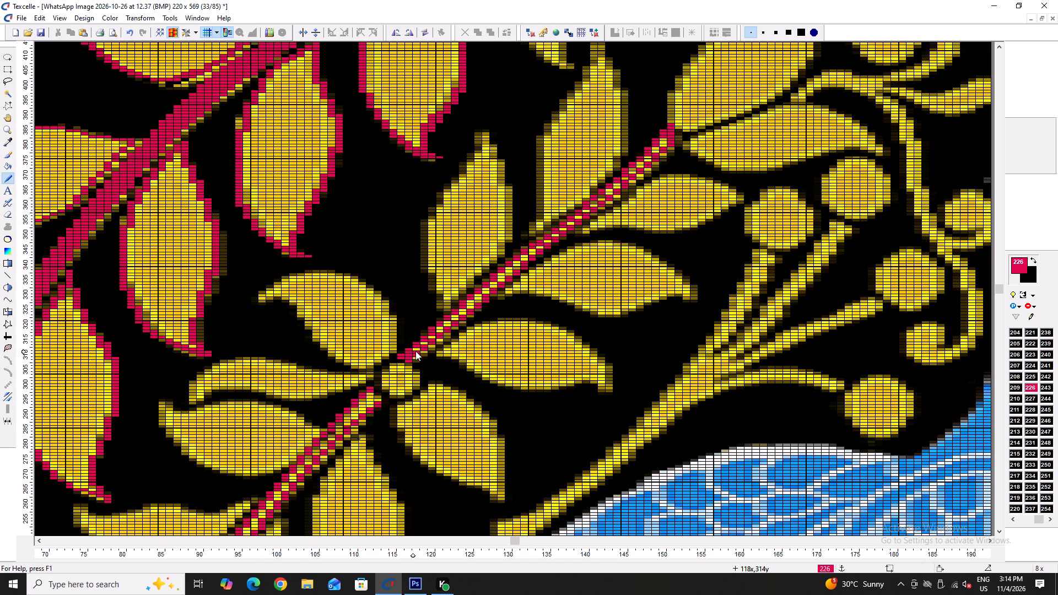
# Outline in crimson the base of the tall leaf above the stem, around columns 132 to 135, rows 352 to 363.
pyautogui.scroll(2, 591, 272)
pyautogui.keyDown('ctrl'); pyautogui.scroll(3, 522, 332); pyautogui.keyUp('ctrl')
pyautogui.press('x')
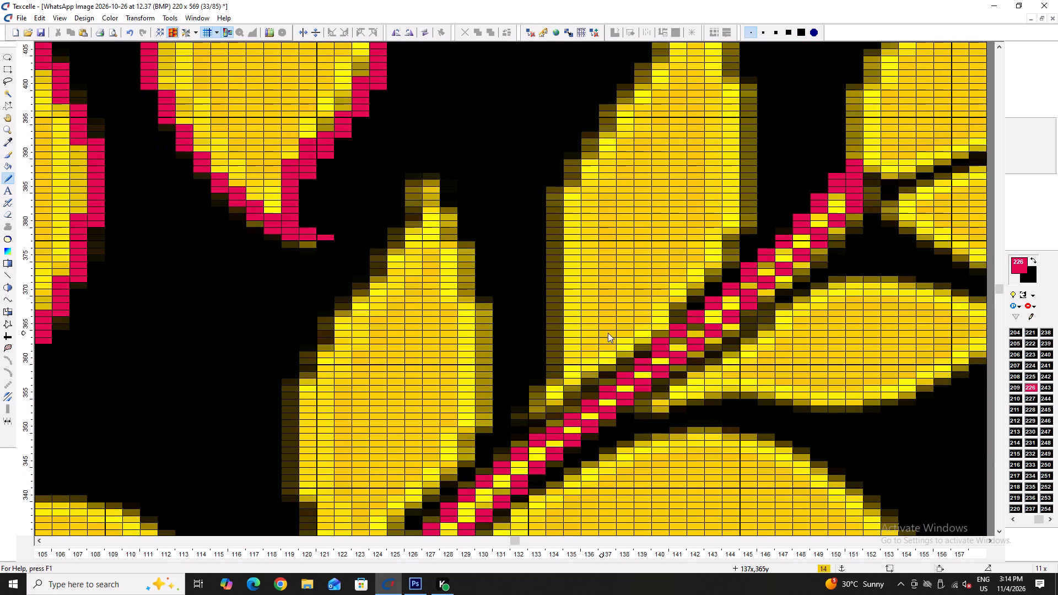
pyautogui.moveTo(528, 415); pyautogui.dragTo(539, 403)
pyautogui.click(556, 382)
pyautogui.moveTo(568, 362); pyautogui.dragTo(570, 356)
pyautogui.moveTo(573, 350); pyautogui.dragTo(576, 340)
pyautogui.moveTo(576, 345); pyautogui.dragTo(570, 363)
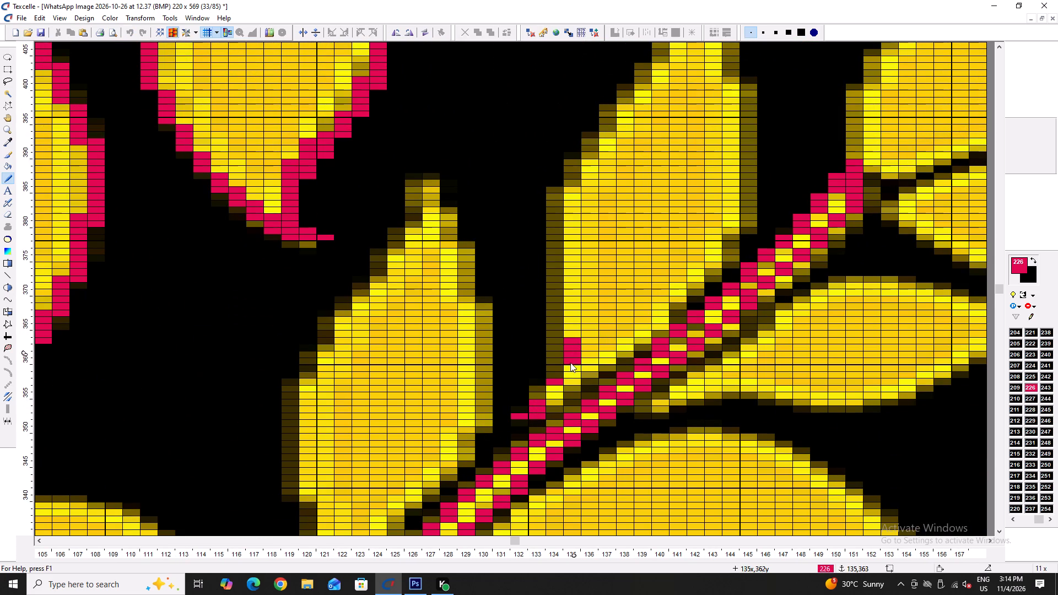
pyautogui.moveTo(570, 363); pyautogui.dragTo(535, 402)
# Outline the tall leaf's left edge in crimson from column 135, row 364, up to the tip at column 141, about row 416.
pyautogui.scroll(3, 571, 382)
pyautogui.moveTo(570, 523); pyautogui.dragTo(580, 371)
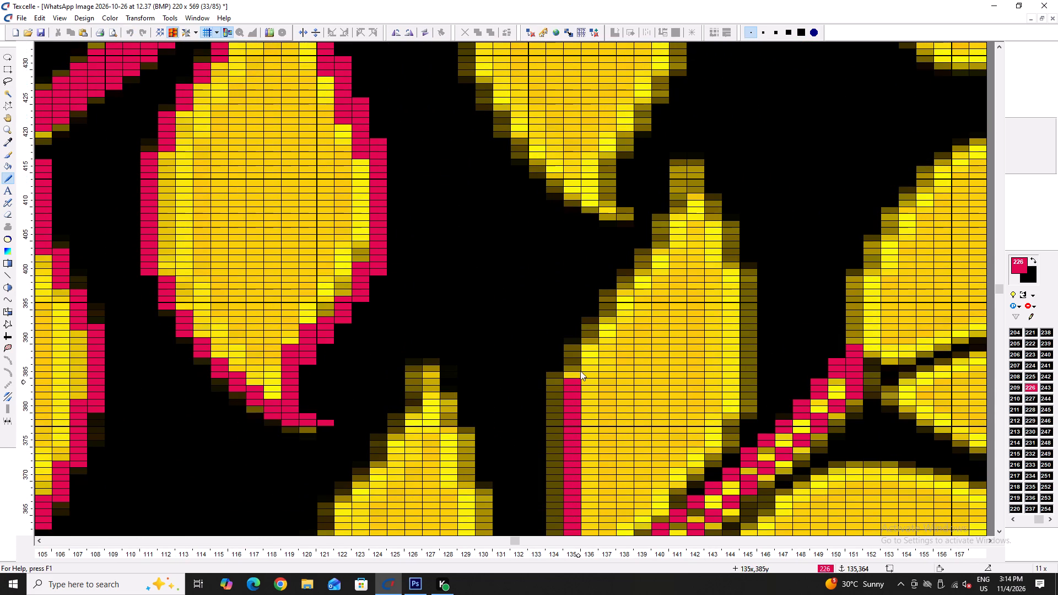
pyautogui.moveTo(580, 371); pyautogui.dragTo(662, 247)
pyautogui.click(676, 225)
pyautogui.moveTo(678, 223); pyautogui.dragTo(679, 160)
pyautogui.moveTo(680, 175); pyautogui.dragTo(682, 183)
pyautogui.click(682, 219)
pyautogui.click(680, 224)
pyautogui.moveTo(677, 229); pyautogui.dragTo(671, 240)
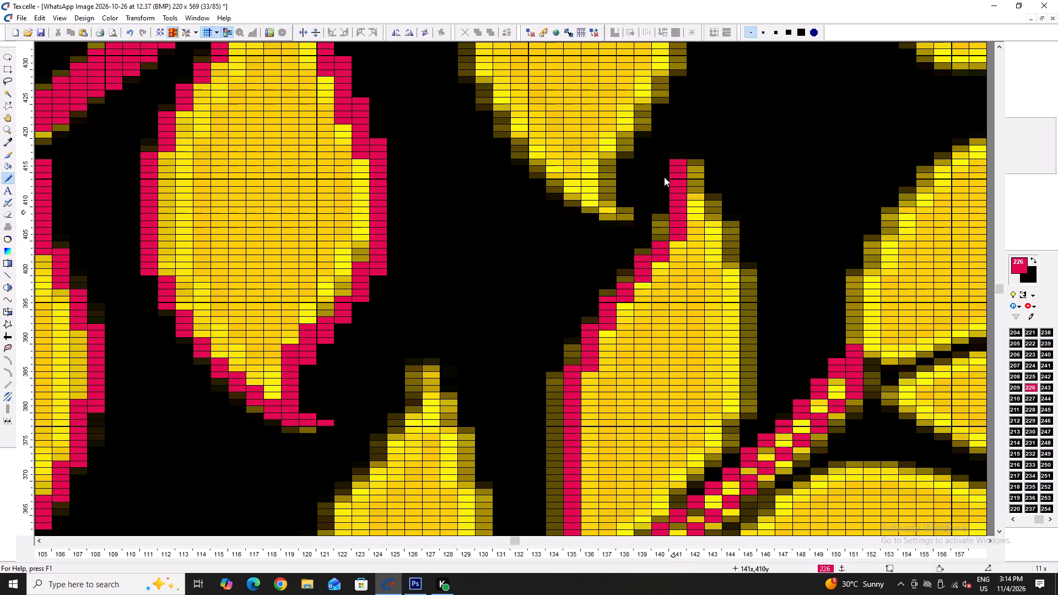
# Outline the tall leaf's hooked tip and right edge in crimson from column 140, row 416, down to column 145, about row 378.
pyautogui.click(658, 156)
pyautogui.moveTo(665, 159); pyautogui.dragTo(670, 161)
pyautogui.moveTo(673, 164); pyautogui.dragTo(745, 402)
pyautogui.rightClick(727, 213)
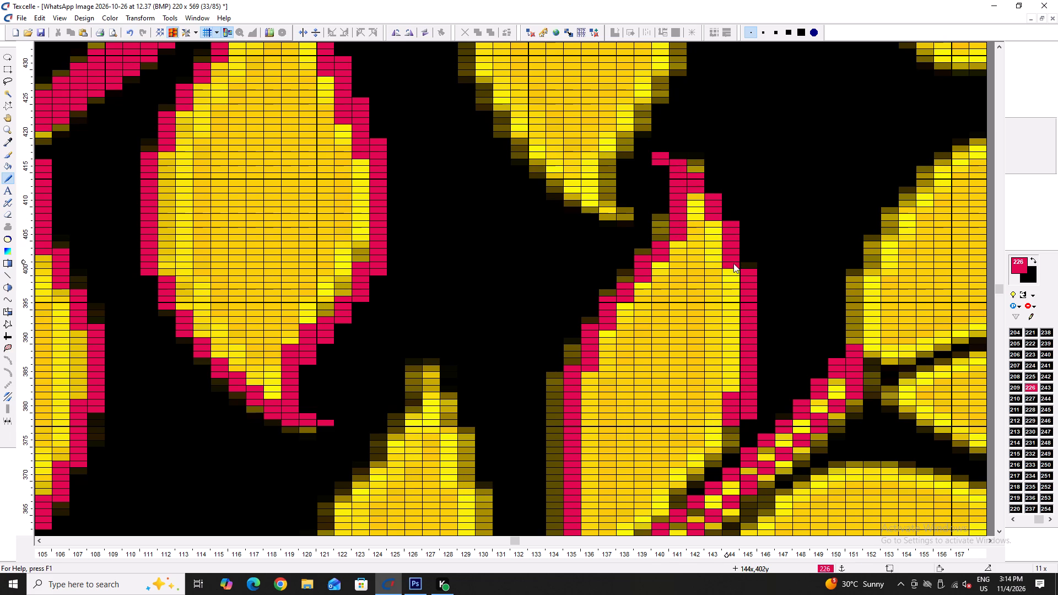
pyautogui.moveTo(741, 256); pyautogui.dragTo(741, 267)
pyautogui.keyDown('ctrl'); pyautogui.scroll(-3, 697, 253); pyautogui.keyUp('ctrl')
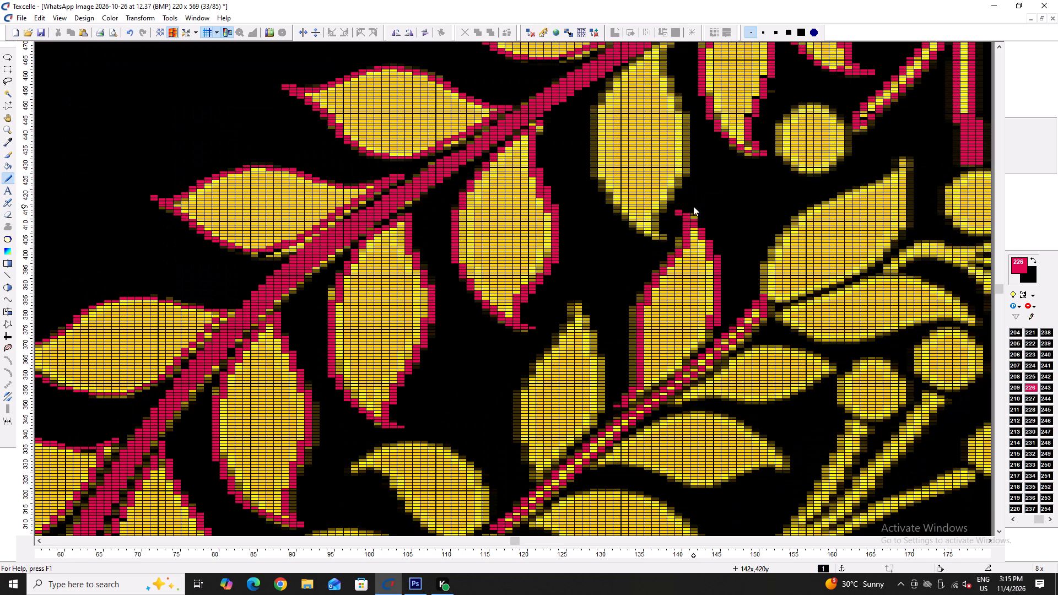
# Save the design.
pyautogui.scroll(2, 693, 206)
pyautogui.hotkey('ctrl', 's')
pyautogui.hotkey('ctrl', 's')
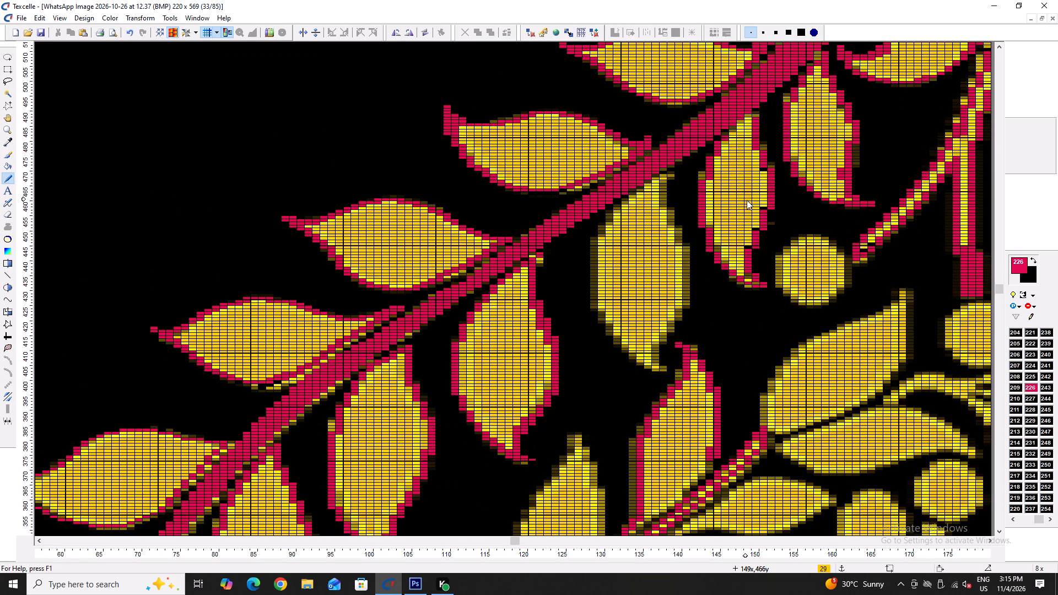
# Touch up the upper tip of the leaf below the branch with crimson and black pixels, around columns 145 to 149, rows 484 to 491.
pyautogui.scroll(1, 726, 156)
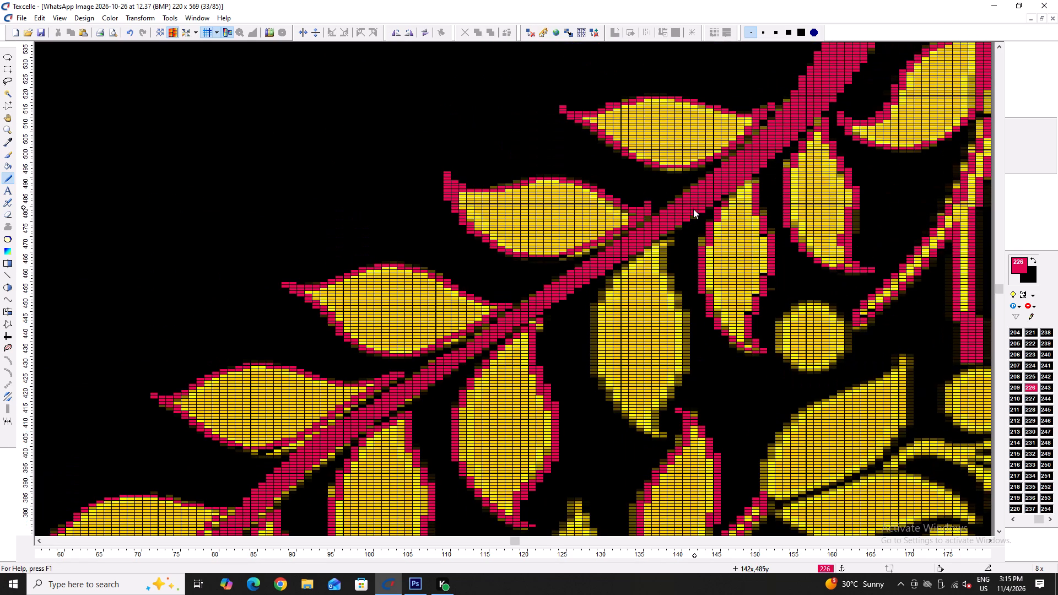
pyautogui.keyDown('ctrl'); pyautogui.scroll(7, 772, 177); pyautogui.keyUp('ctrl')
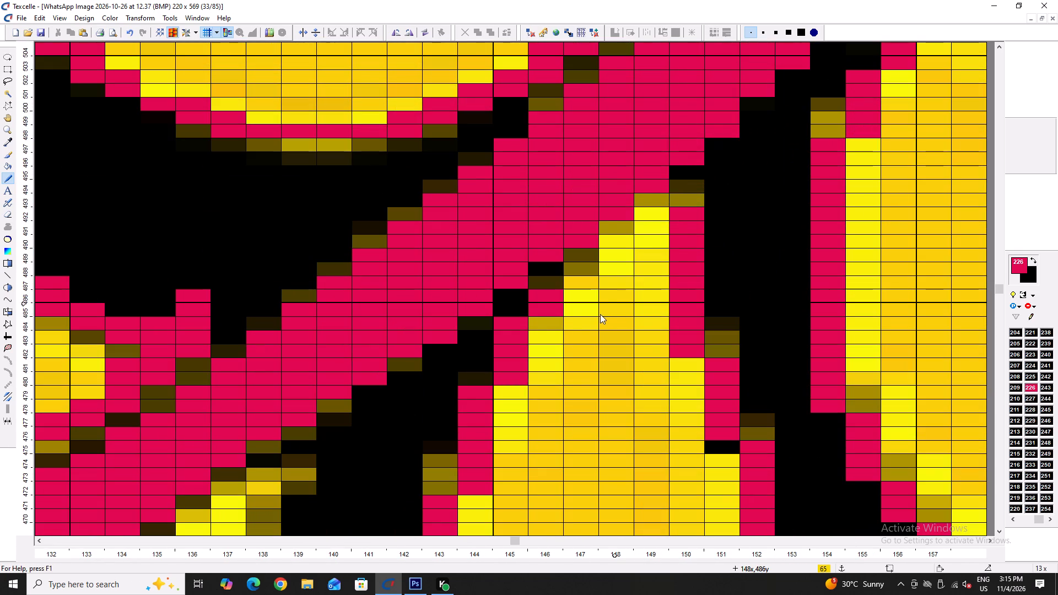
pyautogui.click(542, 327)
pyautogui.rightClick(506, 328)
pyautogui.click(591, 285)
pyautogui.click(587, 278)
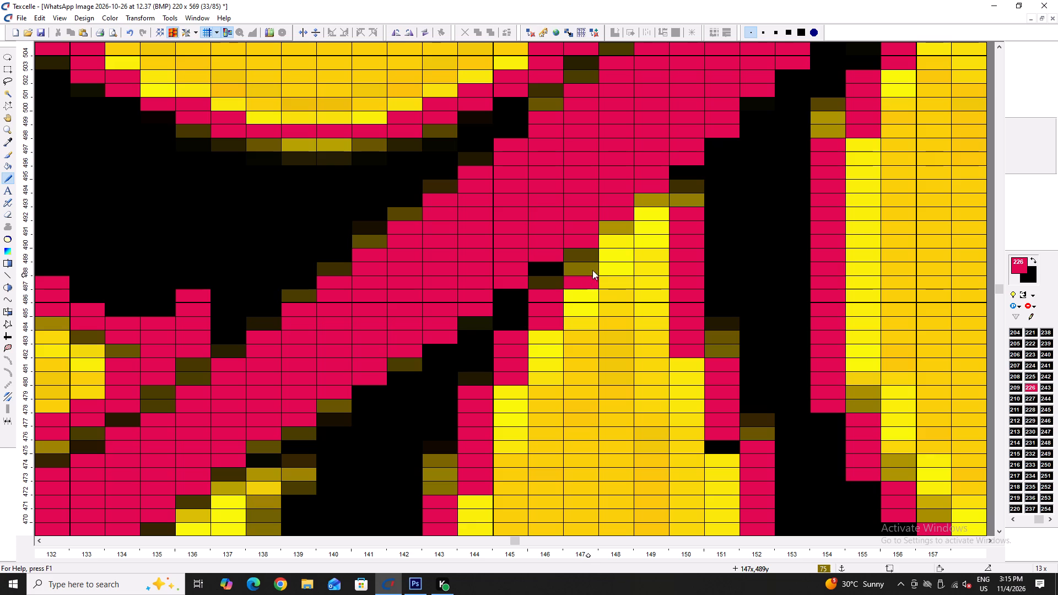
pyautogui.click(585, 269)
pyautogui.click(613, 251)
pyautogui.moveTo(658, 229); pyautogui.dragTo(652, 248)
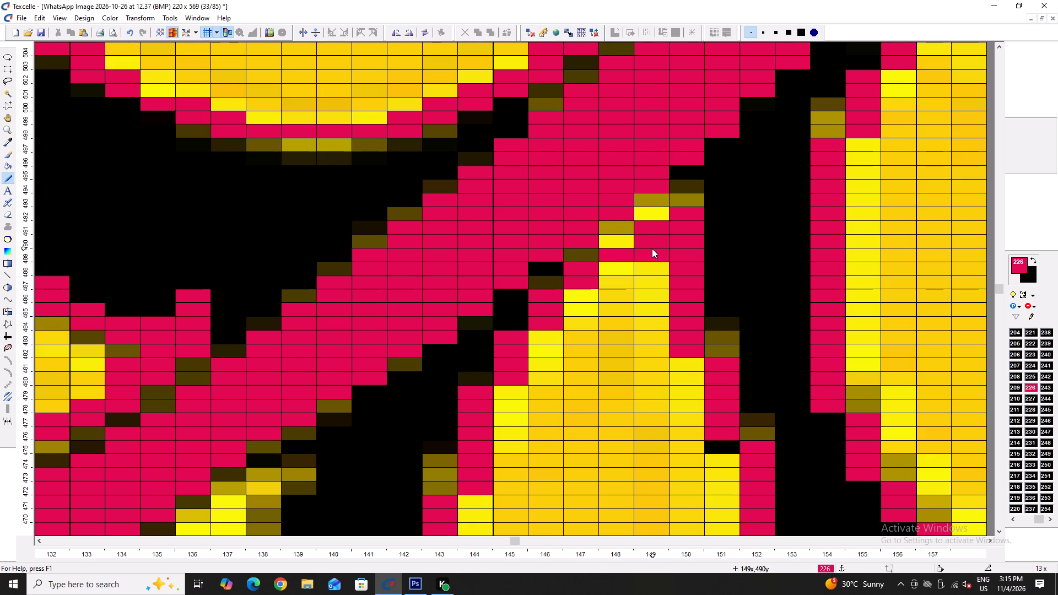
pyautogui.moveTo(654, 253); pyautogui.dragTo(652, 258, button='right')
# Outline in crimson the right edge of the unoutlined leaf below the branch, from column 139, row 475, down to column 137, about row 416.
pyautogui.keyDown('ctrl'); pyautogui.scroll(-3, 592, 296); pyautogui.keyUp('ctrl')
pyautogui.scroll(-4, 585, 271)
pyautogui.press('x')
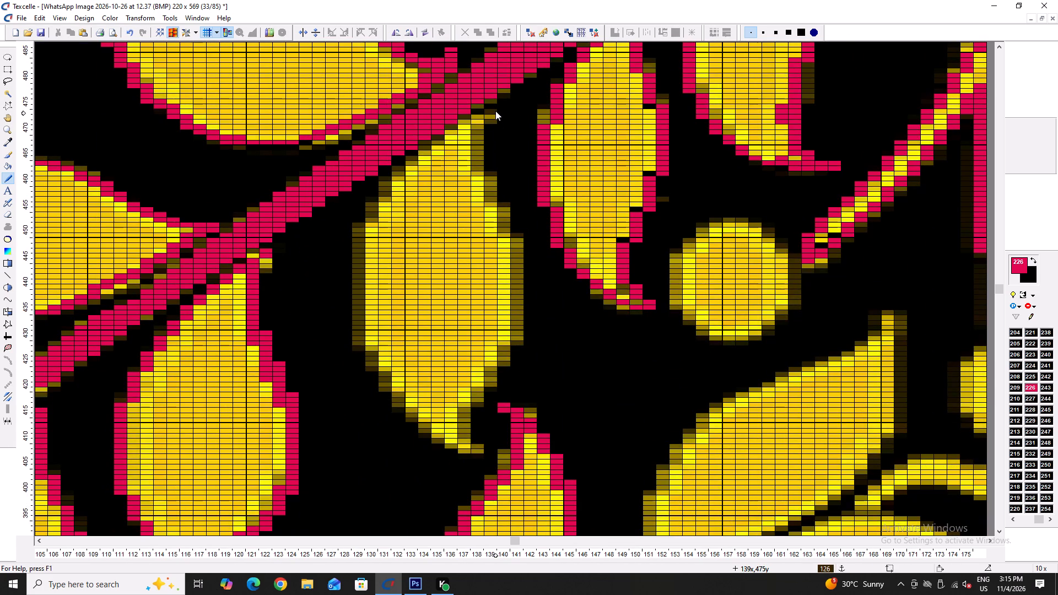
pyautogui.click(495, 111)
pyautogui.moveTo(490, 117); pyautogui.dragTo(482, 122)
pyautogui.click(482, 123)
pyautogui.moveTo(479, 128); pyautogui.dragTo(471, 173)
pyautogui.moveTo(474, 154); pyautogui.dragTo(500, 246)
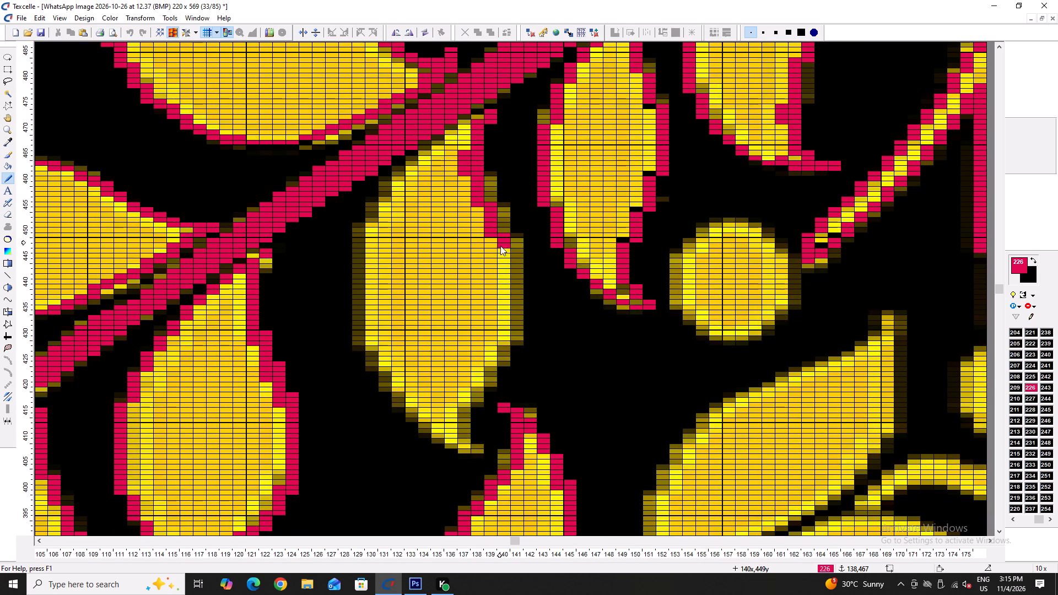
pyautogui.moveTo(500, 246); pyautogui.dragTo(458, 410)
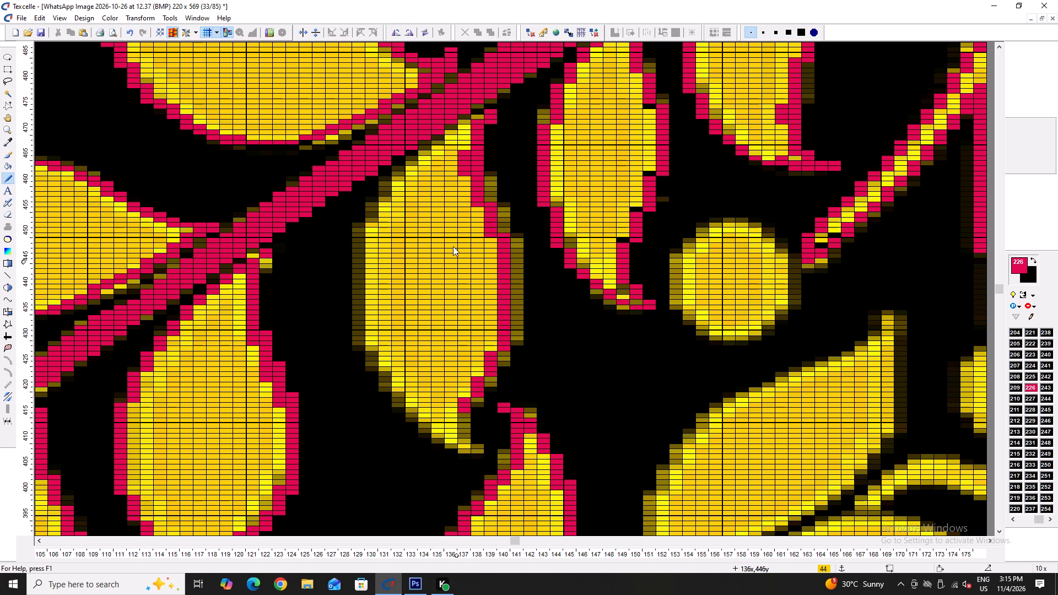
# Thicken that leaf's right outline with crimson along its outer shading, columns 139 to 141, from about row 461 down to row 423.
pyautogui.keyDown('ctrl'); pyautogui.scroll(1, 482, 227); pyautogui.keyUp('ctrl')
pyautogui.moveTo(494, 156); pyautogui.dragTo(496, 189)
pyautogui.moveTo(517, 195); pyautogui.dragTo(516, 237)
pyautogui.moveTo(531, 232); pyautogui.dragTo(531, 240)
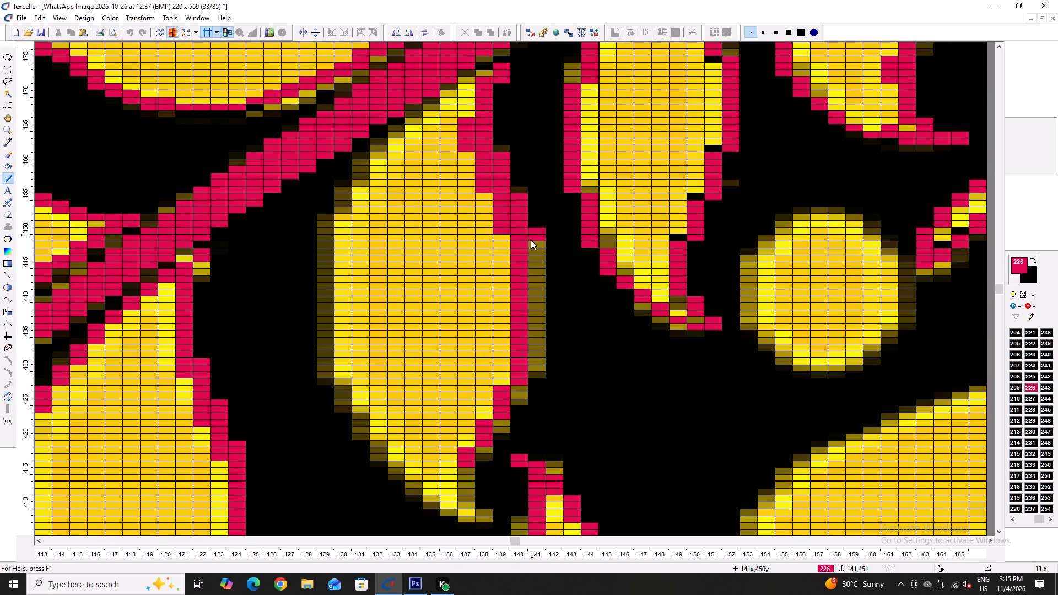
pyautogui.moveTo(531, 240); pyautogui.dragTo(528, 380)
pyautogui.rightClick(536, 382)
pyautogui.scroll(-3, 532, 362)
pyautogui.moveTo(517, 192); pyautogui.dragTo(517, 208)
pyautogui.click(519, 215)
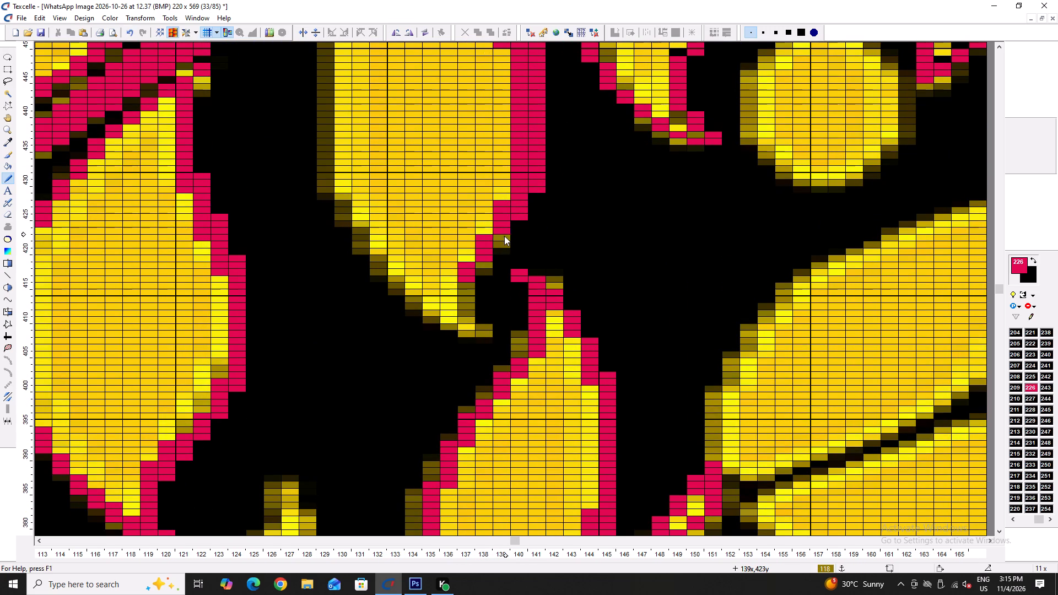
pyautogui.click(504, 235)
# Outline the leaf's bottom tip in crimson around columns 137 to 138, and its lower left edge up to column 129, about row 435.
pyautogui.moveTo(469, 275); pyautogui.dragTo(488, 336)
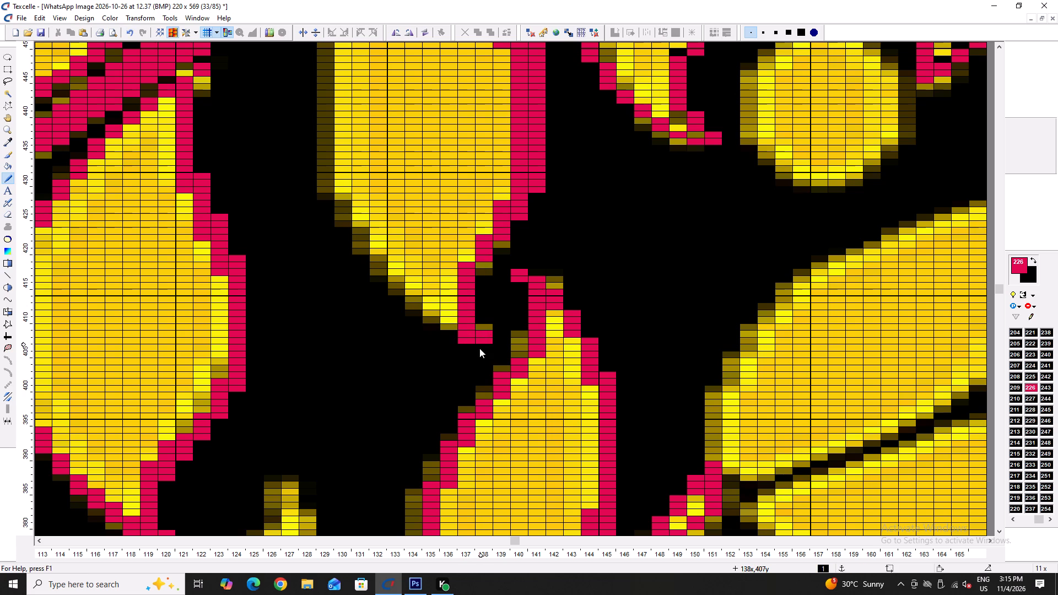
pyautogui.rightClick(488, 340)
pyautogui.moveTo(488, 340); pyautogui.dragTo(468, 338, button='right')
pyautogui.moveTo(471, 335); pyautogui.dragTo(387, 258)
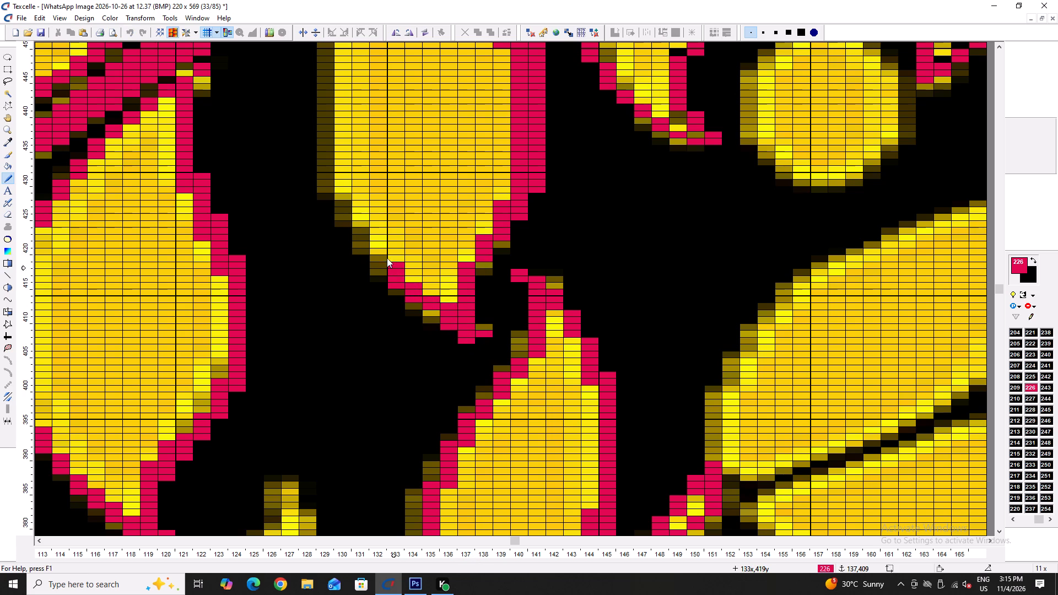
pyautogui.moveTo(387, 258); pyautogui.dragTo(330, 149)
pyautogui.moveTo(334, 174); pyautogui.dragTo(331, 191)
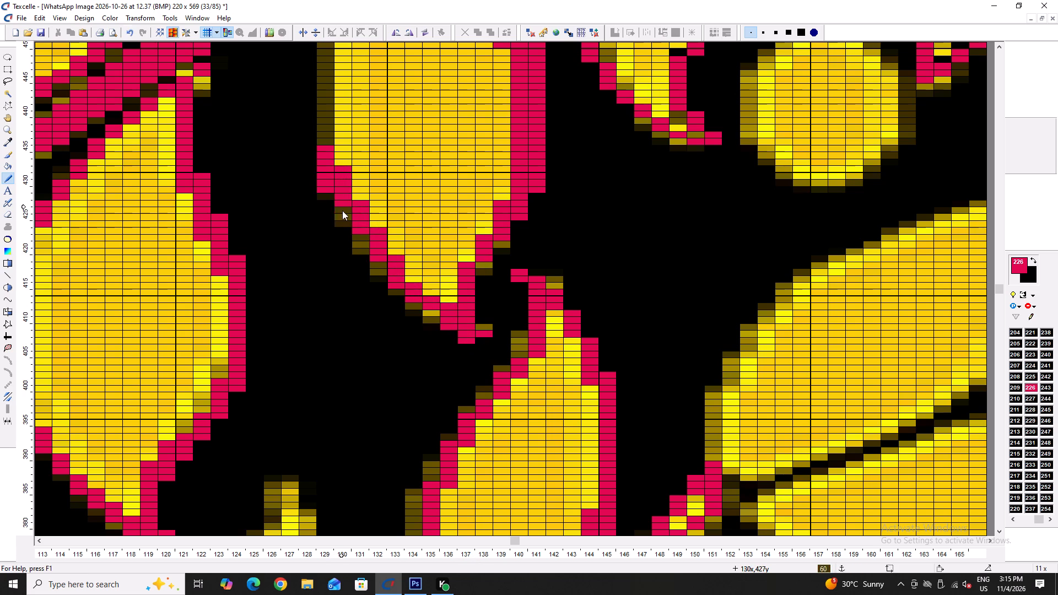
# Fill the dark shading along the leaf's lower left outline with crimson, from column 130, row 427, to column 135, about row 411.
pyautogui.moveTo(342, 209); pyautogui.dragTo(345, 221)
pyautogui.moveTo(361, 243); pyautogui.dragTo(364, 250)
pyautogui.click(364, 250)
pyautogui.doubleClick(363, 239)
pyautogui.moveTo(381, 264); pyautogui.dragTo(382, 269)
pyautogui.click(382, 269)
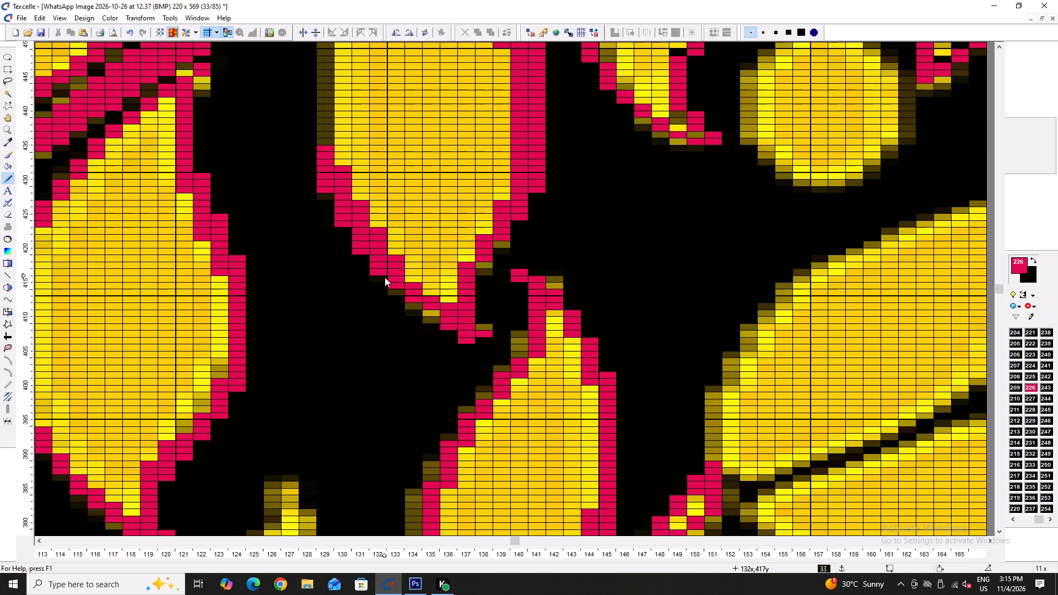
pyautogui.click(395, 288)
pyautogui.moveTo(411, 300); pyautogui.dragTo(414, 309)
pyautogui.click(414, 309)
pyautogui.moveTo(432, 312); pyautogui.dragTo(435, 319)
pyautogui.click(435, 319)
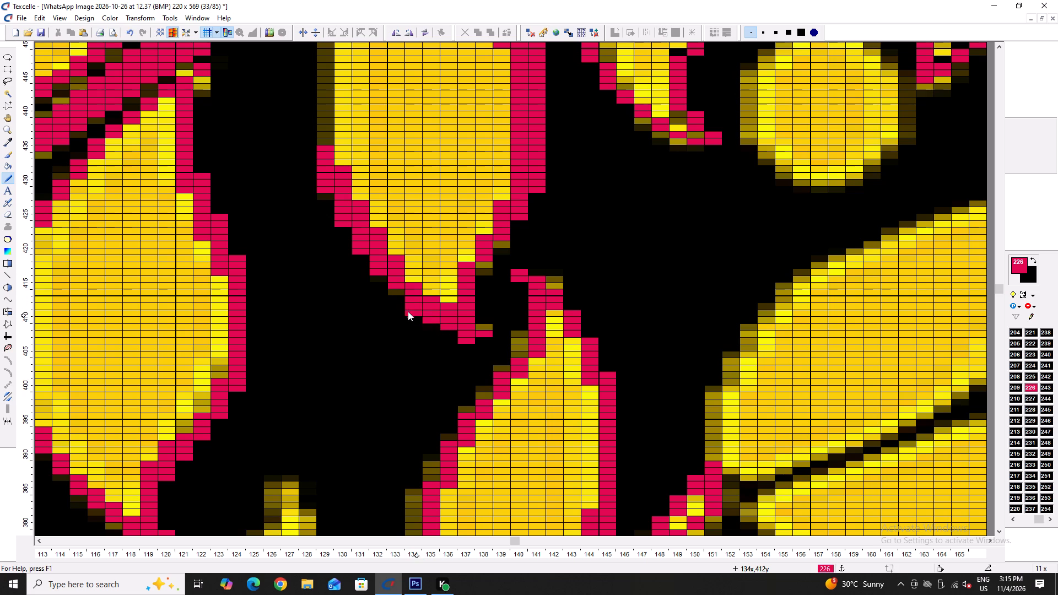
# Trim the excess pixels under the leaf's bottom tip with black, columns 134 to 138, keeping a crimson end at column 138, row 409.
pyautogui.rightClick(406, 310)
pyautogui.rightClick(406, 310)
pyautogui.rightClick(409, 310)
pyautogui.rightClick(411, 310)
pyautogui.rightClick(409, 306)
pyautogui.rightClick(410, 307)
pyautogui.rightClick(423, 317)
pyautogui.rightClick(424, 318)
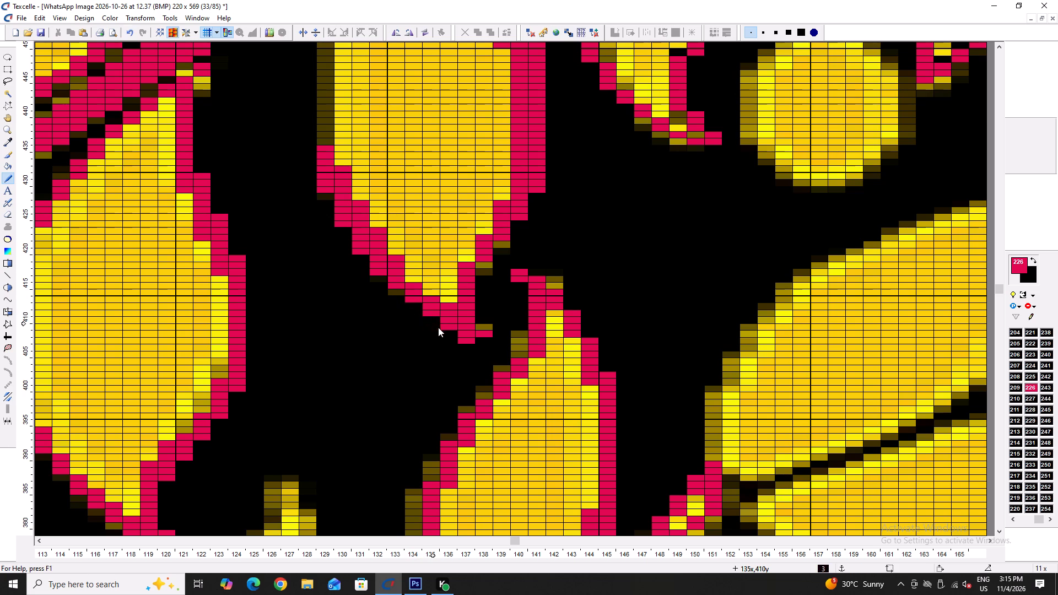
pyautogui.rightClick(438, 327)
pyautogui.rightClick(441, 329)
pyautogui.tripleClick(488, 328)
pyautogui.rightClick(483, 337)
pyautogui.moveTo(481, 338); pyautogui.dragTo(476, 338, button='right')
pyautogui.moveTo(474, 339); pyautogui.dragTo(446, 334, button='right')
pyautogui.rightClick(448, 334)
pyautogui.rightClick(464, 333)
pyautogui.rightClick(464, 333)
pyautogui.rightClick(465, 334)
pyautogui.moveTo(473, 334); pyautogui.dragTo(492, 332, button='right')
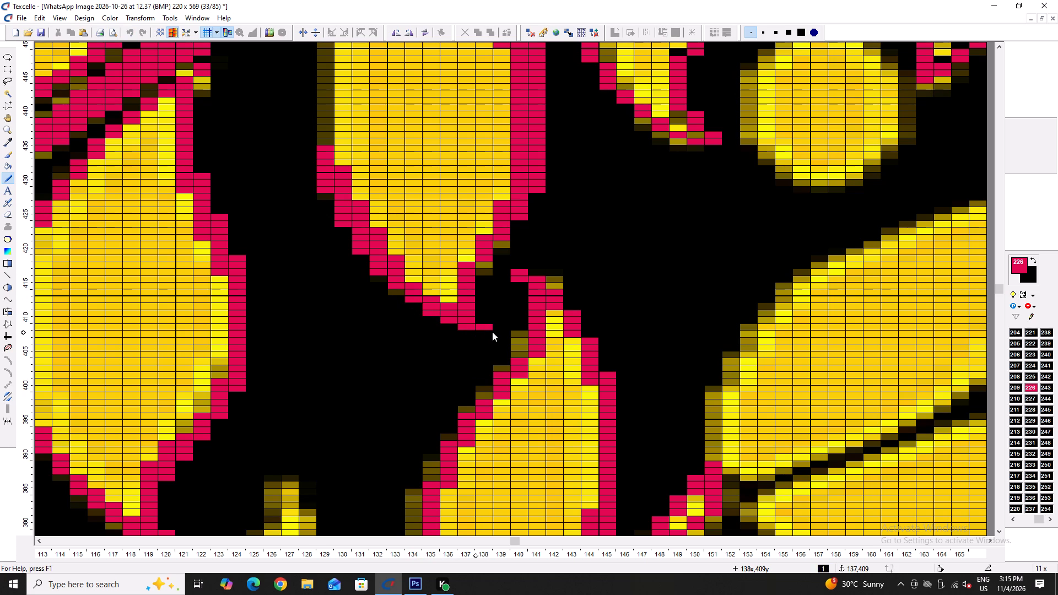
pyautogui.moveTo(492, 332); pyautogui.dragTo(494, 332, button='right')
# Outline the leaf's left edge in crimson up column 129 to row 451 and column 130 to row 457, blackening the excess above.
pyautogui.keyDown('ctrl'); pyautogui.scroll(-4, 463, 309); pyautogui.keyUp('ctrl')
pyautogui.keyDown('ctrl'); pyautogui.scroll(5, 409, 240); pyautogui.keyUp('ctrl')
pyautogui.moveTo(419, 301); pyautogui.dragTo(425, 228)
pyautogui.moveTo(425, 224); pyautogui.dragTo(425, 191)
pyautogui.moveTo(425, 188); pyautogui.dragTo(427, 168)
pyautogui.moveTo(428, 163); pyautogui.dragTo(430, 148)
pyautogui.click(430, 148)
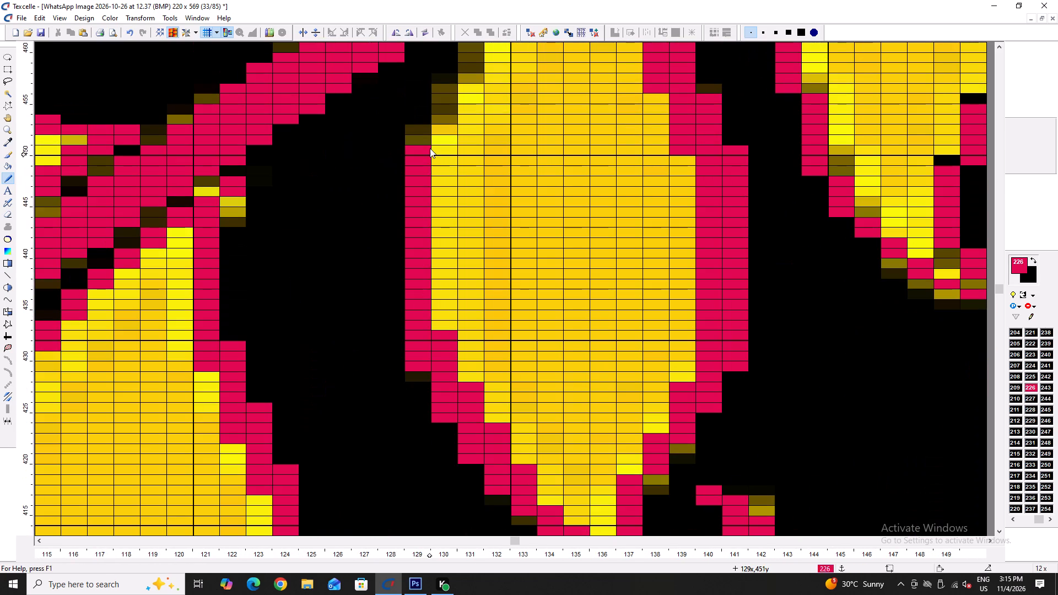
pyautogui.scroll(4, 439, 203)
pyautogui.keyDown('ctrl'); pyautogui.scroll(1, 451, 370); pyautogui.keyUp('ctrl')
pyautogui.moveTo(442, 312); pyautogui.dragTo(442, 317)
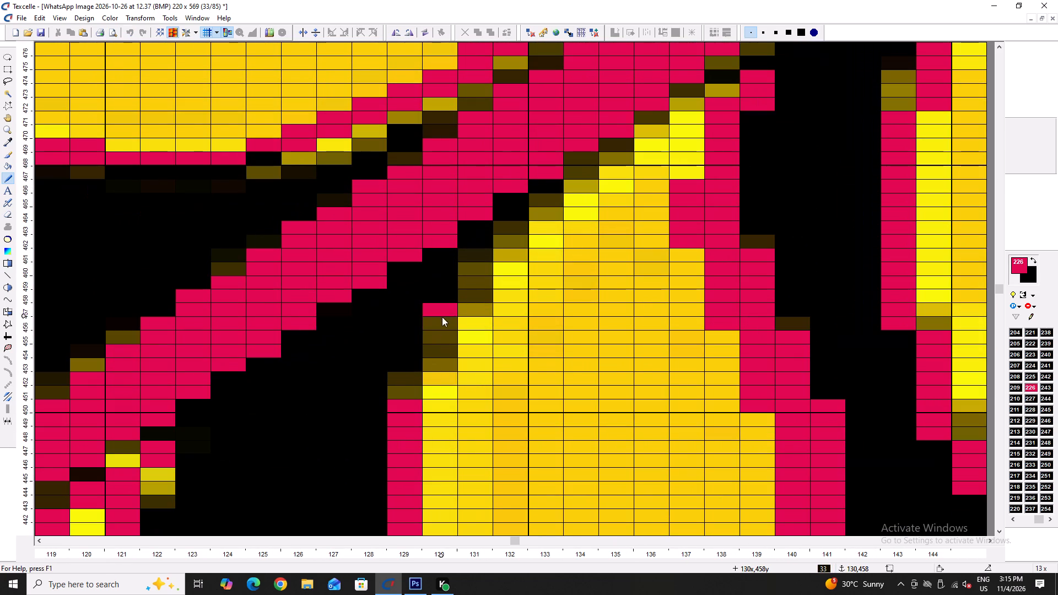
pyautogui.moveTo(442, 317); pyautogui.dragTo(439, 378)
pyautogui.moveTo(436, 376); pyautogui.dragTo(436, 392)
pyautogui.rightClick(441, 300)
pyautogui.rightClick(445, 304)
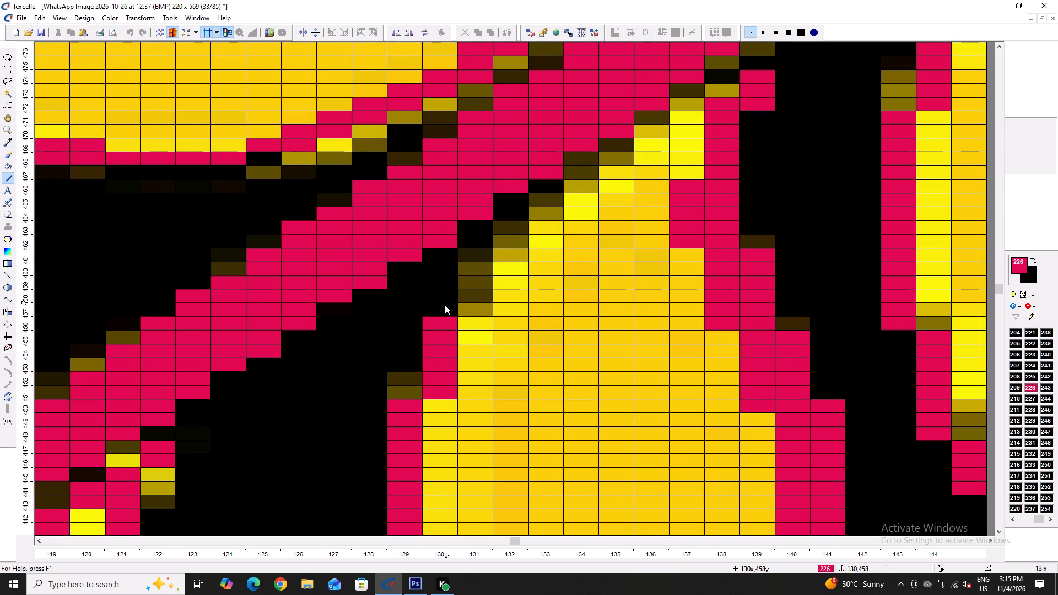
# Outline the leaf's upper left edge in crimson from column 131, about row 461, to column 137, row 471, and blacken the pixel at column 131, row 457.
pyautogui.moveTo(484, 267); pyautogui.dragTo(474, 317)
pyautogui.scroll(2, 487, 311)
pyautogui.moveTo(505, 346); pyautogui.dragTo(505, 356)
pyautogui.click(505, 357)
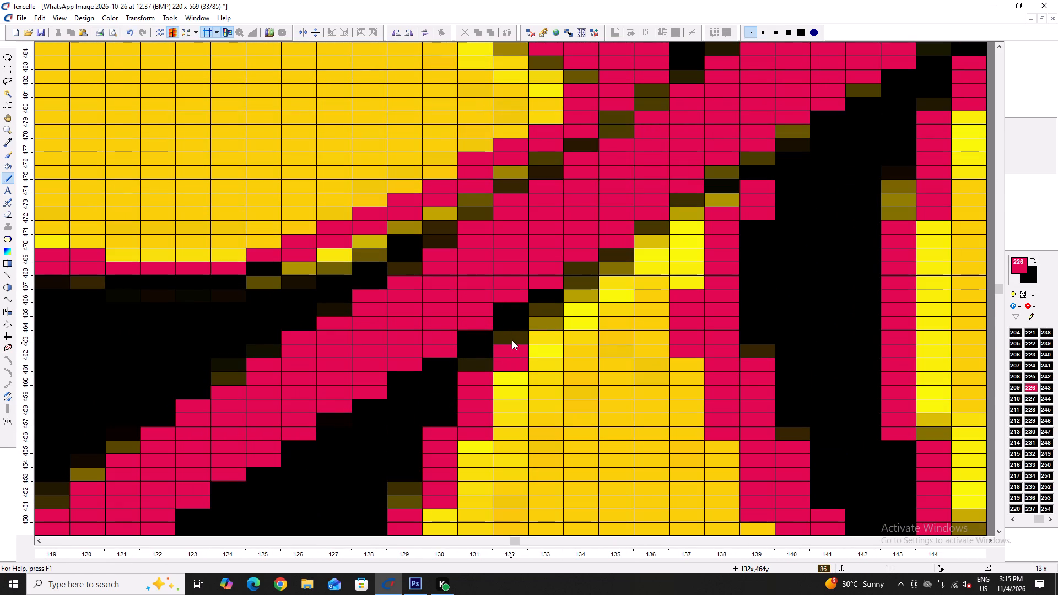
pyautogui.moveTo(512, 340); pyautogui.dragTo(512, 345)
pyautogui.click(543, 321)
pyautogui.click(577, 298)
pyautogui.moveTo(564, 313); pyautogui.dragTo(558, 314)
pyautogui.click(558, 314)
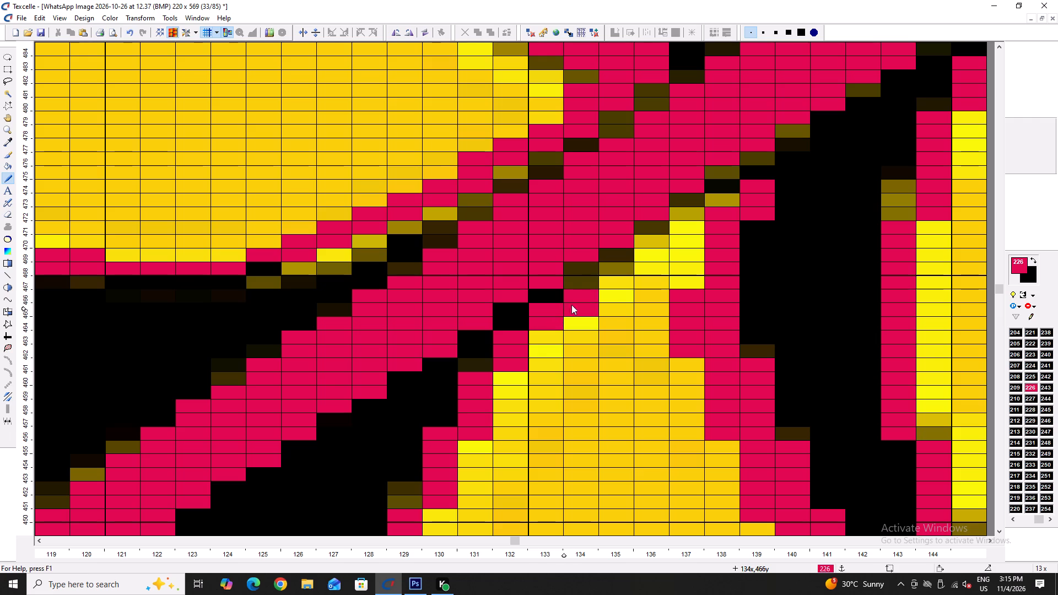
pyautogui.click(612, 277)
pyautogui.click(611, 274)
pyautogui.click(654, 251)
pyautogui.moveTo(680, 229); pyautogui.dragTo(681, 230)
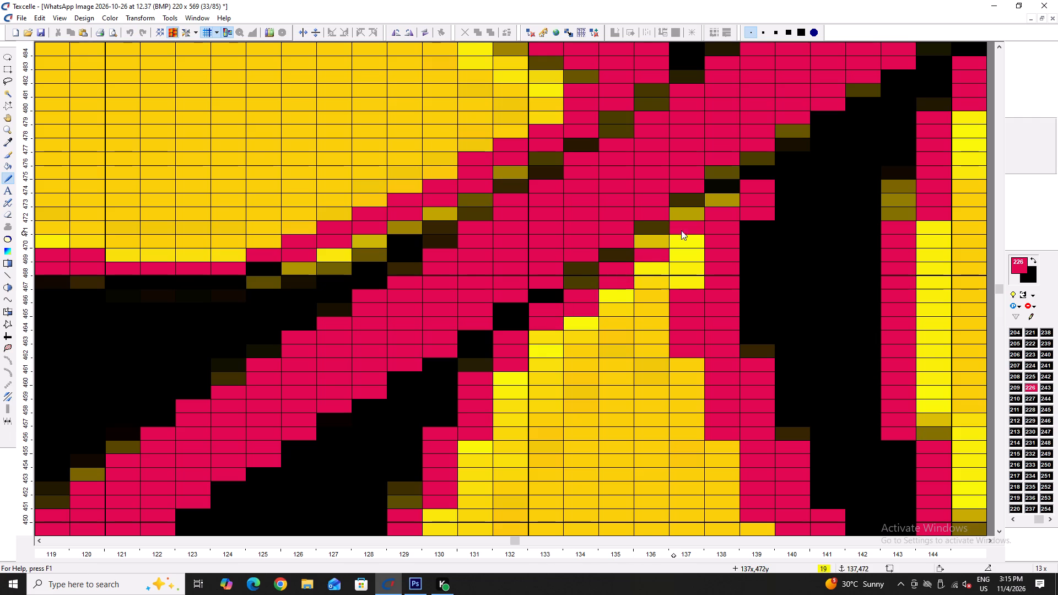
pyautogui.moveTo(681, 230); pyautogui.dragTo(680, 240)
pyautogui.click(680, 240)
pyautogui.rightClick(468, 435)
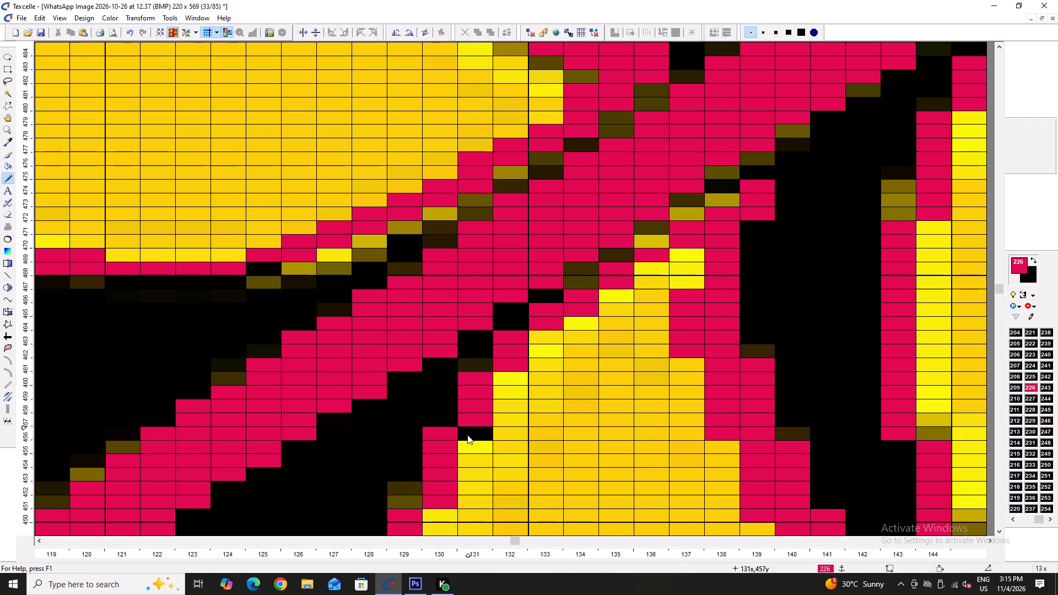
# Save the design.
pyautogui.keyDown('ctrl'); pyautogui.scroll(-7, 451, 414); pyautogui.keyUp('ctrl')
pyautogui.scroll(-2, 481, 403)
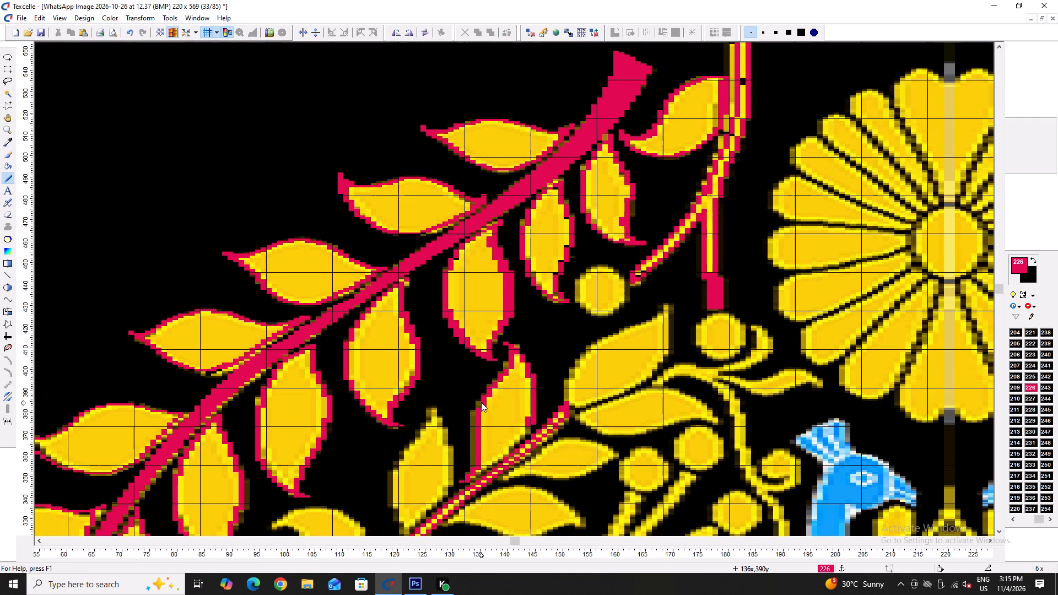
pyautogui.hotkey('ctrl', 's')
pyautogui.hotkey('ctrl', 's')
pyautogui.hotkey('ctrl', 's')
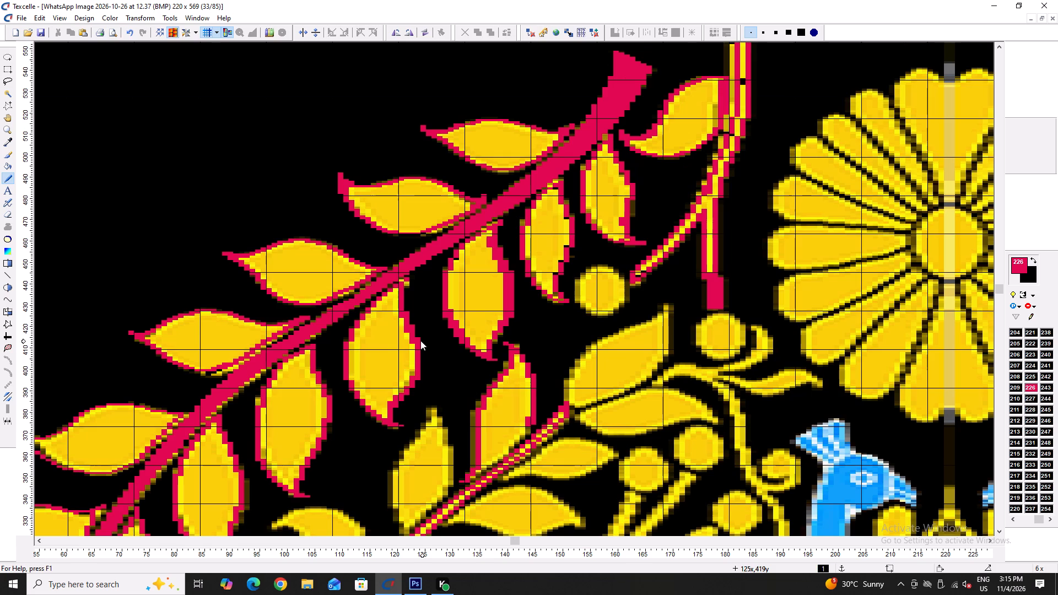
# Blacken the stray pixel between branch and leaf at column 100, row 410, and save the design.
pyautogui.keyDown('ctrl'); pyautogui.scroll(6, 300, 387); pyautogui.keyUp('ctrl')
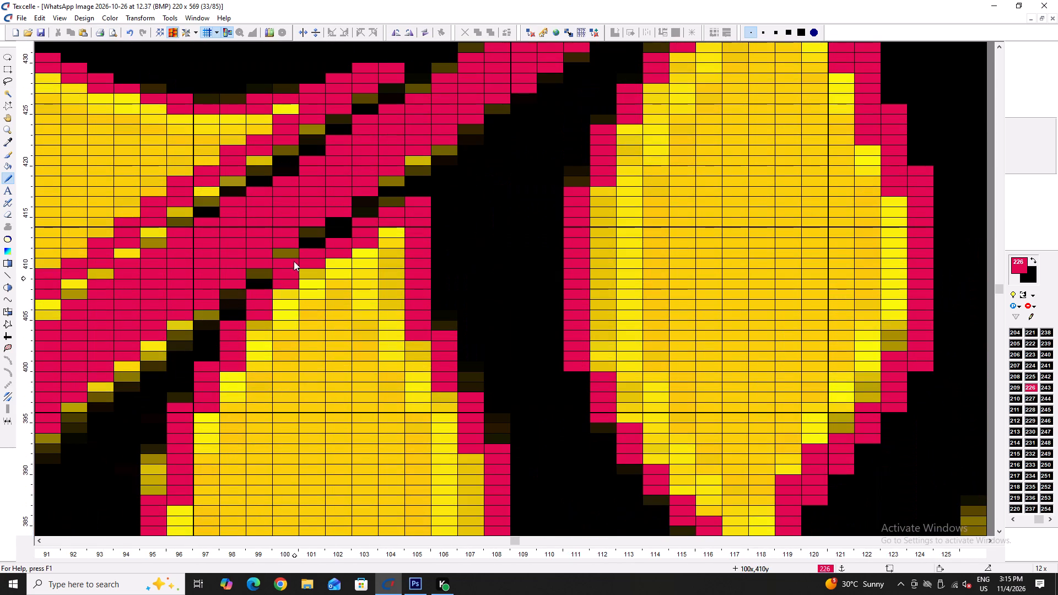
pyautogui.rightClick(284, 266)
pyautogui.keyDown('ctrl'); pyautogui.scroll(-4, 284, 268); pyautogui.keyUp('ctrl')
pyautogui.hotkey('ctrl', 's')
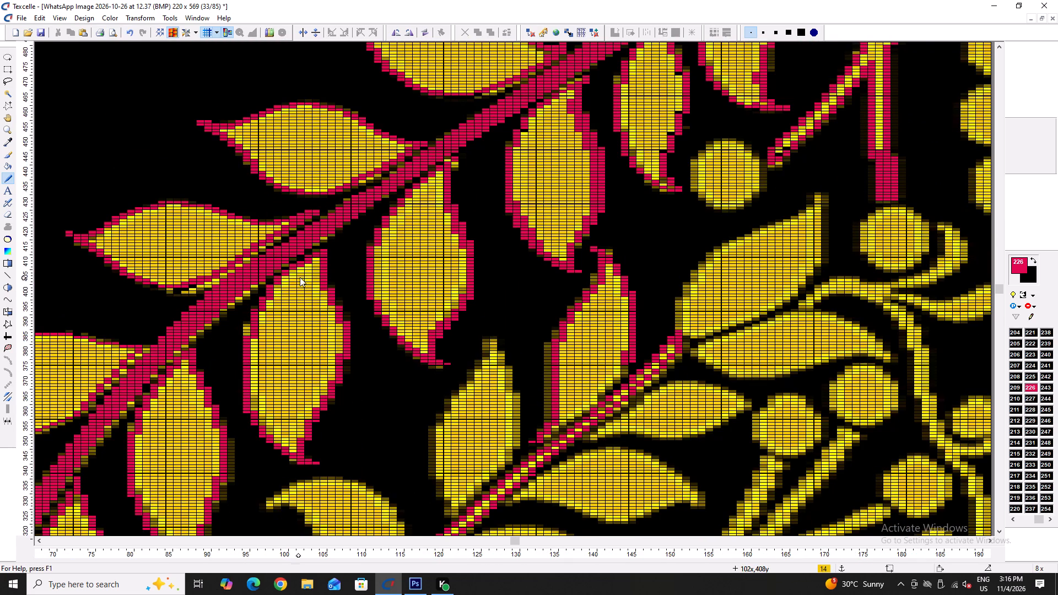
pyautogui.hotkey('ctrl', 's')
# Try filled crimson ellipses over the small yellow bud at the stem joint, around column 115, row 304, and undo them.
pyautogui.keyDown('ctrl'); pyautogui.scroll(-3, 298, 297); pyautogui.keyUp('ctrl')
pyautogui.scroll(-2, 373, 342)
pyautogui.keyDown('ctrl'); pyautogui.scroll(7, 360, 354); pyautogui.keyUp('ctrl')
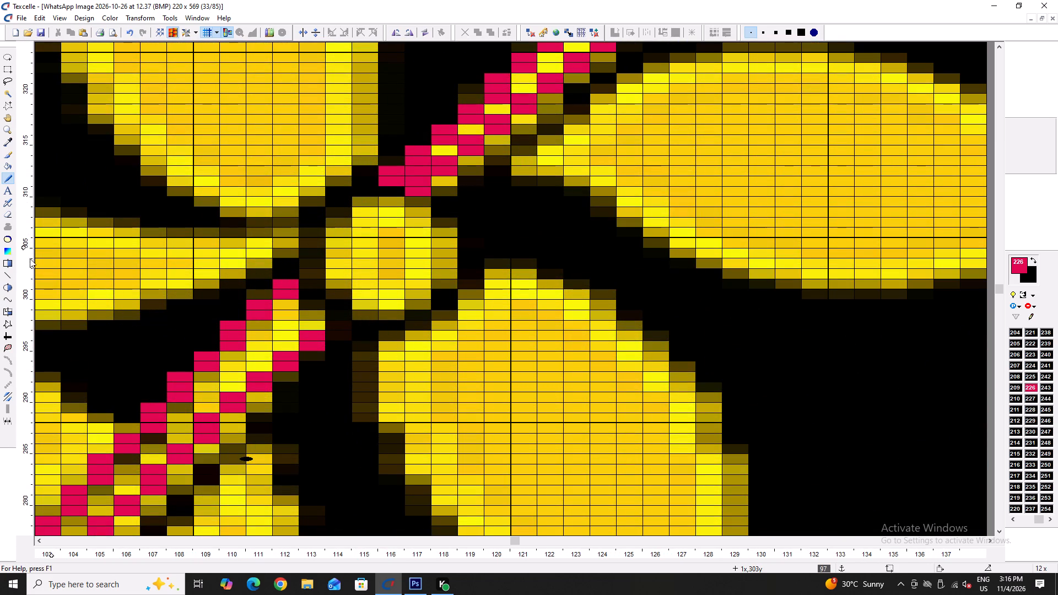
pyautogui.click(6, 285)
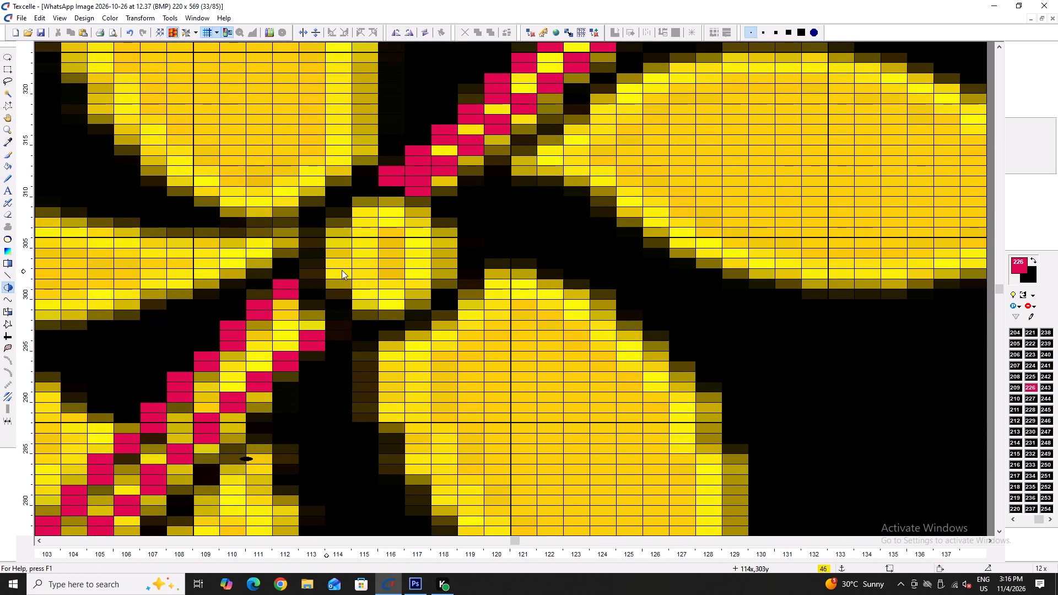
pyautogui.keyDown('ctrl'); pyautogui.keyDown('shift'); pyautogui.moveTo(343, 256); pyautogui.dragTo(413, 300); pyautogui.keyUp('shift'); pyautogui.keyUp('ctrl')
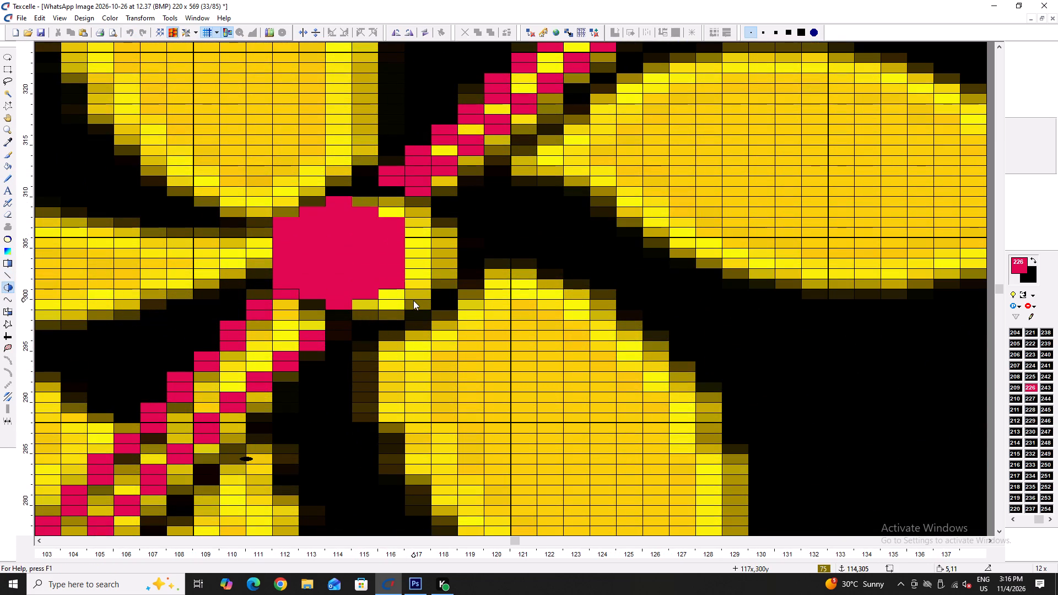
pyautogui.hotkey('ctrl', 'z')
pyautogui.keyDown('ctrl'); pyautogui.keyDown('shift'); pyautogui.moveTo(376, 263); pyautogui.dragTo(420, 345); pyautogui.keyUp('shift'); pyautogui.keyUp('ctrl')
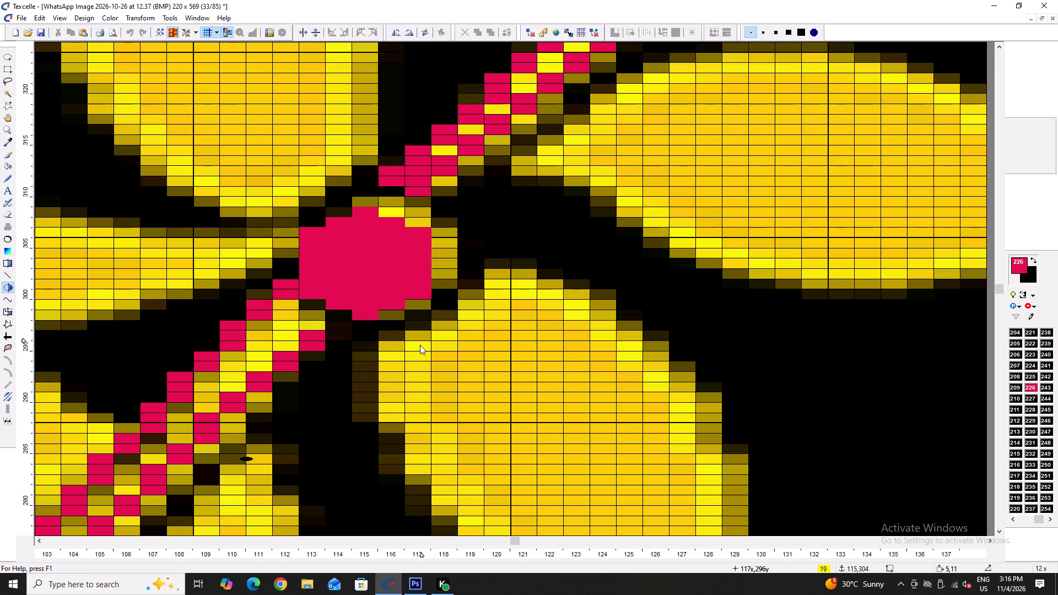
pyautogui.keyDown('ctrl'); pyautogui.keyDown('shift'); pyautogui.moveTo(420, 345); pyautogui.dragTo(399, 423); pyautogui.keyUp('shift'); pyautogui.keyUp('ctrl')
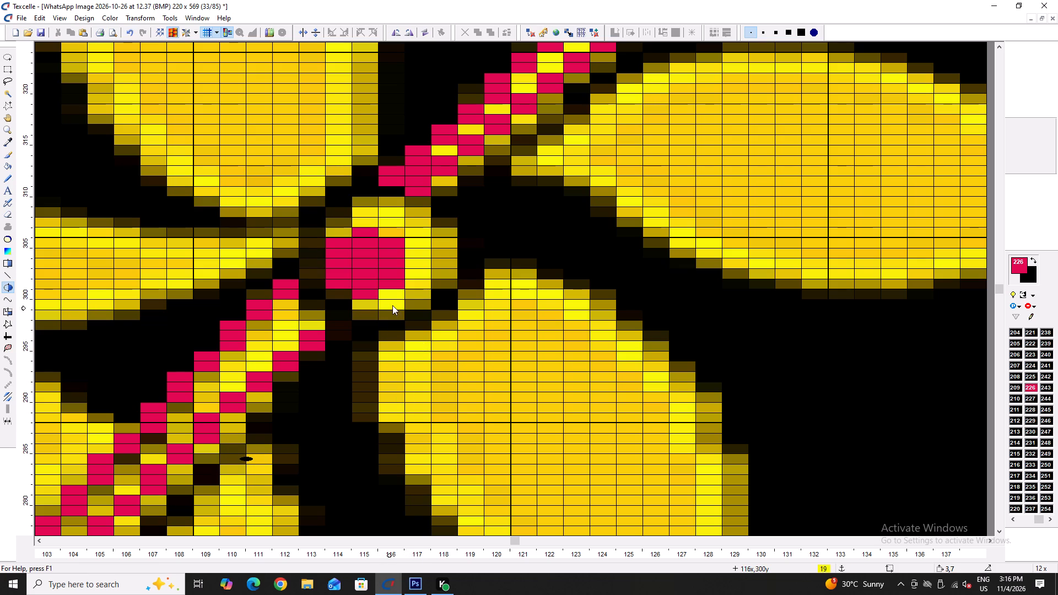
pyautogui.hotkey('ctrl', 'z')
# Cover the yellow bud at the stem joint with a filled crimson ellipse centred around column 115, row 306.
pyautogui.keyDown('ctrl'); pyautogui.keyDown('shift'); pyautogui.moveTo(358, 242); pyautogui.dragTo(439, 376); pyautogui.keyUp('shift'); pyautogui.keyUp('ctrl')
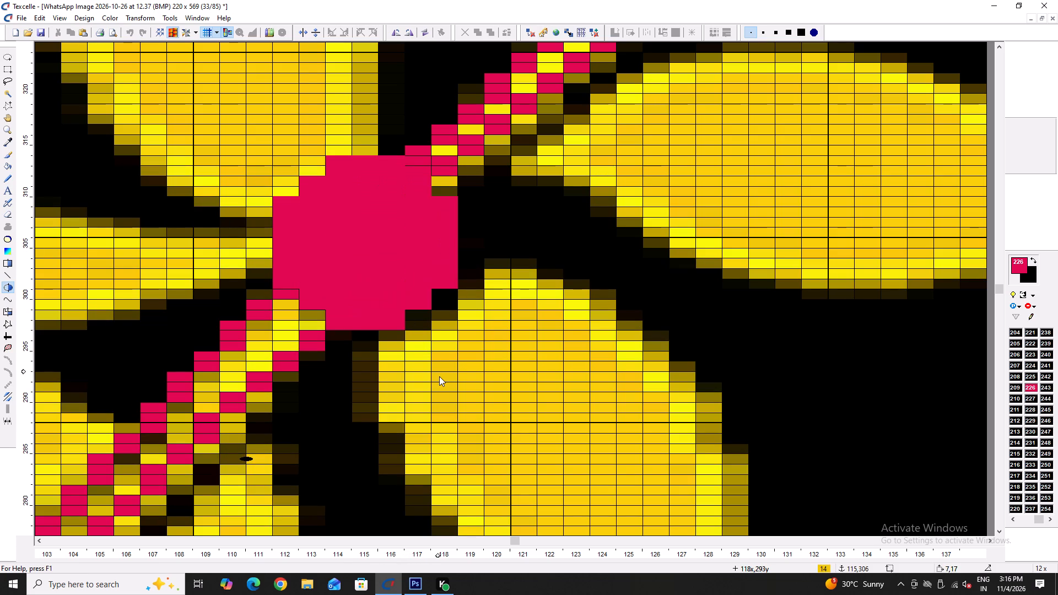
pyautogui.keyDown('ctrl'); pyautogui.keyDown('shift'); pyautogui.moveTo(439, 376); pyautogui.dragTo(440, 378); pyautogui.keyUp('shift'); pyautogui.keyUp('ctrl')
pyautogui.press('z')
# Blacken the stem end just above the crimson bud and trim the bud's top and bottom edges in black.
pyautogui.scroll(2, 424, 309)
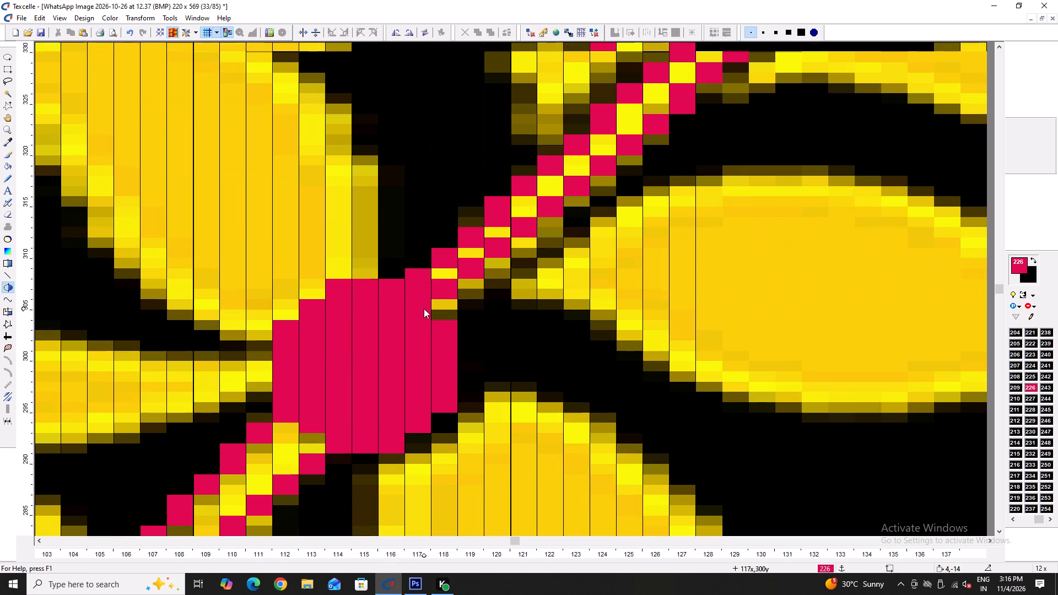
pyautogui.moveTo(427, 266); pyautogui.dragTo(441, 299, button='right')
pyautogui.press('z')
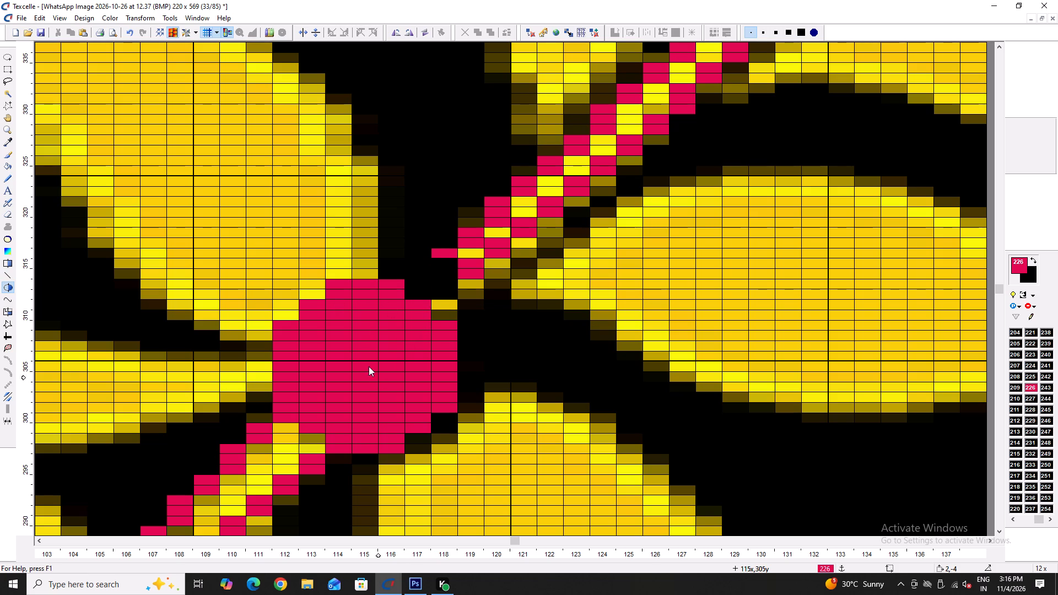
pyautogui.moveTo(331, 285); pyautogui.dragTo(397, 284, button='right')
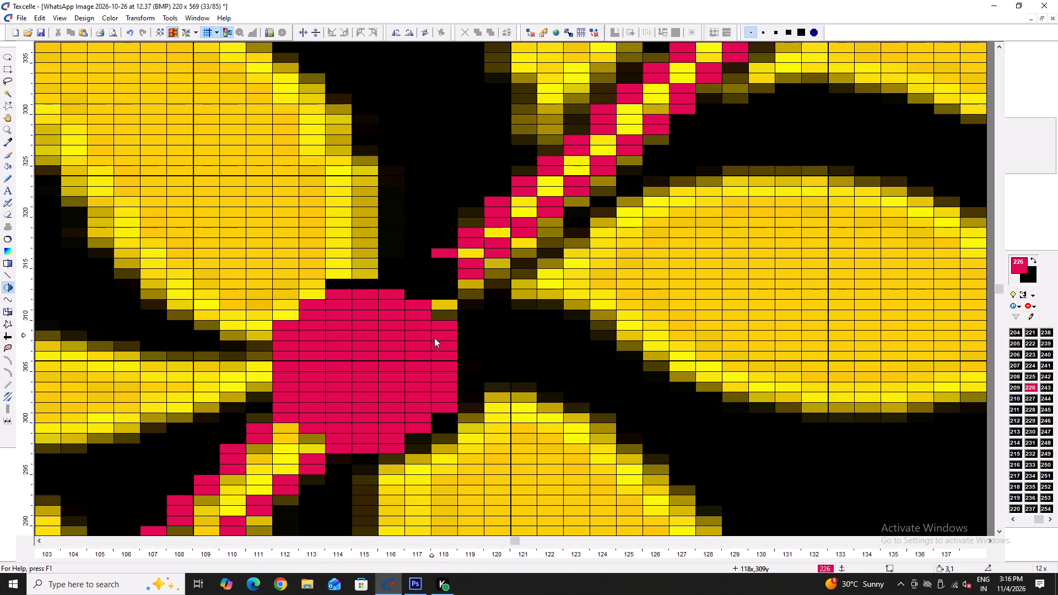
pyautogui.moveTo(342, 453); pyautogui.dragTo(392, 446, button='right')
# Rejoin the stem to the bud with crimson pixels at columns 118 to 119, about rows 312 to 316.
pyautogui.scroll(-1, 342, 434)
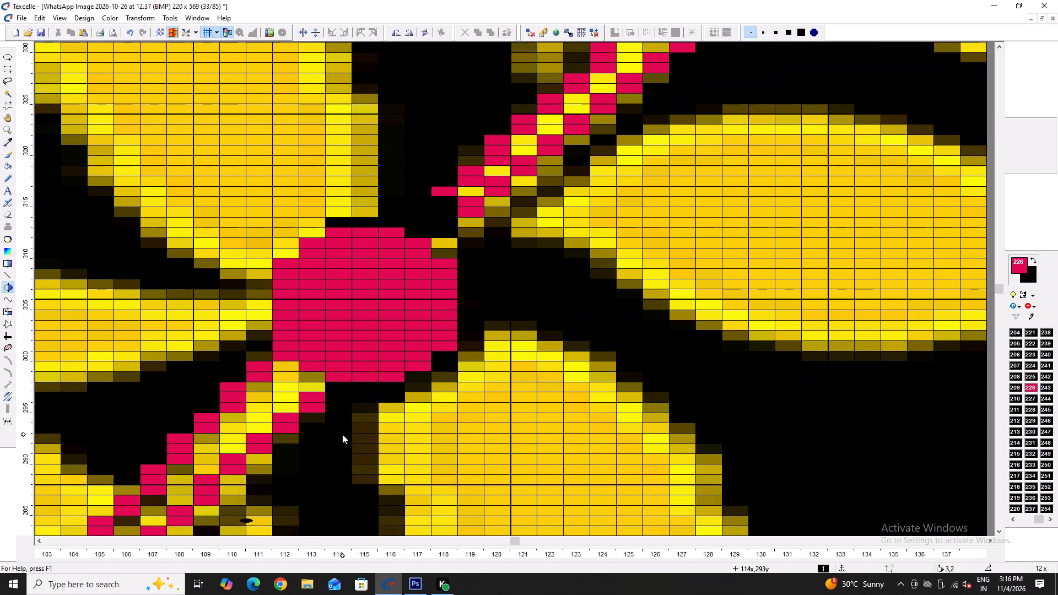
pyautogui.scroll(-2, 342, 434)
pyautogui.keyDown('ctrl'); pyautogui.scroll(4, 408, 318); pyautogui.keyUp('ctrl')
pyautogui.moveTo(373, 316); pyautogui.dragTo(365, 345)
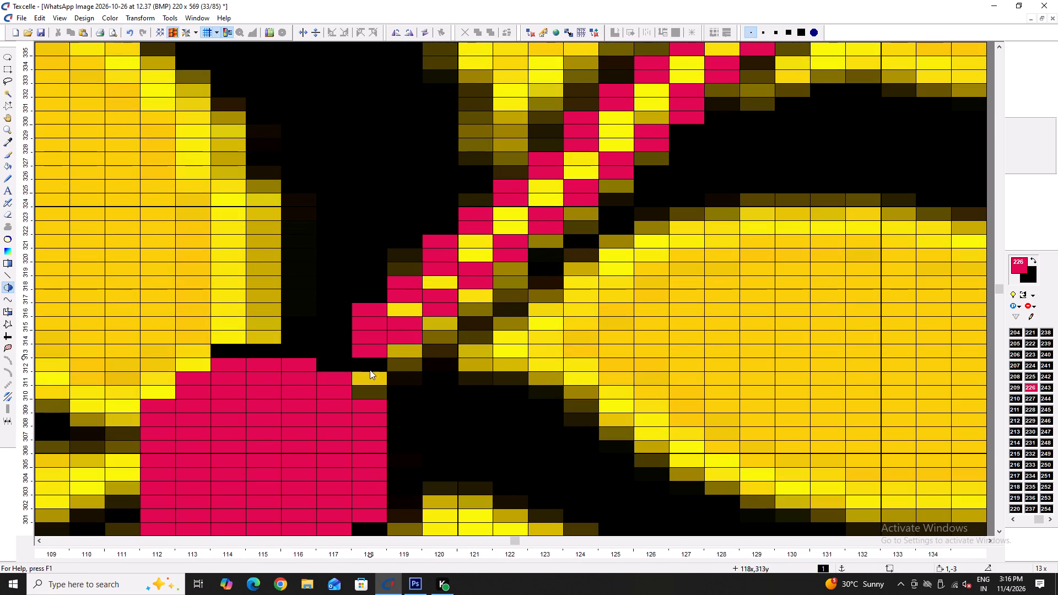
pyautogui.press('x')
pyautogui.click(368, 367)
pyautogui.click(390, 352)
# Outline the curved leaf above the bud in crimson, from column 111, row 310, around its tip at column 97, and back to column 115.
pyautogui.keyDown('ctrl'); pyautogui.scroll(-5, 382, 350); pyautogui.keyUp('ctrl')
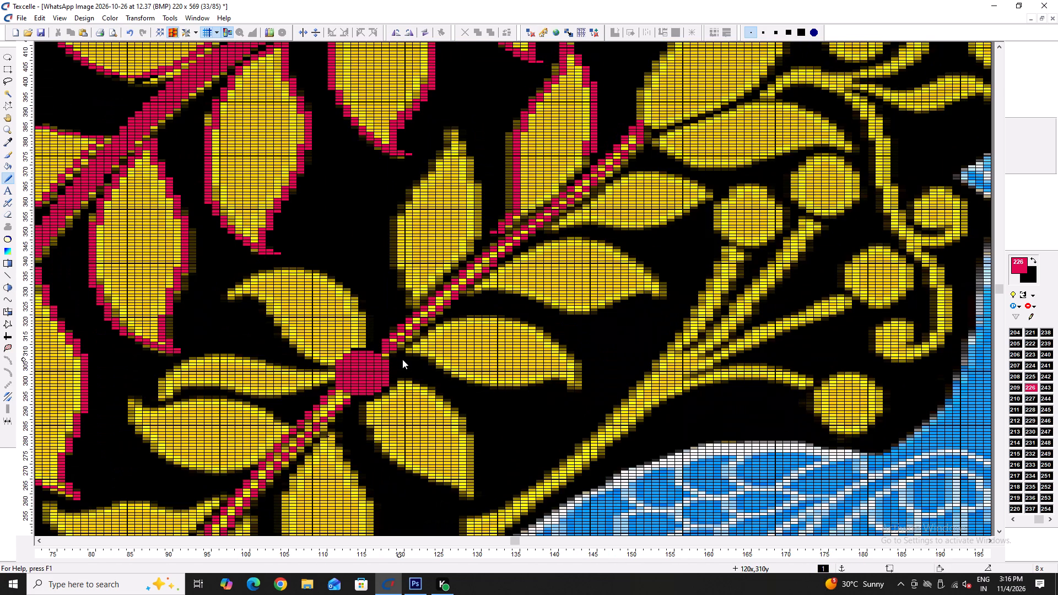
pyautogui.press('x')
pyautogui.keyDown('ctrl'); pyautogui.scroll(4, 282, 328); pyautogui.keyUp('ctrl')
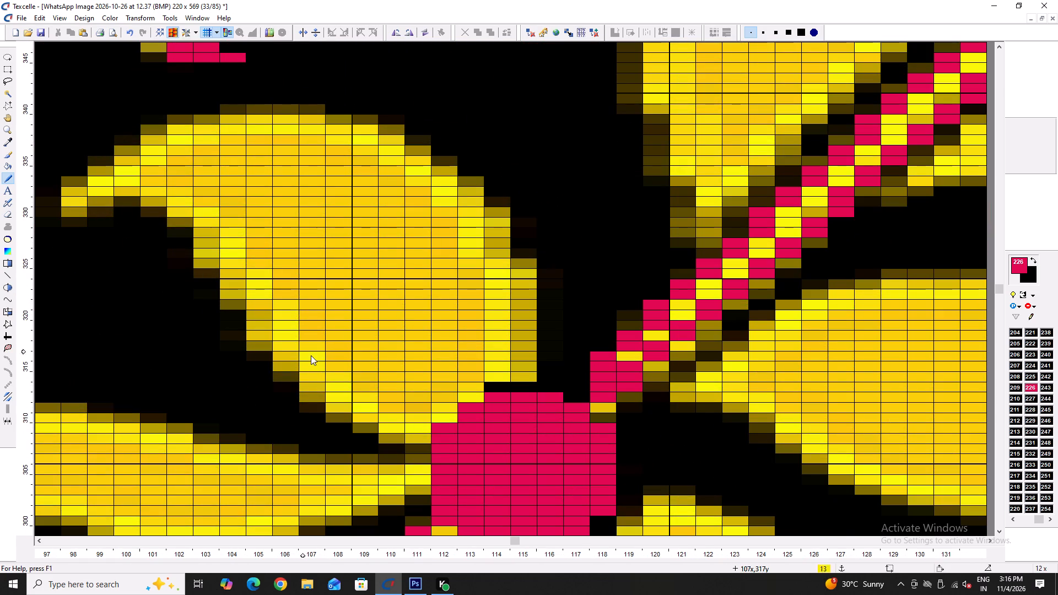
pyautogui.moveTo(407, 429); pyautogui.dragTo(222, 275)
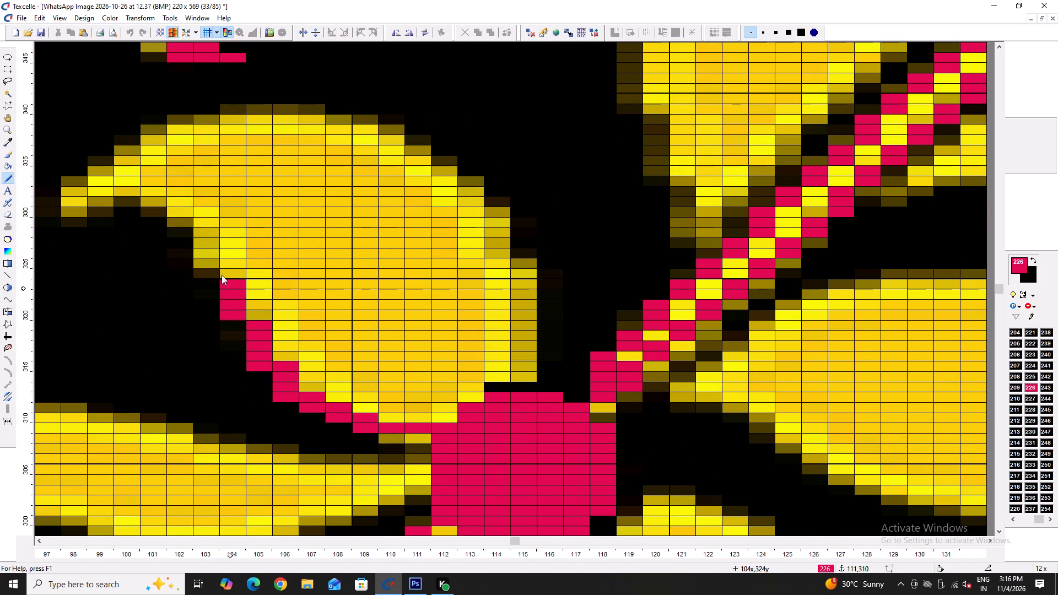
pyautogui.moveTo(222, 275); pyautogui.dragTo(54, 250)
pyautogui.moveTo(48, 233); pyautogui.dragTo(89, 179)
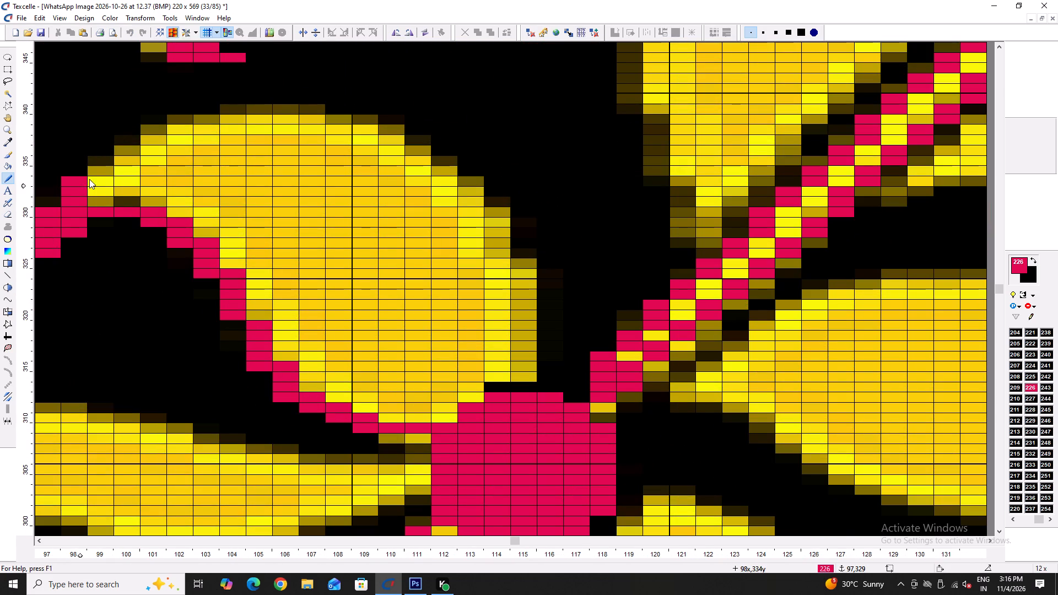
pyautogui.moveTo(89, 179); pyautogui.dragTo(537, 351)
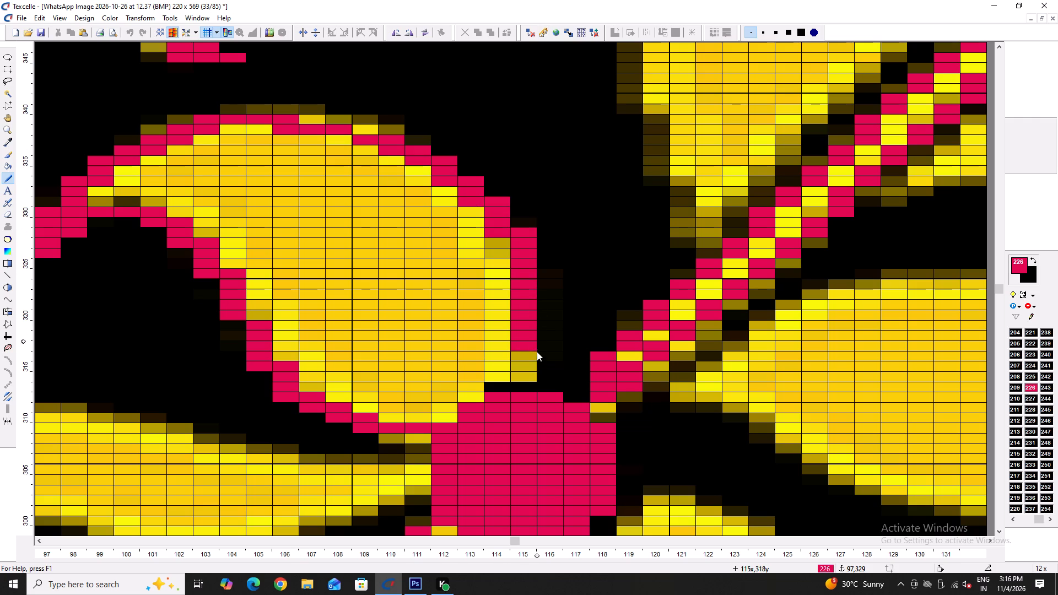
pyautogui.moveTo(537, 351); pyautogui.dragTo(537, 357)
# Even out the leaf's top edge in crimson around columns 106 to 109, and blacken stray pixels there and at column 111, row 310.
pyautogui.click(361, 129)
pyautogui.moveTo(330, 118); pyautogui.dragTo(298, 117)
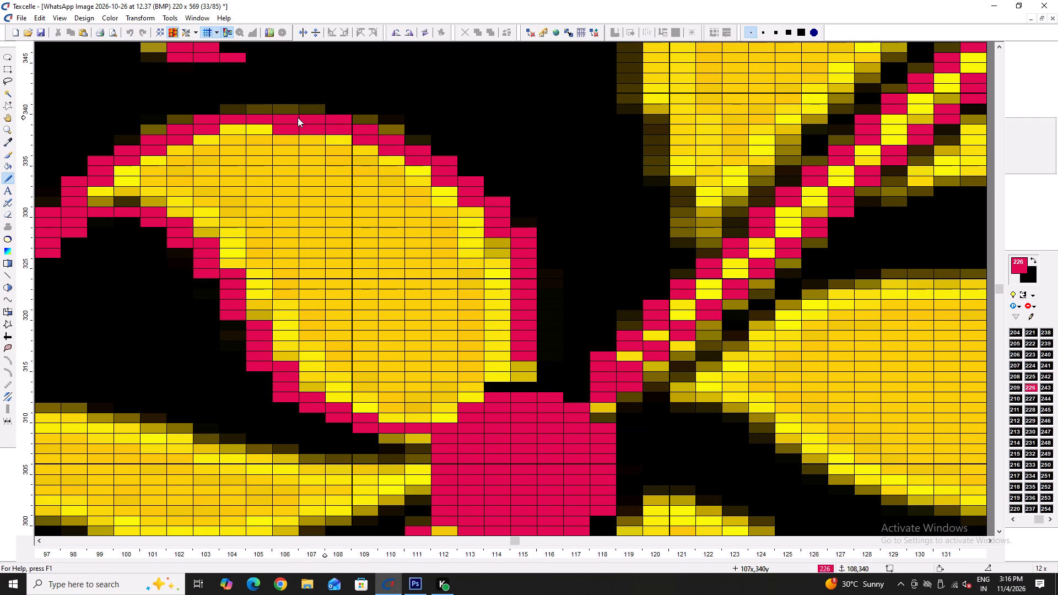
pyautogui.moveTo(298, 117); pyautogui.dragTo(284, 117)
pyautogui.rightClick(346, 113)
pyautogui.rightClick(341, 116)
pyautogui.rightClick(421, 429)
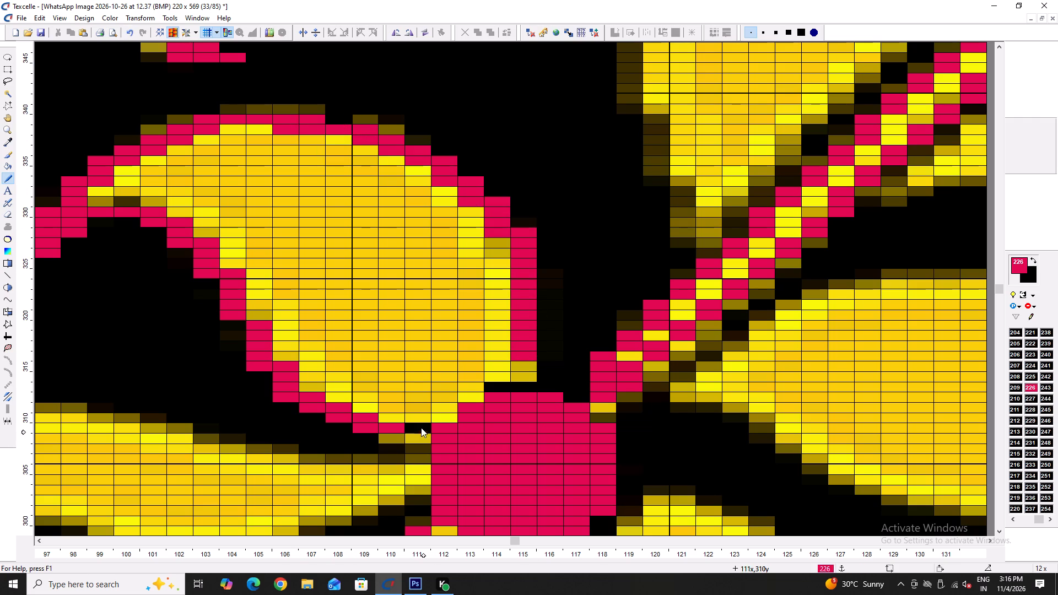
# Close the leaf's base beside the bud in crimson, from column 111, about row 311, to column 115, about row 315.
pyautogui.moveTo(414, 418); pyautogui.dragTo(498, 355)
pyautogui.doubleClick(499, 355)
pyautogui.click(498, 360)
pyautogui.click(493, 365)
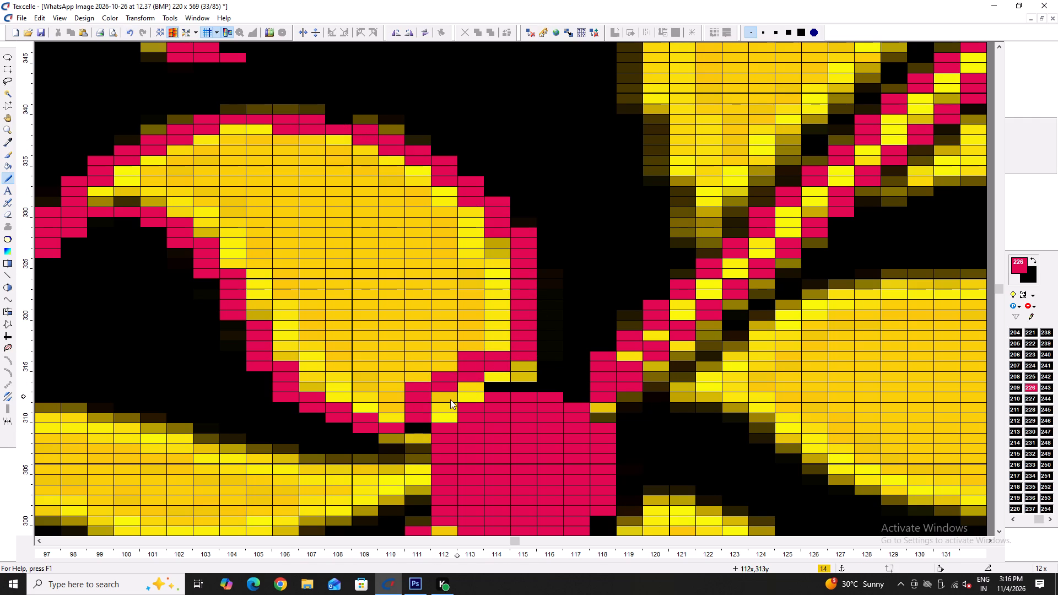
pyautogui.click(450, 399)
pyautogui.click(473, 390)
pyautogui.click(490, 375)
pyautogui.moveTo(516, 366); pyautogui.dragTo(517, 372)
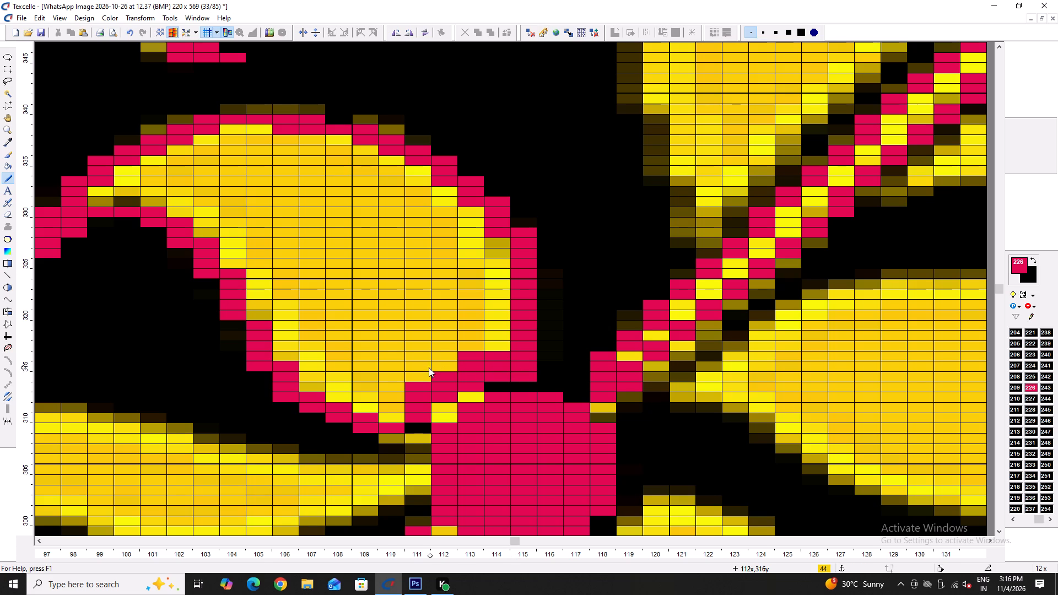
# Blacken the excess crimson pixels at the curved leaf's tip, around column 97, row 328.
pyautogui.keyDown('ctrl'); pyautogui.scroll(-3, 422, 373); pyautogui.keyUp('ctrl')
pyautogui.rightClick(294, 327)
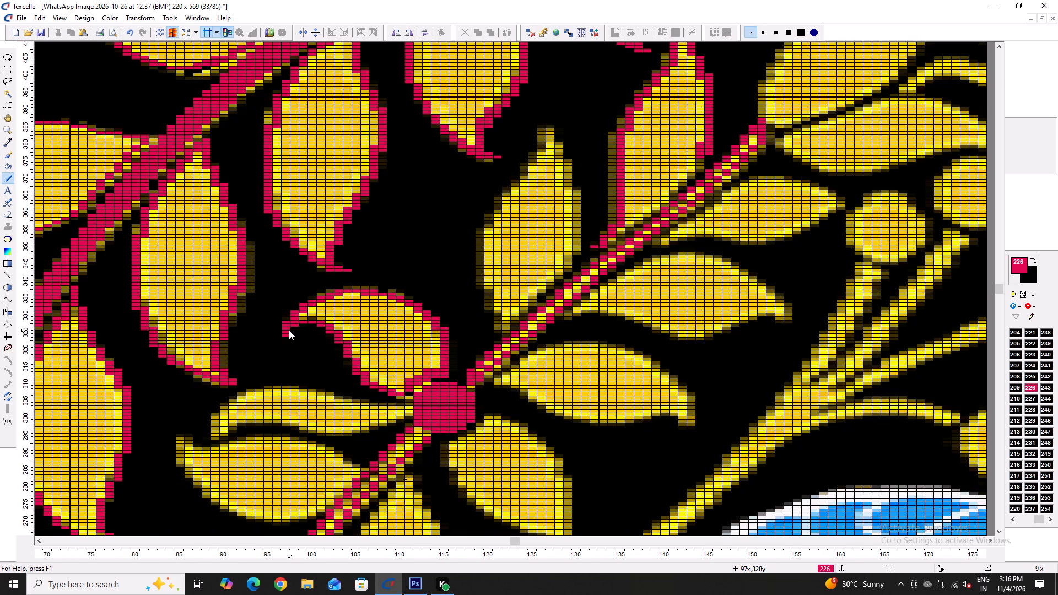
pyautogui.moveTo(288, 330); pyautogui.dragTo(286, 340, button='right')
# Outline the lower edge of the leaf below the bud in crimson from column 116, row 297, to its tip at column 129, and up its right side.
pyautogui.keyDown('ctrl'); pyautogui.scroll(-2, 376, 348); pyautogui.keyUp('ctrl')
pyautogui.scroll(-1, 427, 380)
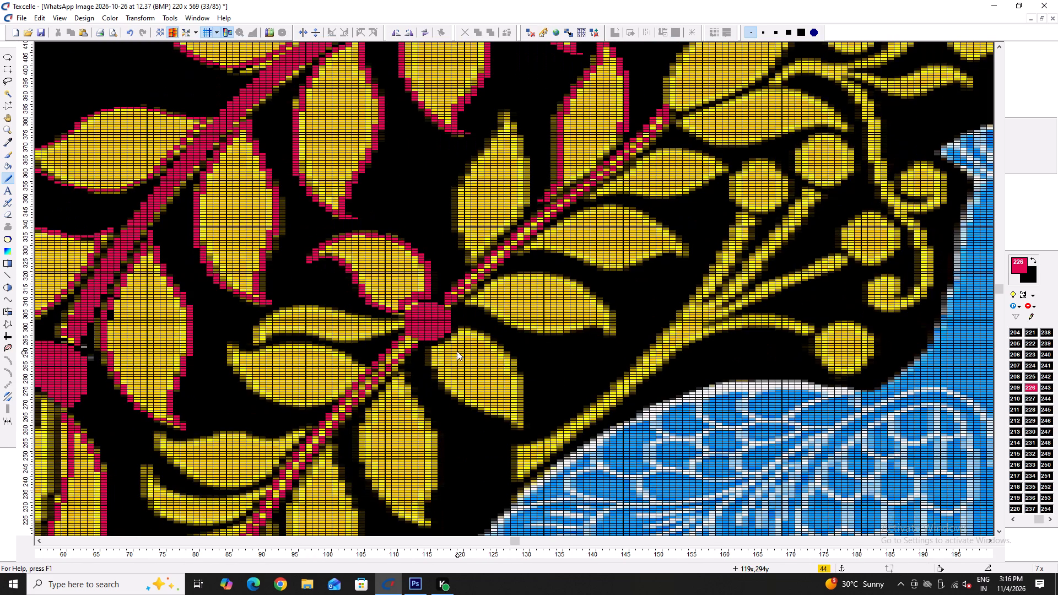
pyautogui.keyDown('ctrl'); pyautogui.scroll(2, 457, 350); pyautogui.keyUp('ctrl')
pyautogui.scroll(-1, 457, 350)
pyautogui.keyDown('ctrl'); pyautogui.scroll(2, 477, 315); pyautogui.keyUp('ctrl')
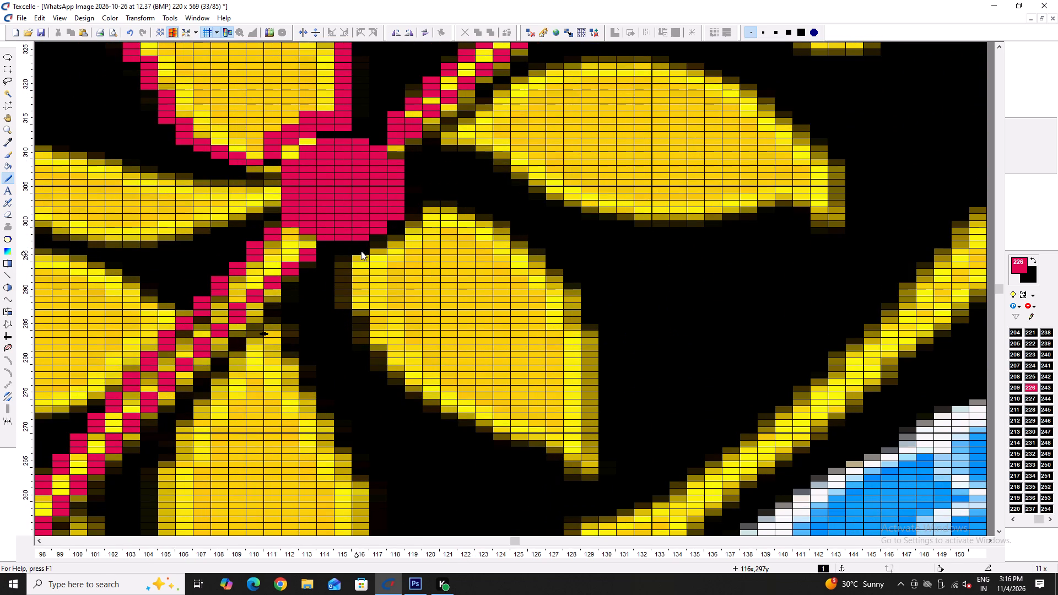
pyautogui.moveTo(361, 254); pyautogui.dragTo(554, 436)
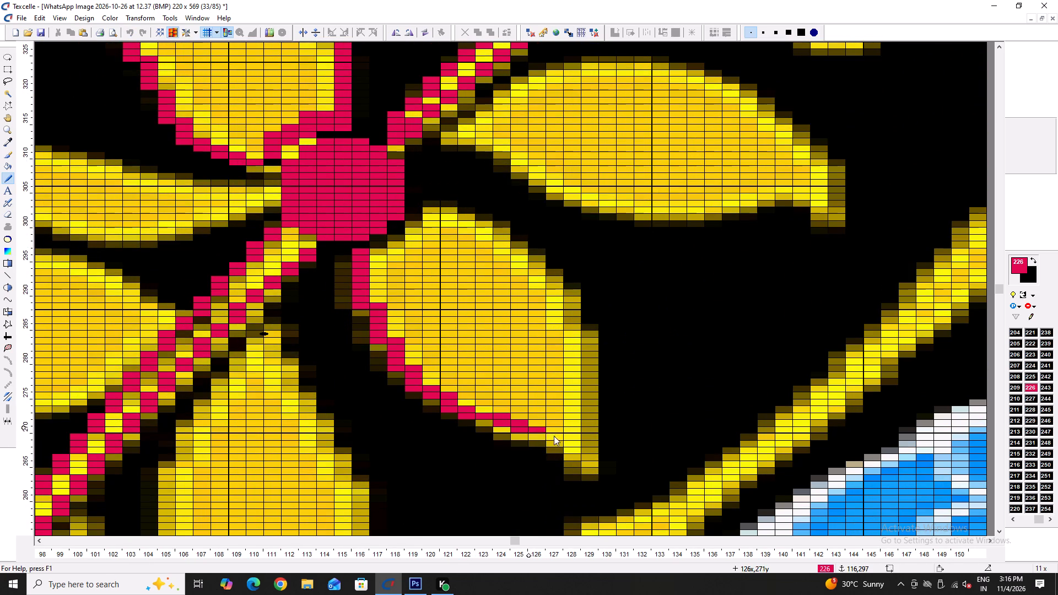
pyautogui.moveTo(554, 436); pyautogui.dragTo(592, 482)
pyautogui.moveTo(593, 464); pyautogui.dragTo(565, 318)
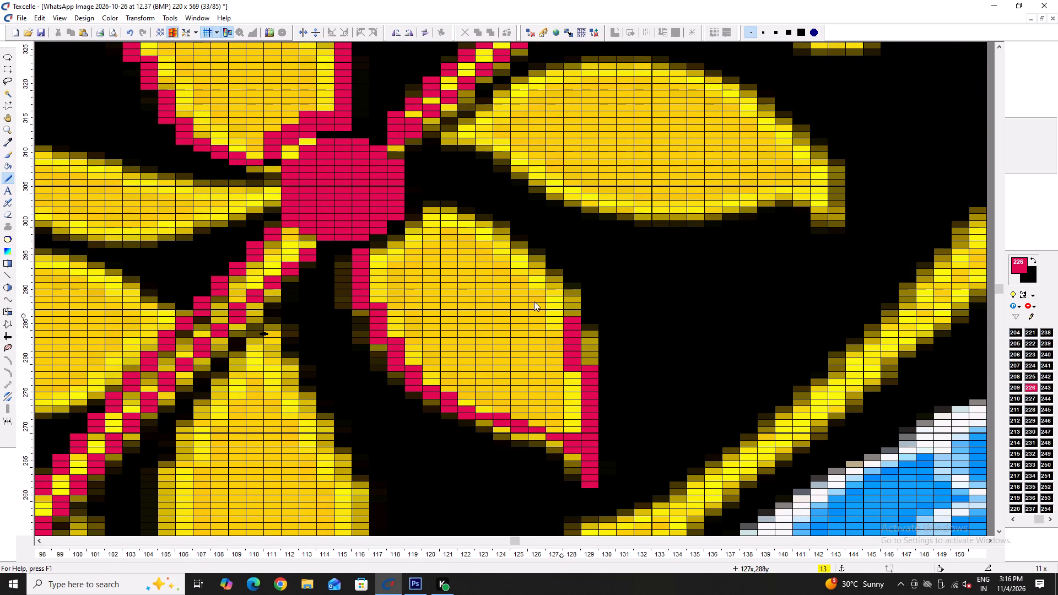
# Outline the same leaf's upper right edge in crimson from column 119, row 303, to column 129, and blacken the pixels linking it to the bud.
pyautogui.moveTo(419, 211); pyautogui.dragTo(506, 250)
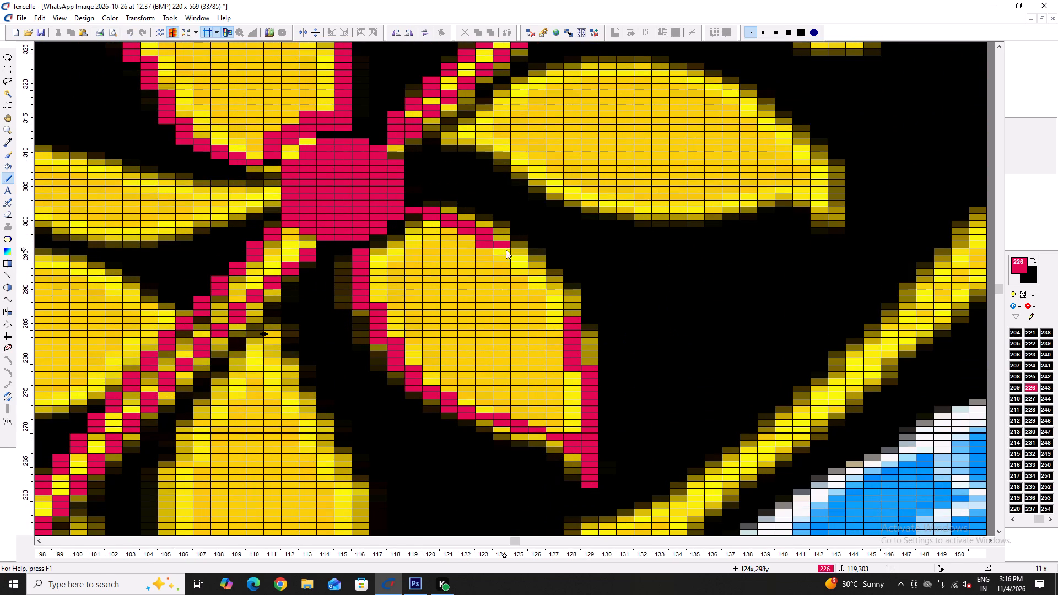
pyautogui.moveTo(506, 250); pyautogui.dragTo(581, 377)
pyautogui.moveTo(586, 338); pyautogui.dragTo(583, 383)
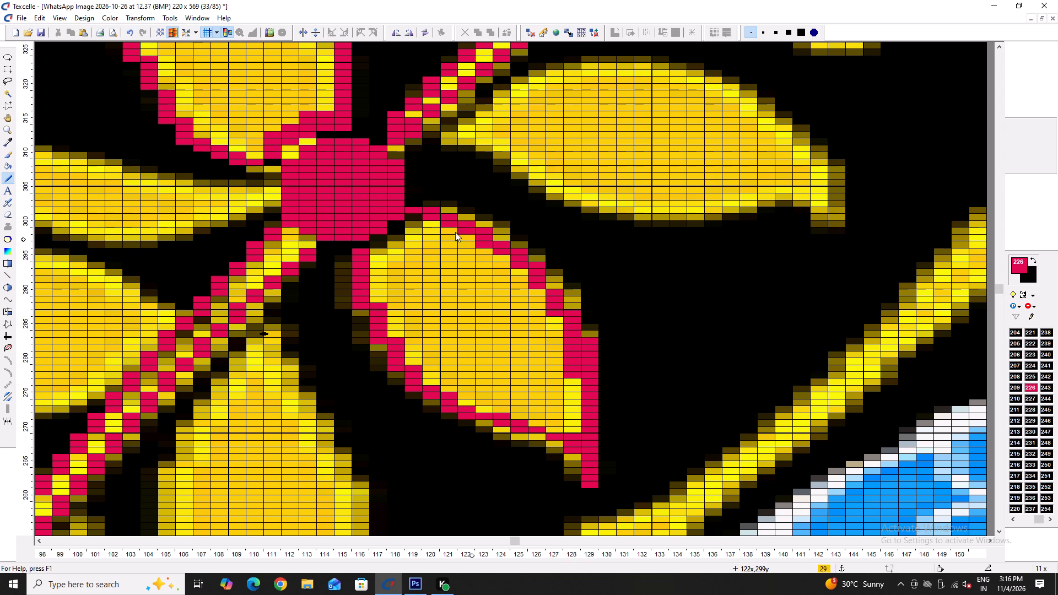
pyautogui.rightClick(417, 214)
pyautogui.rightClick(416, 211)
# Close the leaf's upper left end beside the bud in crimson, from column 117, about row 297, to column 120, row 301.
pyautogui.keyDown('ctrl'); pyautogui.scroll(1, 391, 242); pyautogui.keyUp('ctrl')
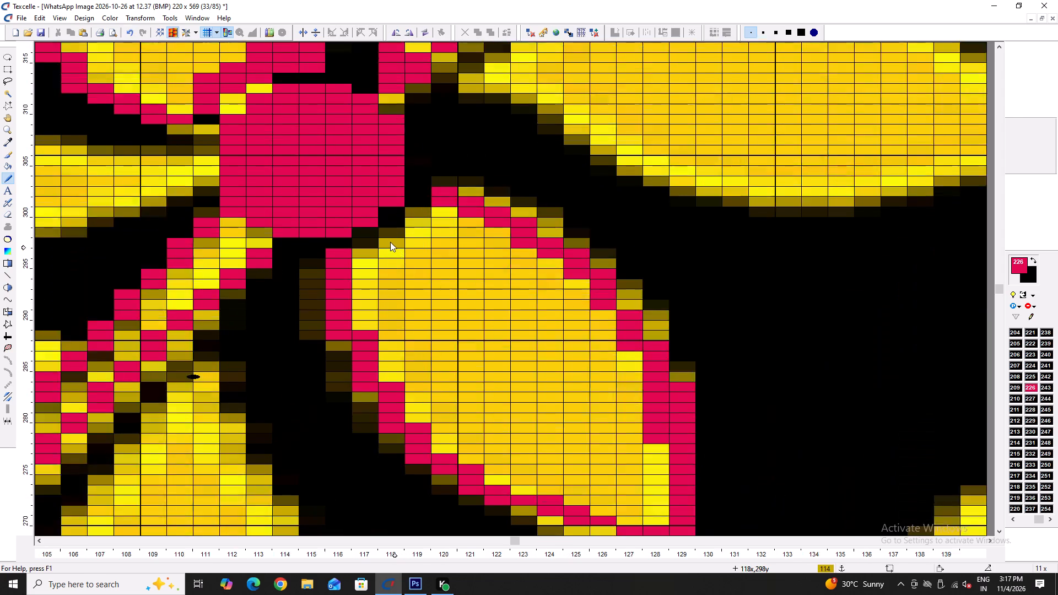
pyautogui.keyDown('ctrl'); pyautogui.scroll(1, 390, 242); pyautogui.keyUp('ctrl')
pyautogui.moveTo(365, 256); pyautogui.dragTo(402, 244)
pyautogui.click(430, 222)
pyautogui.doubleClick(444, 215)
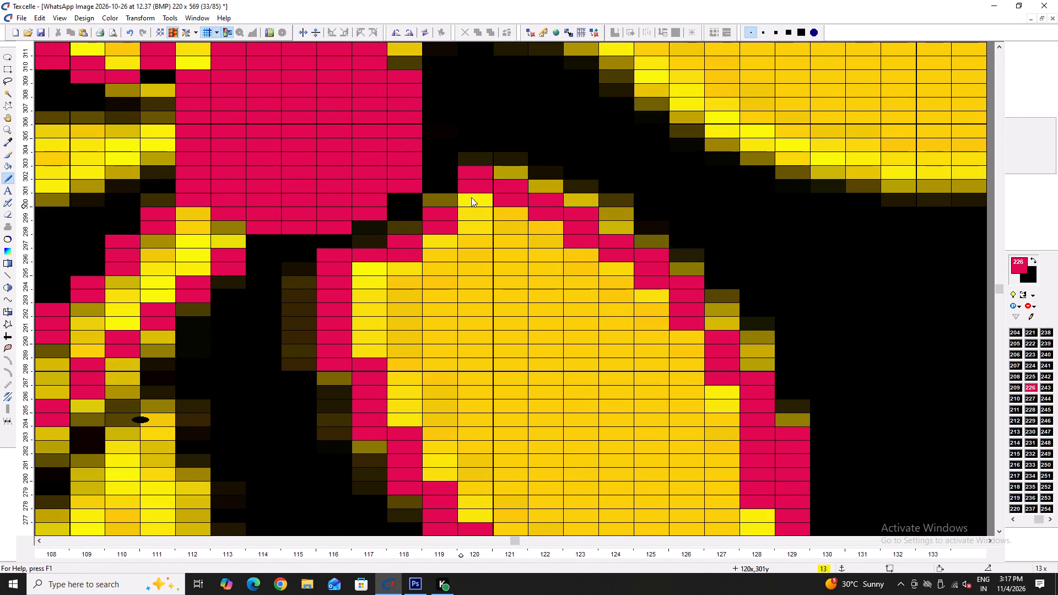
pyautogui.doubleClick(471, 197)
pyautogui.click(383, 241)
pyautogui.click(401, 228)
pyautogui.click(442, 204)
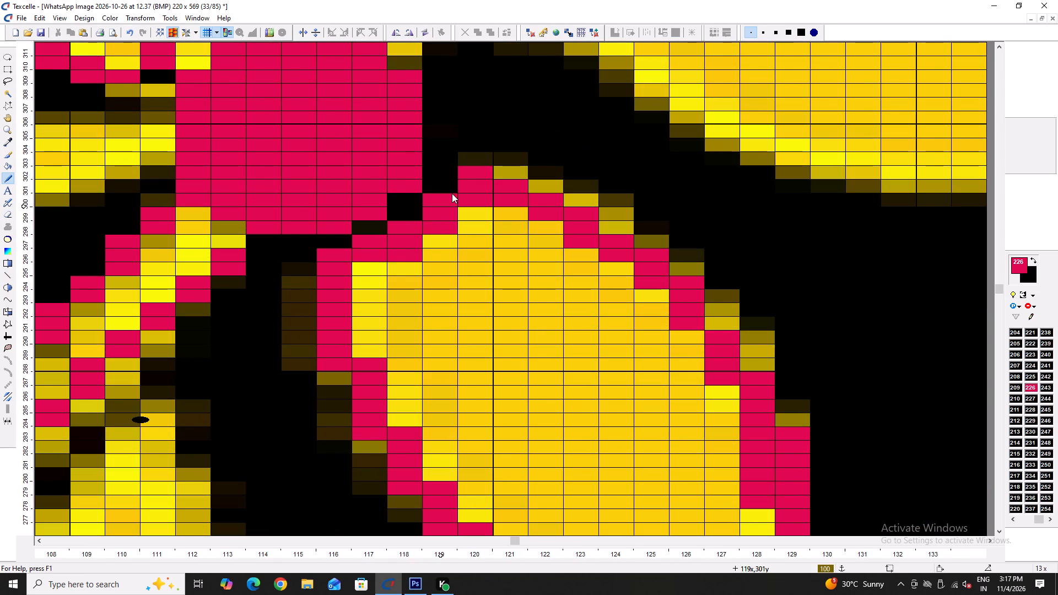
# Outline the upper right edge of the leaf hanging below the stem in crimson, from column 112, row 289, to column 114, about row 271.
pyautogui.keyDown('ctrl'); pyautogui.scroll(-5, 442, 213); pyautogui.keyUp('ctrl')
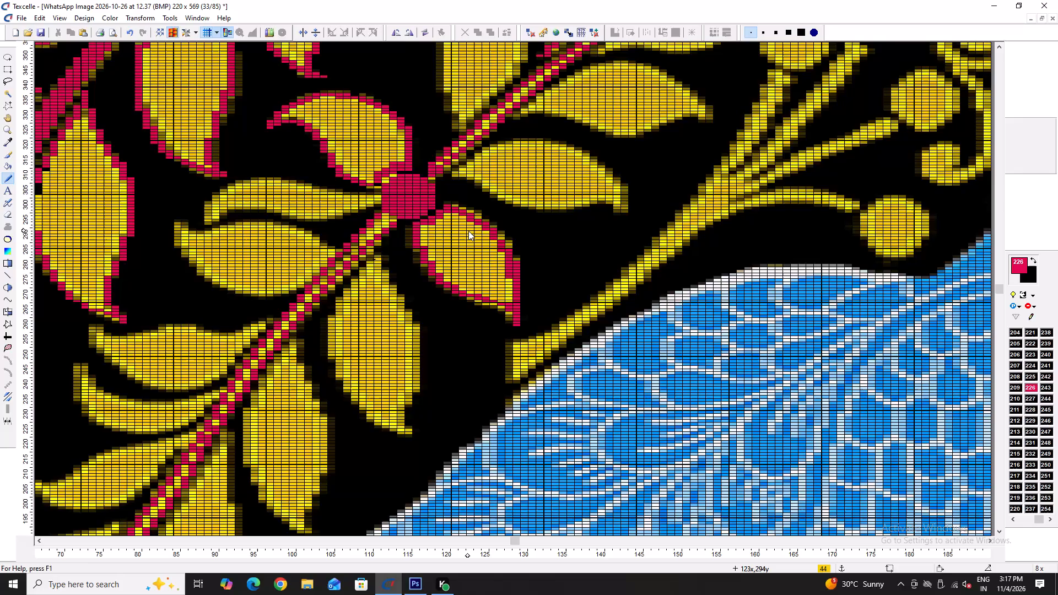
pyautogui.press('x')
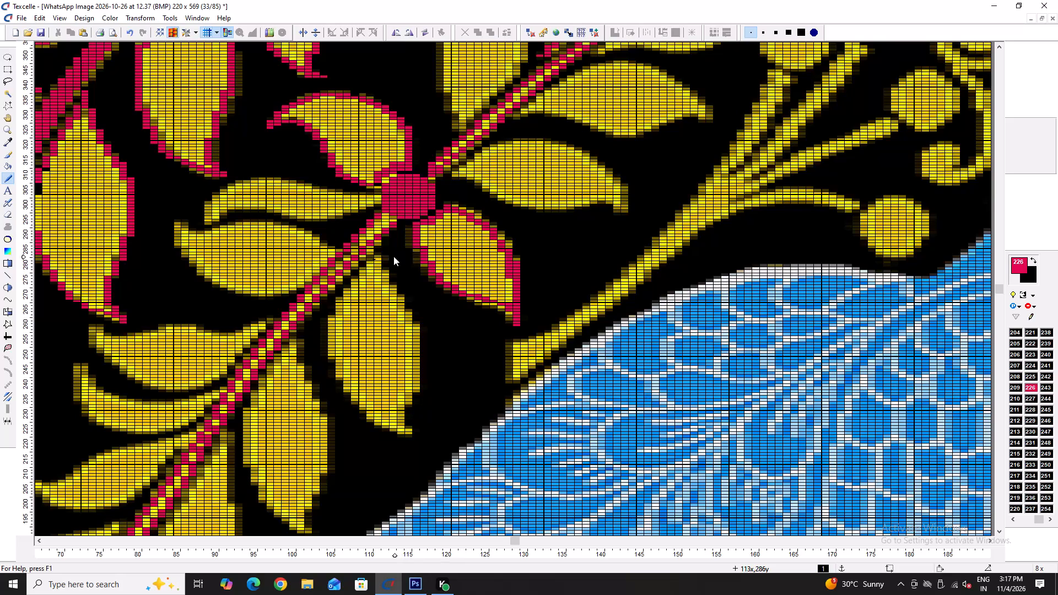
pyautogui.press('x')
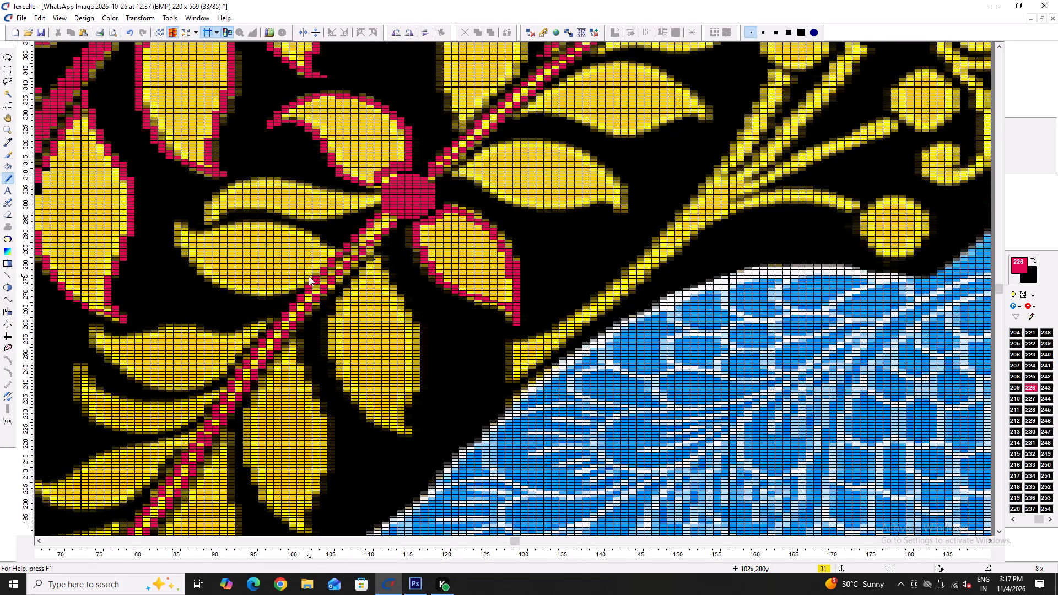
pyautogui.keyDown('ctrl'); pyautogui.scroll(2, 345, 279); pyautogui.keyUp('ctrl')
pyautogui.moveTo(406, 225); pyautogui.dragTo(409, 291)
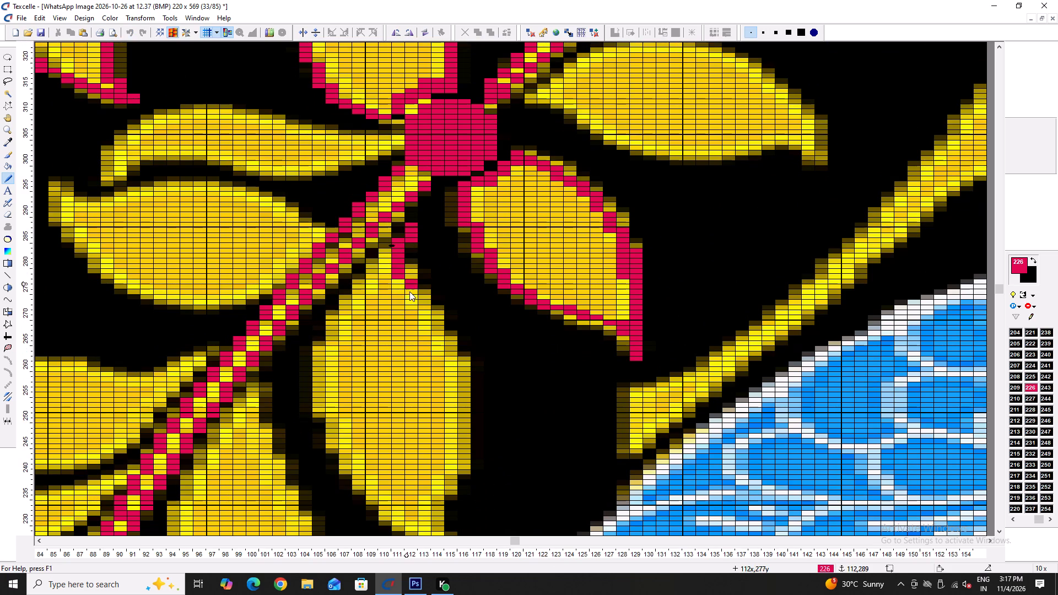
pyautogui.moveTo(409, 291); pyautogui.dragTo(438, 328)
pyautogui.scroll(-2, 402, 279)
pyautogui.moveTo(408, 116); pyautogui.dragTo(436, 192)
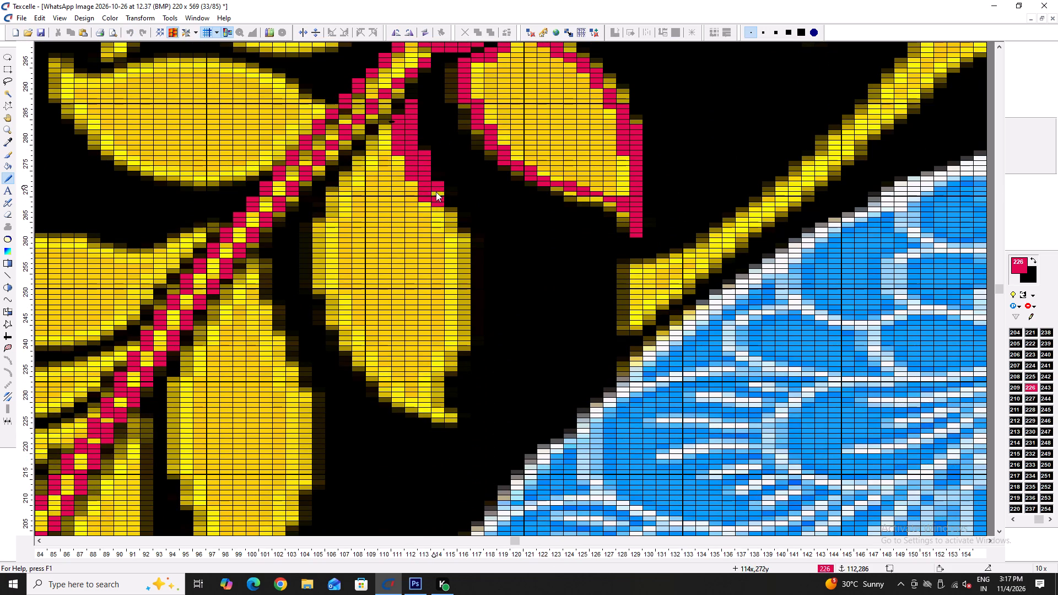
# Outline the right edge of the leaf hanging below the stem in crimson, from column 114, about row 270, to column 116, about row 247.
pyautogui.moveTo(436, 192); pyautogui.dragTo(465, 310)
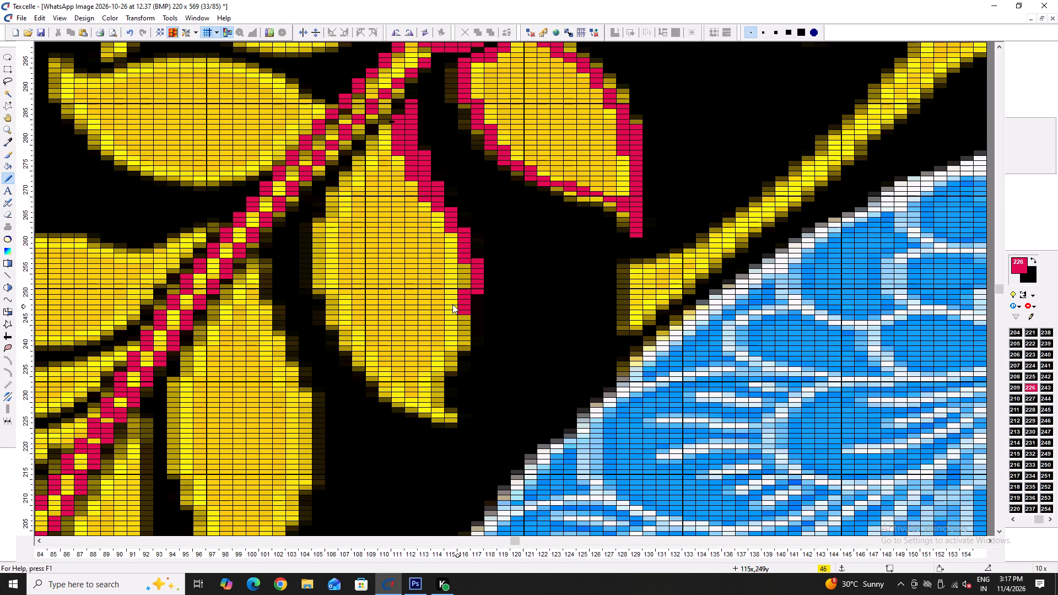
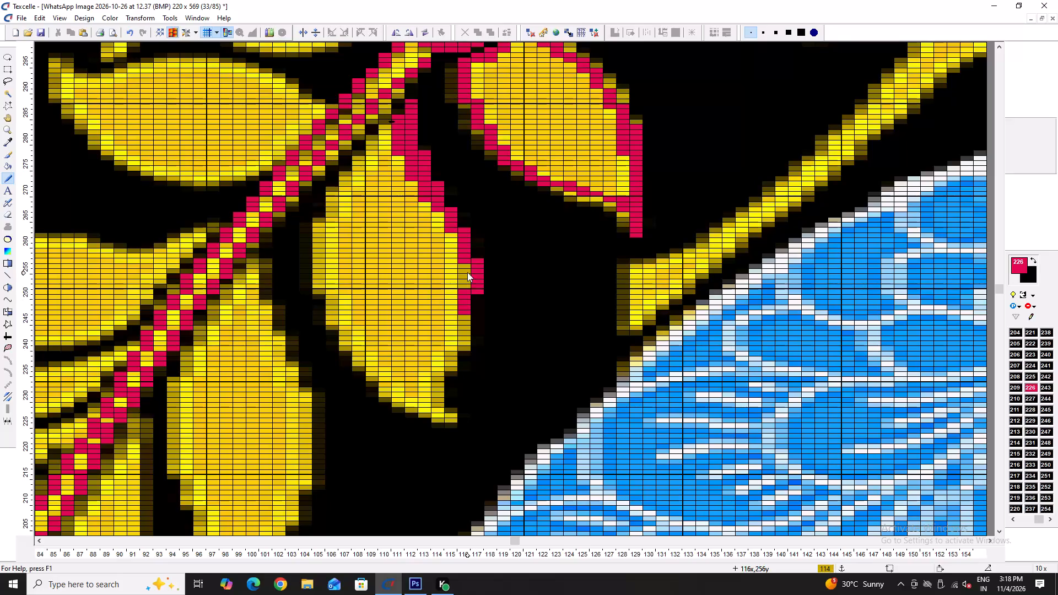
# Blacken the stray crimson pixels jutting out from the hanging leaf's right edge in column 117, from about row 259 to 252.
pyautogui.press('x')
pyautogui.keyDown('ctrl'); pyautogui.scroll(2, 465, 225); pyautogui.keyUp('ctrl')
pyautogui.moveTo(488, 274); pyautogui.dragTo(487, 306, button='right')
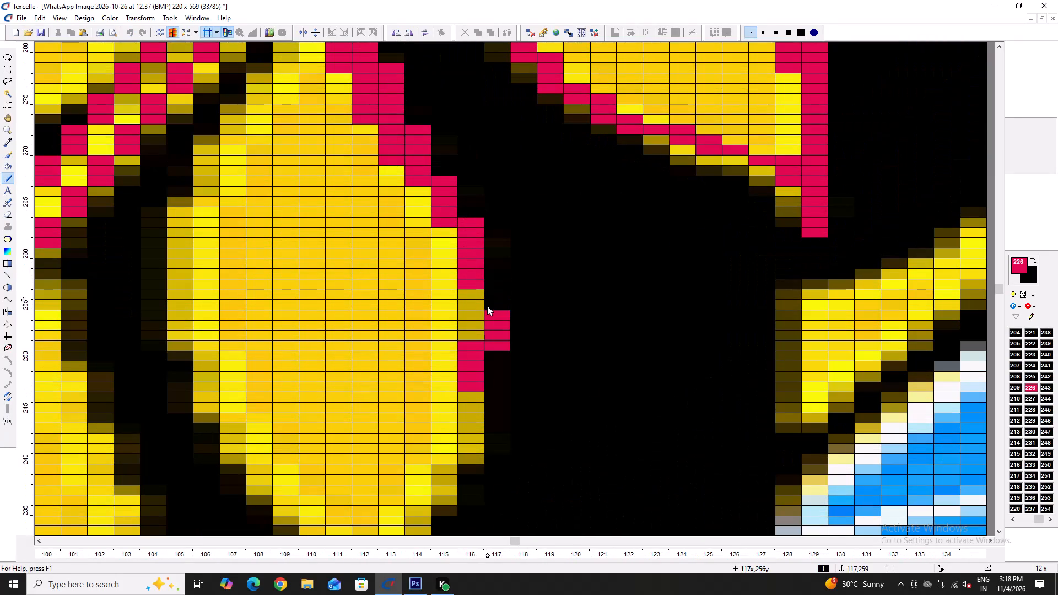
pyautogui.moveTo(487, 306); pyautogui.dragTo(494, 340, button='right')
# Outline the hanging leaf's right edge in crimson down column 116 from row 256, curving in to its lower tip at about row 226.
pyautogui.moveTo(472, 308); pyautogui.dragTo(468, 381)
pyautogui.scroll(-2, 474, 325)
pyautogui.doubleClick(471, 165)
pyautogui.moveTo(473, 177); pyautogui.dragTo(471, 300)
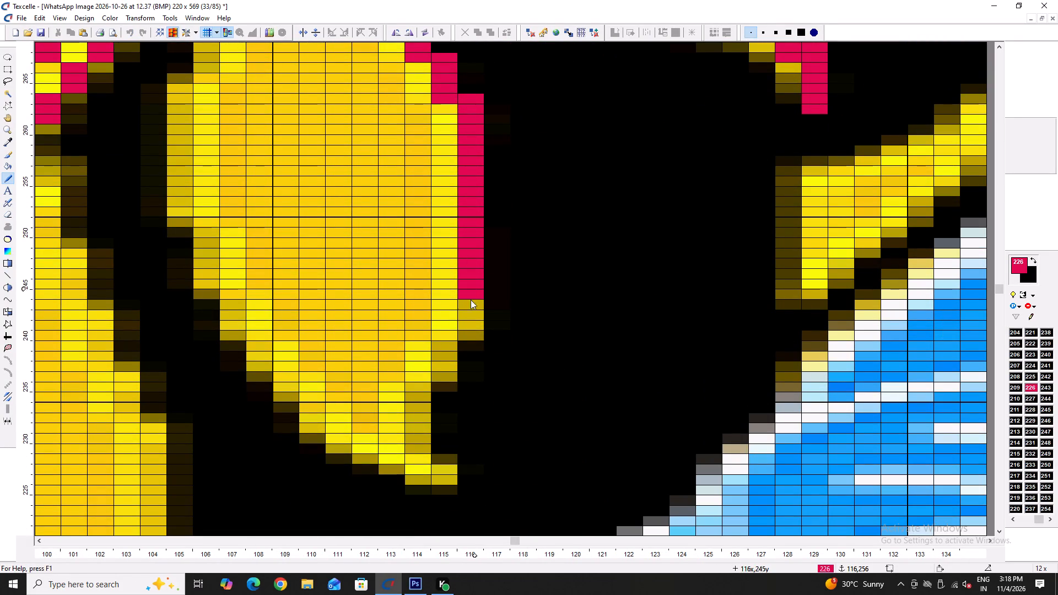
pyautogui.moveTo(471, 300); pyautogui.dragTo(468, 491)
pyautogui.moveTo(446, 485); pyautogui.dragTo(423, 354)
pyautogui.moveTo(430, 350); pyautogui.dragTo(435, 369)
pyautogui.moveTo(473, 322); pyautogui.dragTo(468, 330)
# Draw a crimson curve along the same leaf's left edge, from the tip at column 116, row 226, up to column 107, about row 274.
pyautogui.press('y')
pyautogui.click(461, 491)
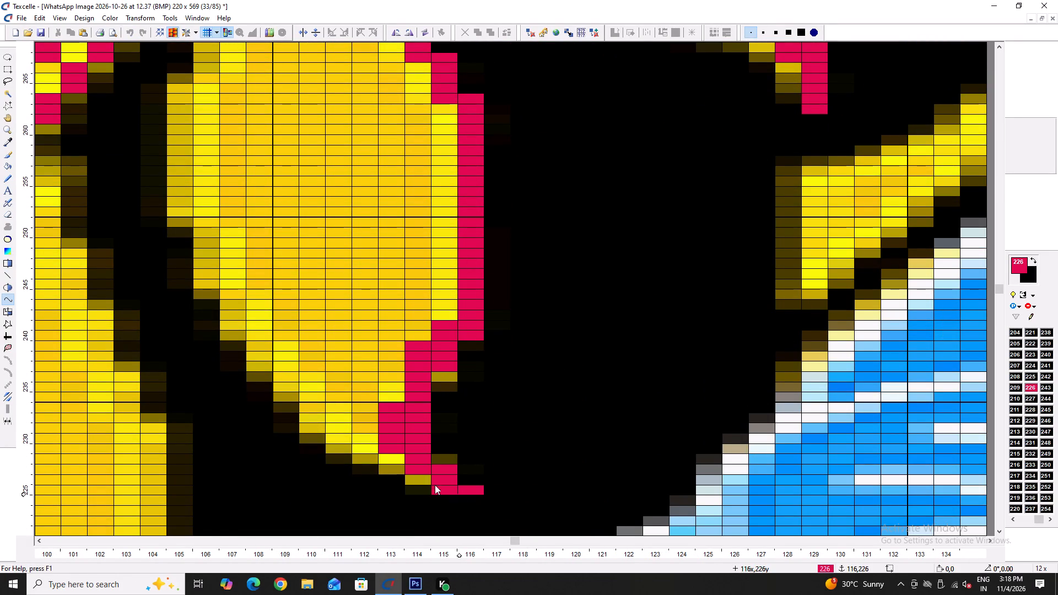
pyautogui.keyDown('ctrl'); pyautogui.scroll(-2, 332, 435); pyautogui.keyUp('ctrl')
pyautogui.click(280, 211)
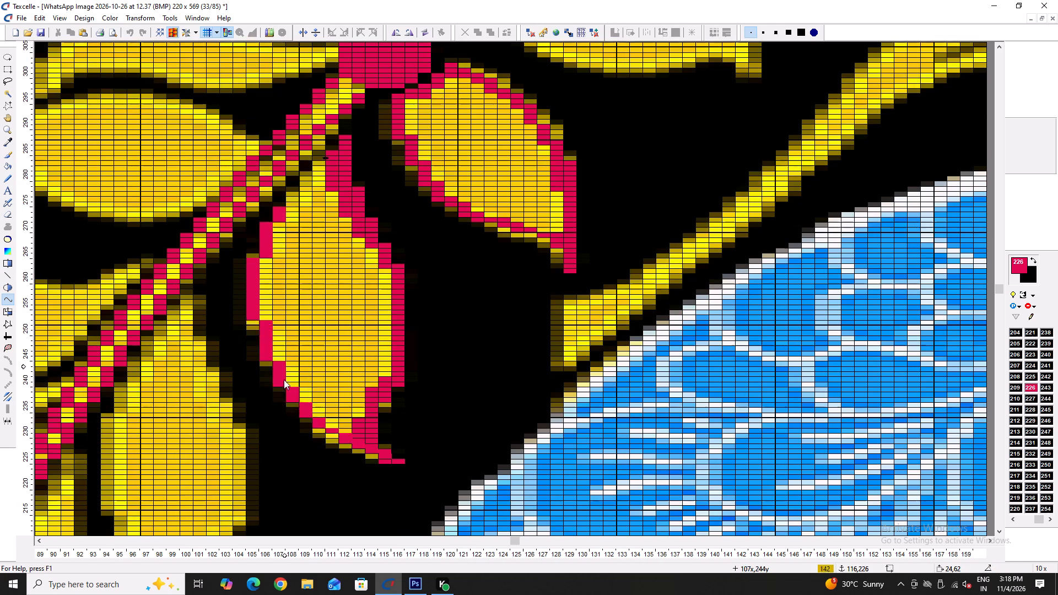
pyautogui.click(283, 395)
pyautogui.scroll(2, 291, 355)
pyautogui.keyDown('ctrl'); pyautogui.scroll(2, 288, 327); pyautogui.keyUp('ctrl')
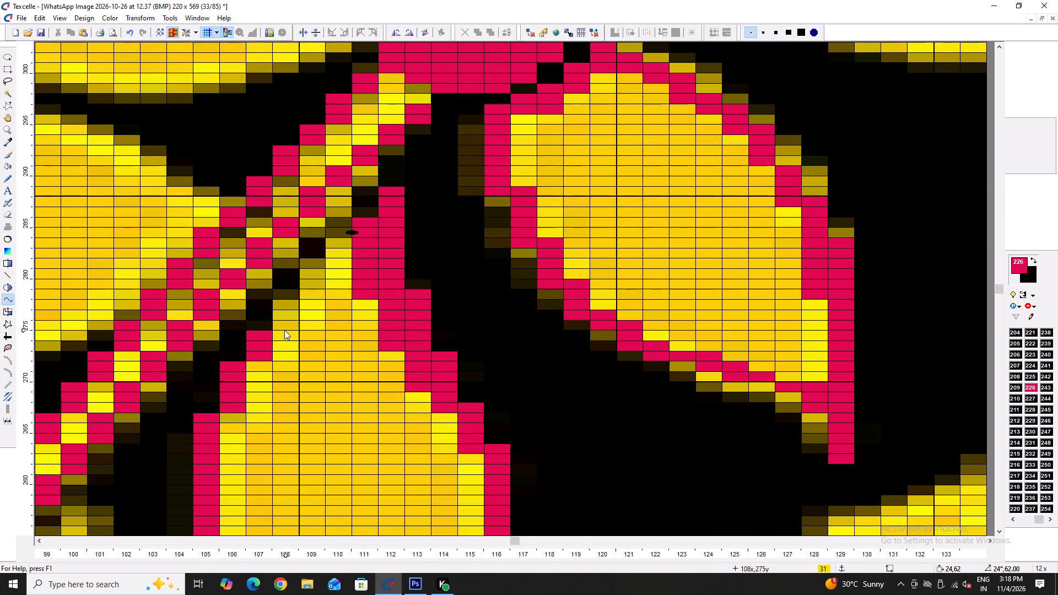
# Outline the upper left edge of the leaf hanging below the stem in crimson, from column 107, row 275, to about column 110, row 284.
pyautogui.click(272, 337)
pyautogui.click(360, 227)
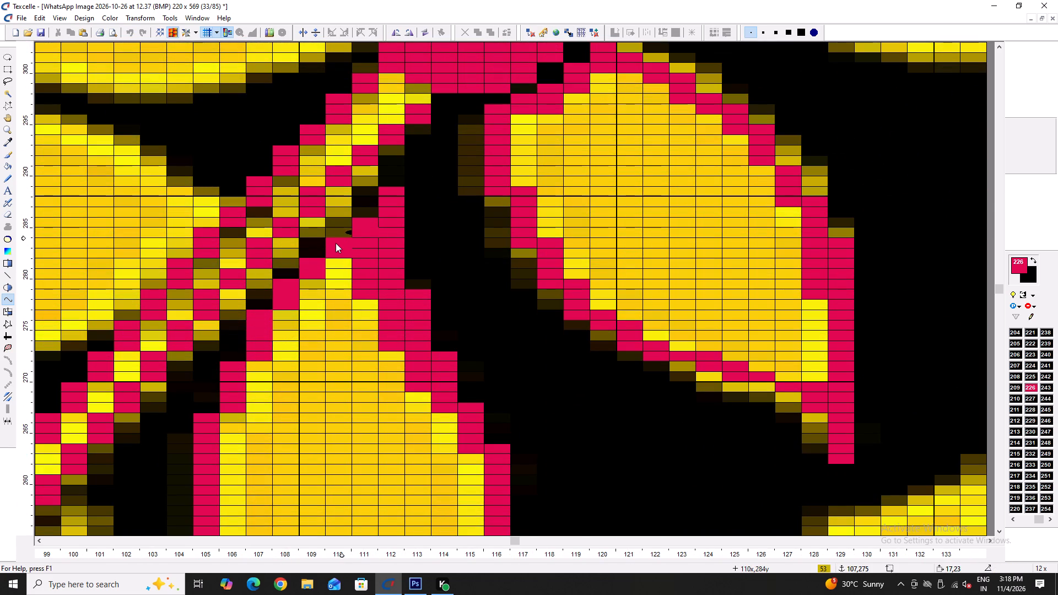
pyautogui.click(336, 243)
# Fill the gaps at the leaf's upper end beside the stem in crimson with the pencil, around columns 111 to 112, rows 284 to 291.
pyautogui.press('x')
pyautogui.moveTo(346, 230); pyautogui.dragTo(346, 239)
pyautogui.moveTo(370, 204); pyautogui.dragTo(366, 219)
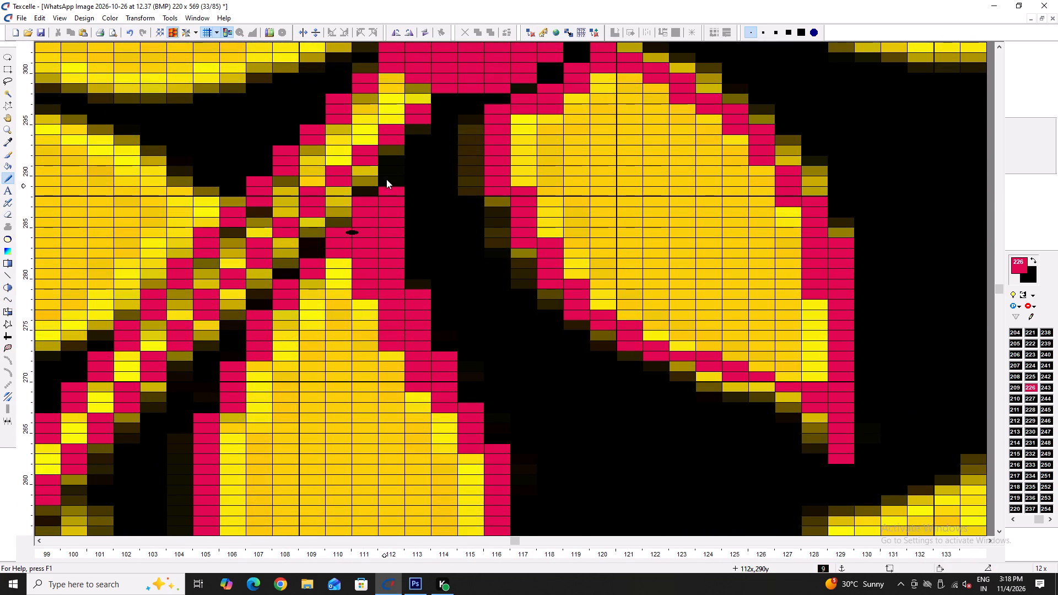
pyautogui.moveTo(388, 170); pyautogui.dragTo(386, 192)
pyautogui.keyDown('ctrl'); pyautogui.scroll(-2, 369, 210); pyautogui.keyUp('ctrl')
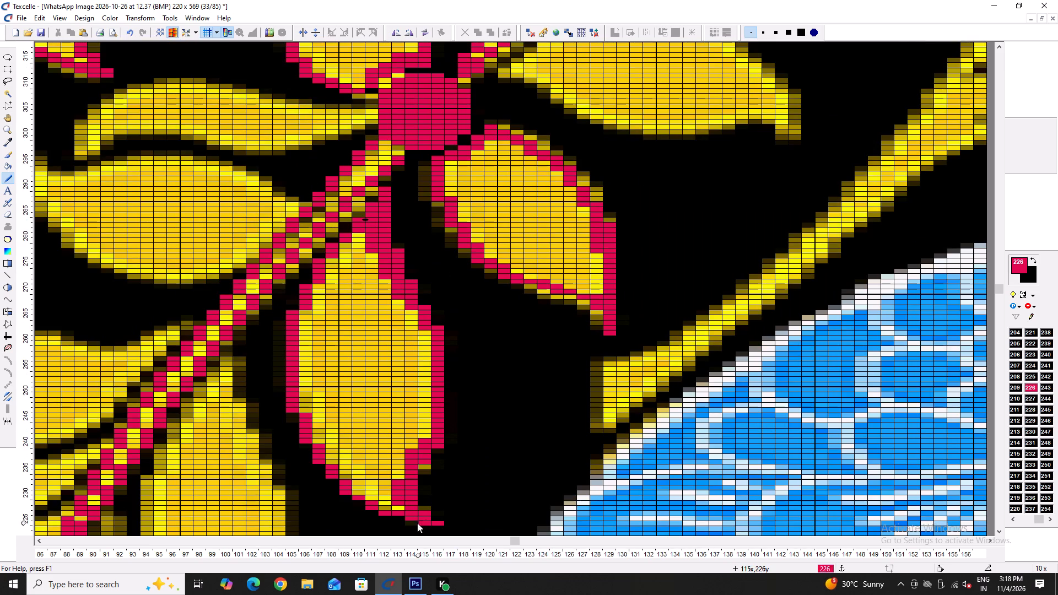
# Clean the pixels around the same leaf's lower tip and extend its crimson point to column 116, row 226.
pyautogui.keyDown('ctrl'); pyautogui.scroll(2, 417, 523); pyautogui.keyUp('ctrl')
pyautogui.click(429, 493)
pyautogui.moveTo(442, 515); pyautogui.dragTo(477, 510, button='right')
pyautogui.moveTo(460, 517); pyautogui.dragTo(471, 519, button='right')
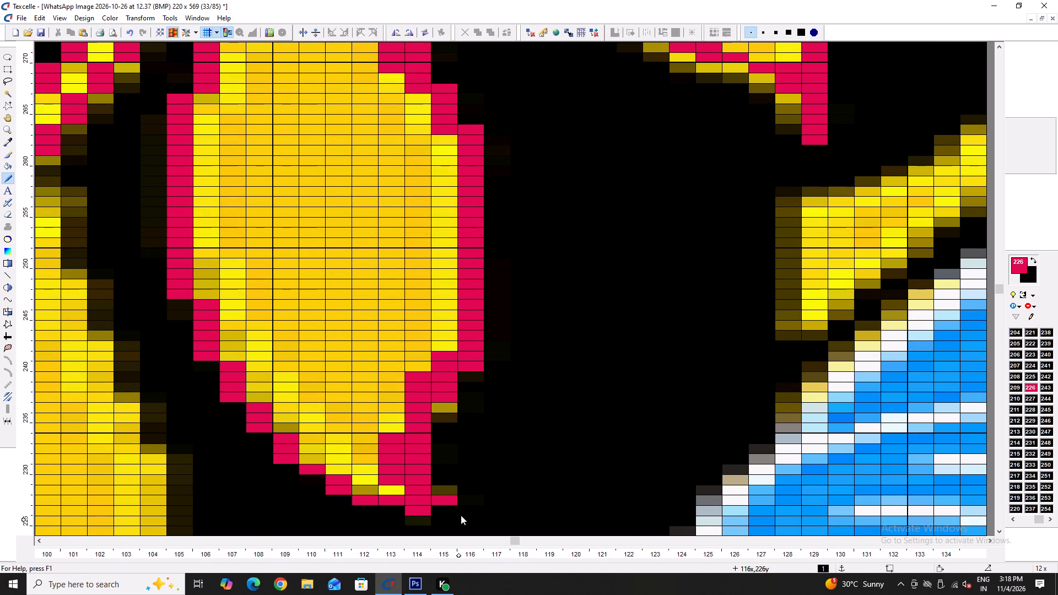
pyautogui.moveTo(434, 512); pyautogui.dragTo(466, 507)
pyautogui.click(466, 507)
# Outline the upper right end of the next leaf down the stem in crimson, from column 101, row 258, to column 102, about row 243.
pyautogui.keyDown('ctrl'); pyautogui.scroll(-7, 402, 495); pyautogui.keyUp('ctrl')
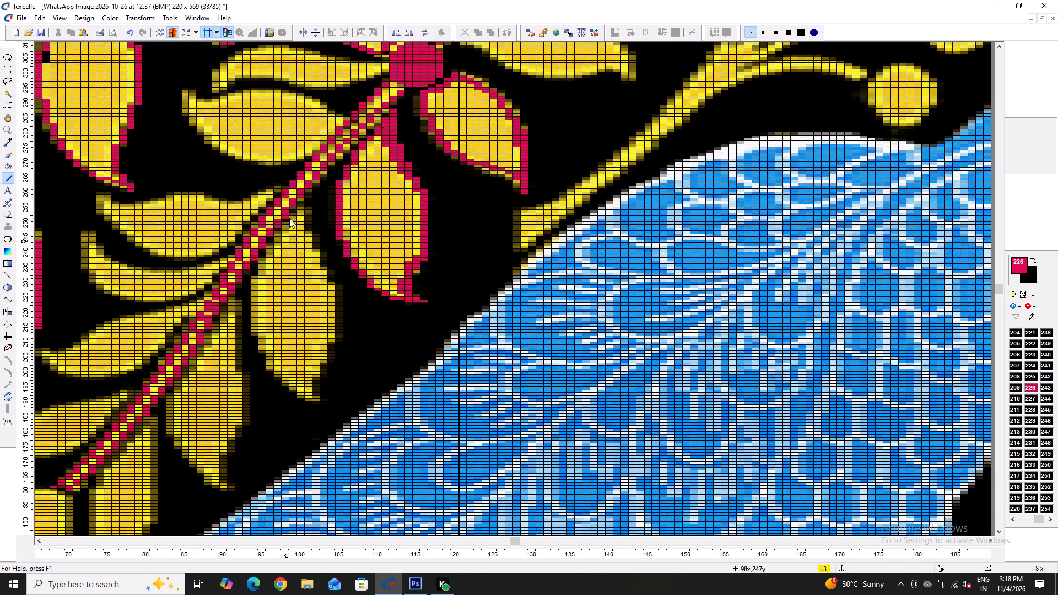
pyautogui.keyDown('ctrl'); pyautogui.scroll(3, 290, 209); pyautogui.keyUp('ctrl')
pyautogui.moveTo(319, 199); pyautogui.dragTo(319, 254)
pyautogui.moveTo(323, 227); pyautogui.dragTo(326, 252)
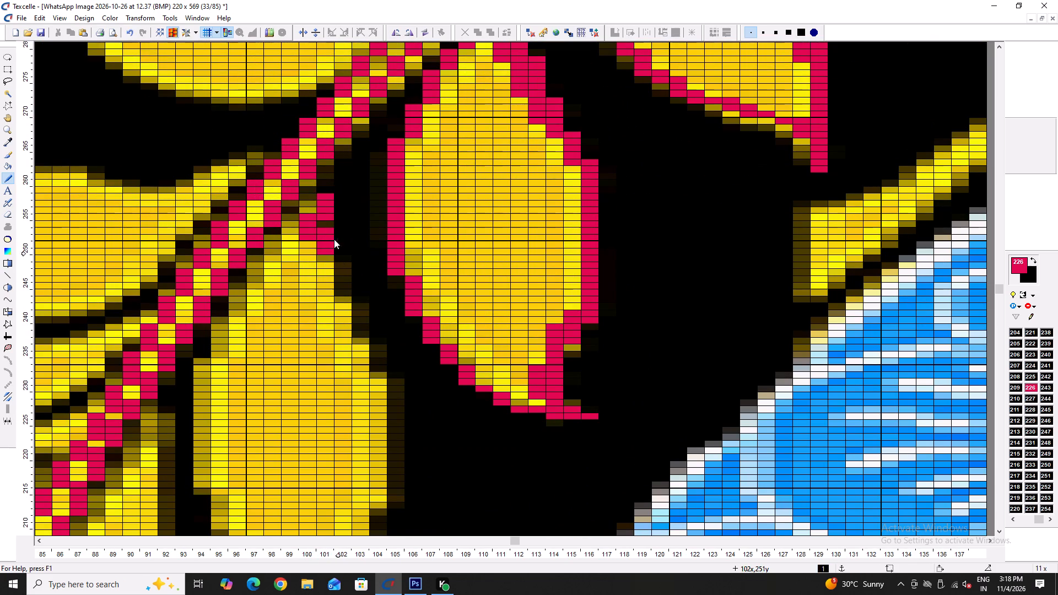
pyautogui.moveTo(329, 219); pyautogui.dragTo(330, 236)
pyautogui.click(330, 238)
pyautogui.moveTo(338, 262); pyautogui.dragTo(344, 294)
pyautogui.doubleClick(348, 256)
# Continue this leaf's right edge in crimson from column 103, row 243, down to column 105, row 214.
pyautogui.scroll(-1, 347, 264)
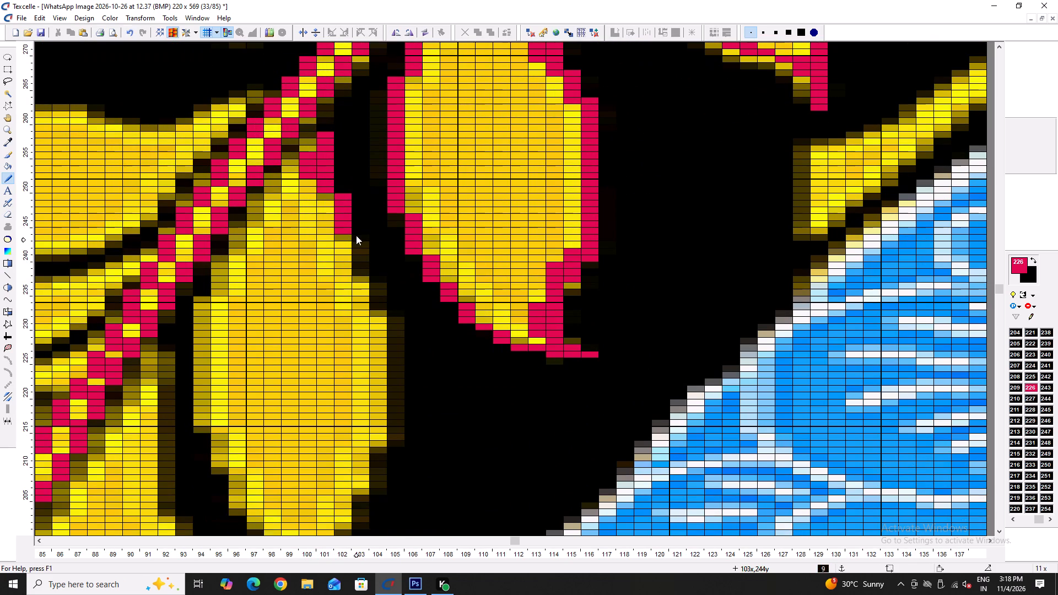
pyautogui.moveTo(358, 236); pyautogui.dragTo(359, 267)
pyautogui.click(355, 267)
pyautogui.doubleClick(368, 274)
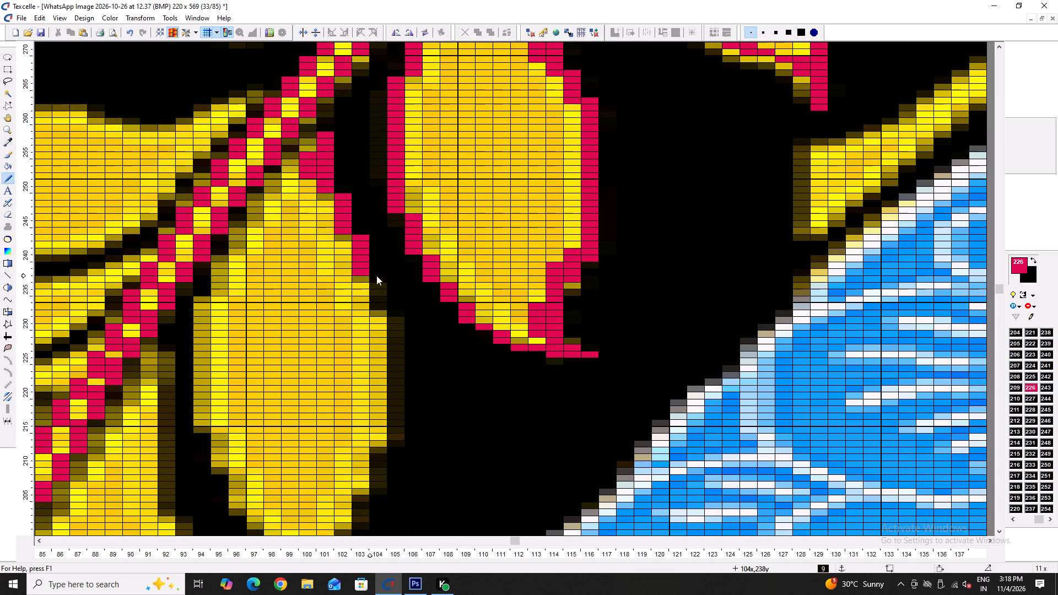
pyautogui.moveTo(376, 277); pyautogui.dragTo(378, 313)
pyautogui.moveTo(395, 317); pyautogui.dragTo(391, 438)
pyautogui.scroll(-4, 392, 422)
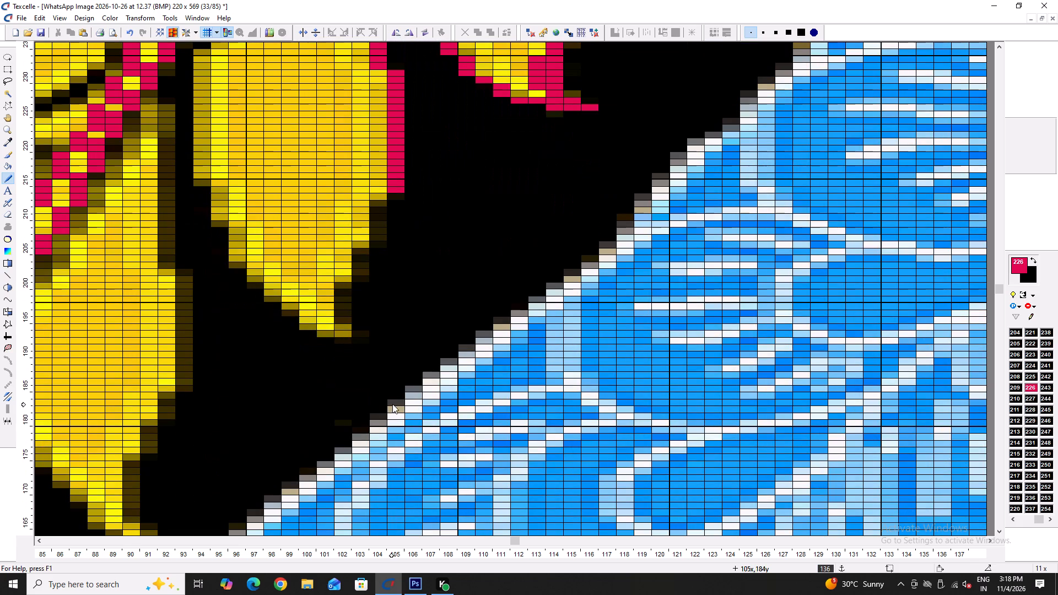
pyautogui.keyDown('ctrl'); pyautogui.scroll(1, 396, 197); pyautogui.keyUp('ctrl')
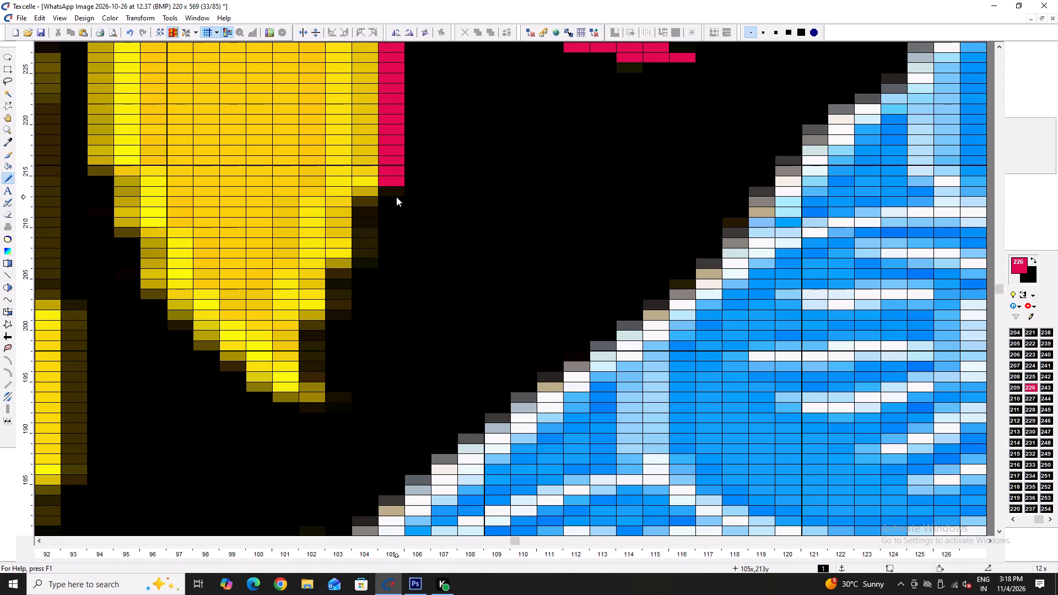
# Save the design.
pyautogui.hotkey('ctrl', 's')
pyautogui.hotkey('ctrl', 's')
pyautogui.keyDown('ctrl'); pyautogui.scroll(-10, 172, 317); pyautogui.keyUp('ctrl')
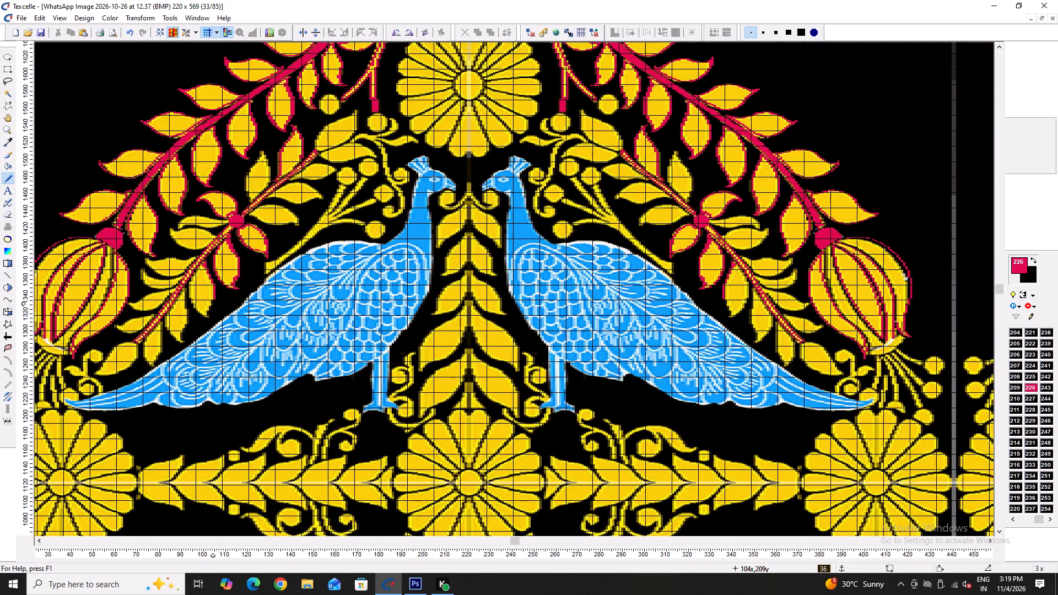